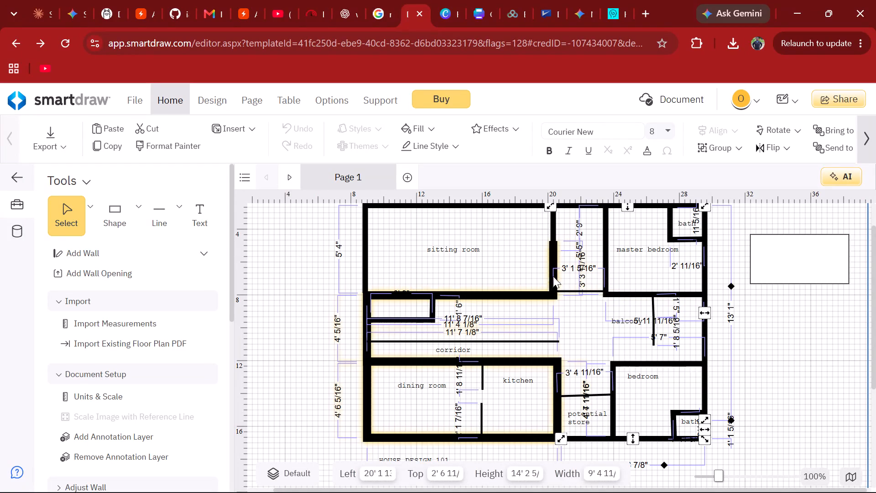
Create a new document from the blank Residential Floor Plan template in the Floor Plans - Residential category.
scroll(552, 326, down, 1)
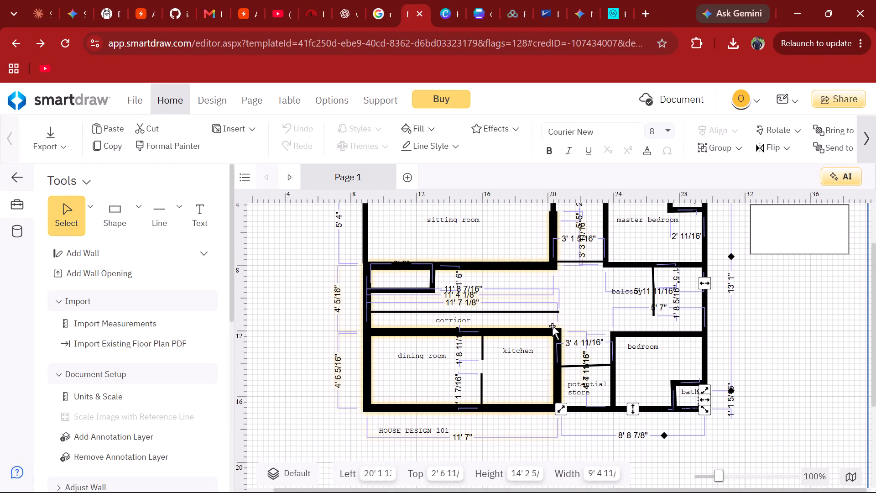
scroll(552, 326, down, 1)
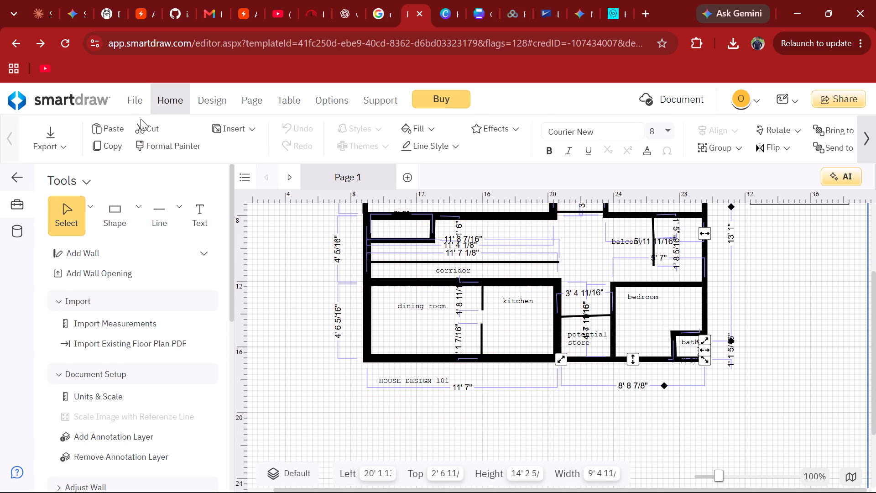
click(141, 100)
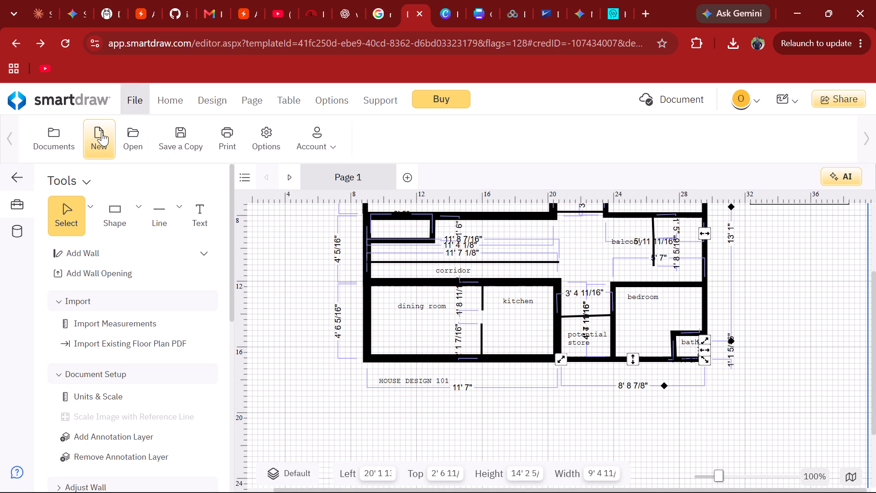
click(102, 132)
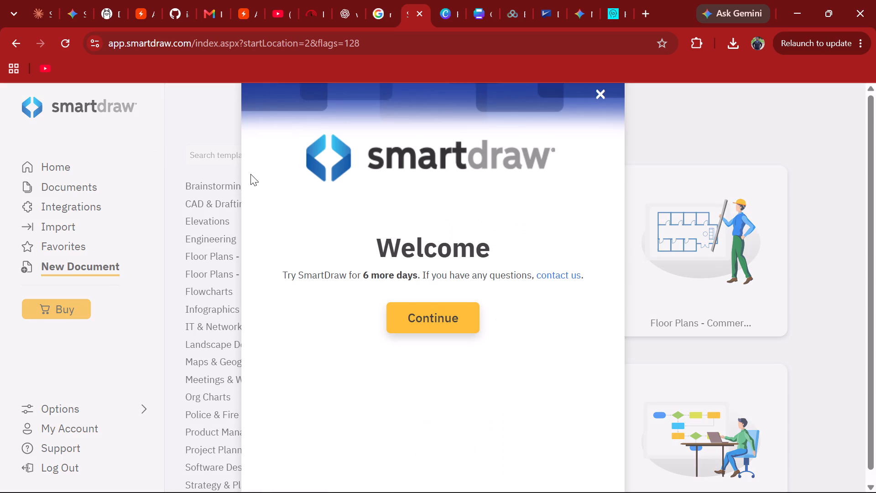
click(598, 89)
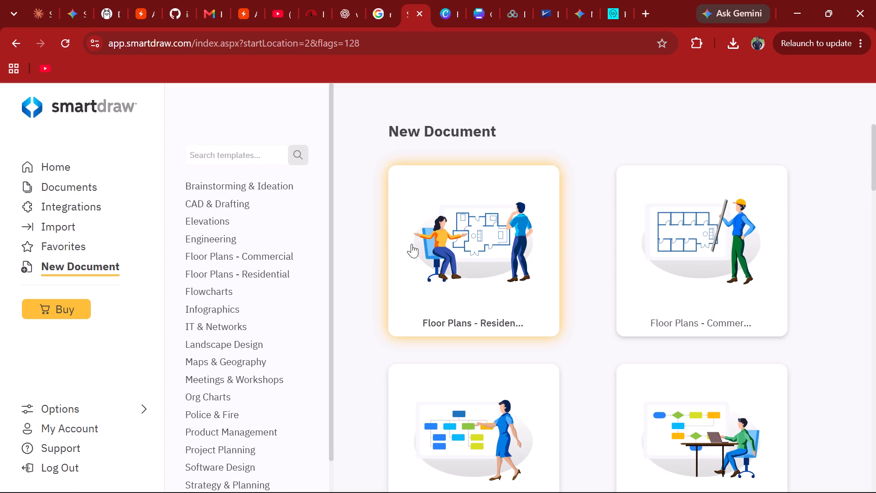
click(412, 244)
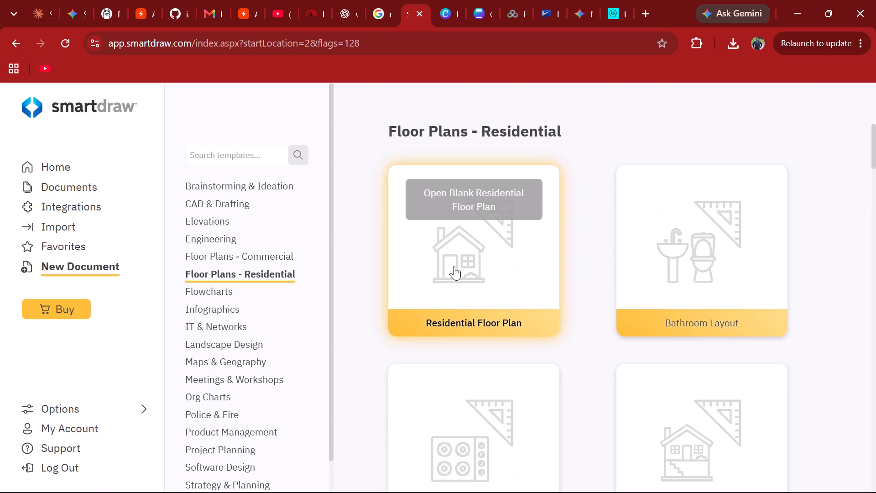
click(501, 263)
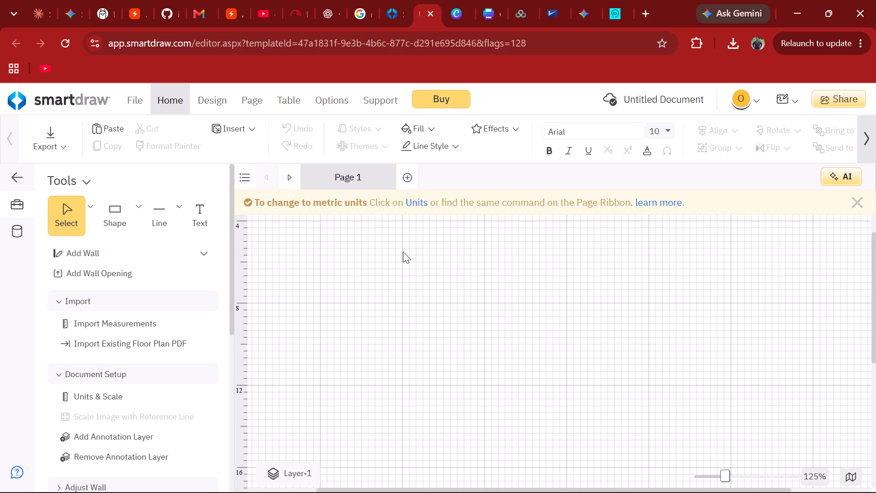
Place an Alcove room outline, 15' wide and 18' high, on the page at about 35' 4" left and 5' 8" top.
scroll(212, 330, down, 1)
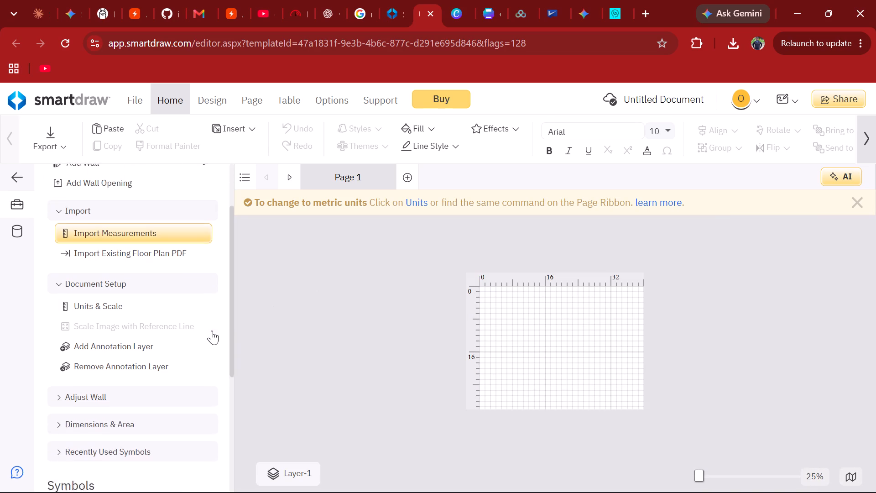
scroll(212, 330, down, 5)
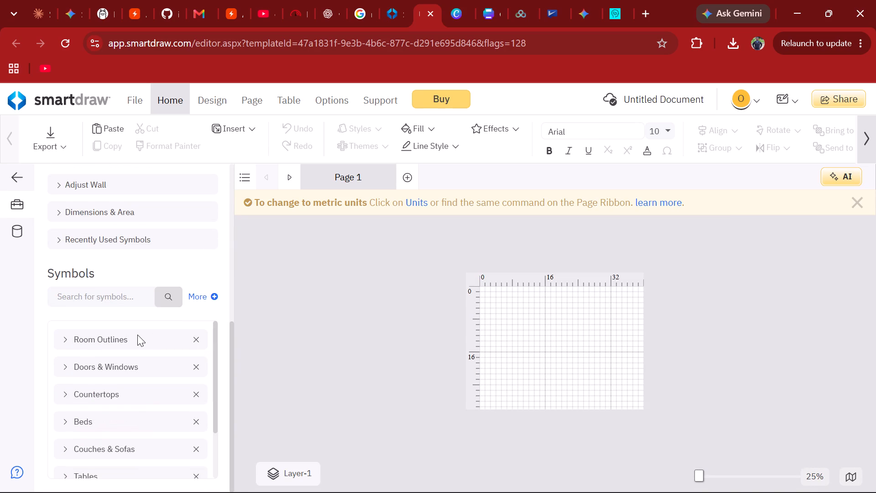
click(137, 335)
click(62, 340)
drag(153, 376, 269, 352)
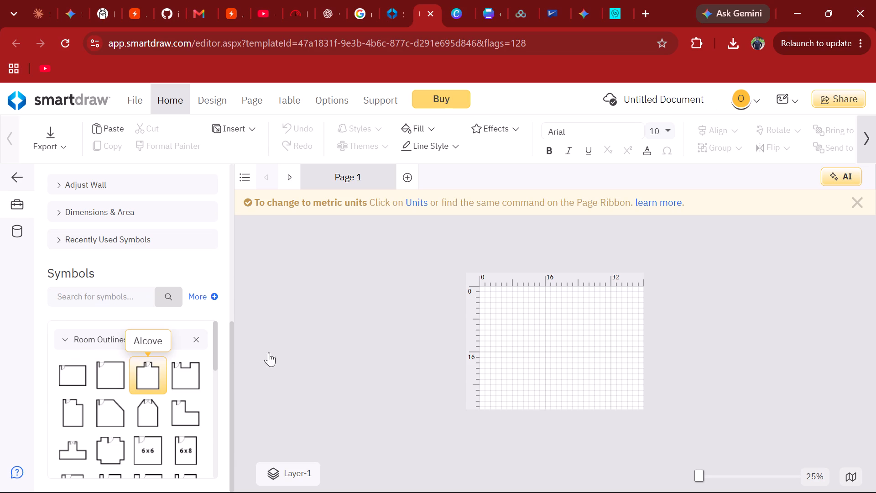
drag(269, 352, 586, 342)
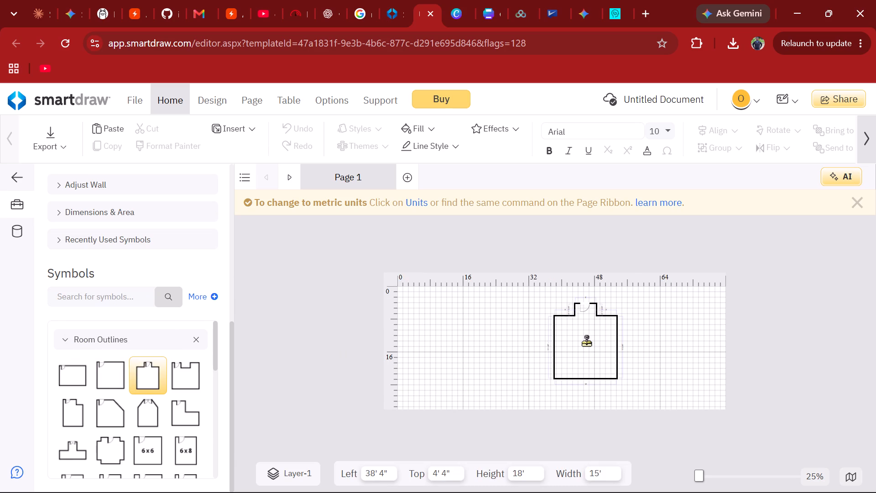
drag(586, 342, 574, 347)
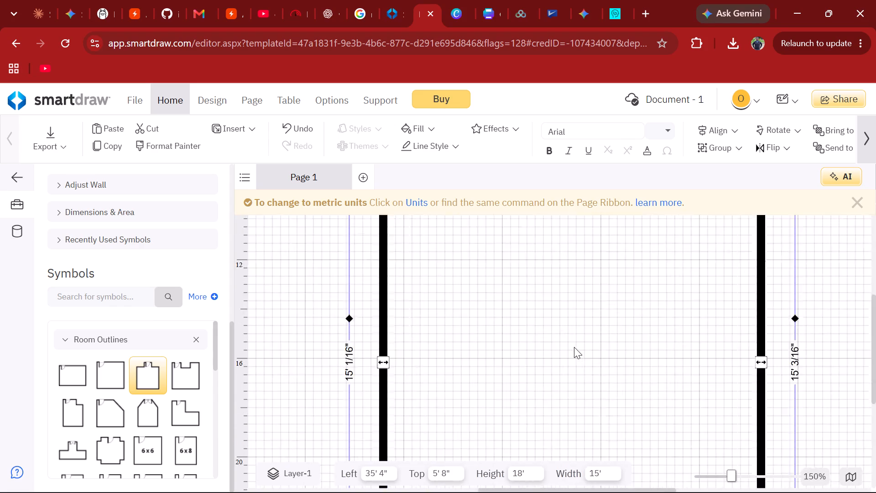
Place a Door (28") symbol inside the alcove room, at about 464" left and 168" top.
scroll(482, 336, down, 1)
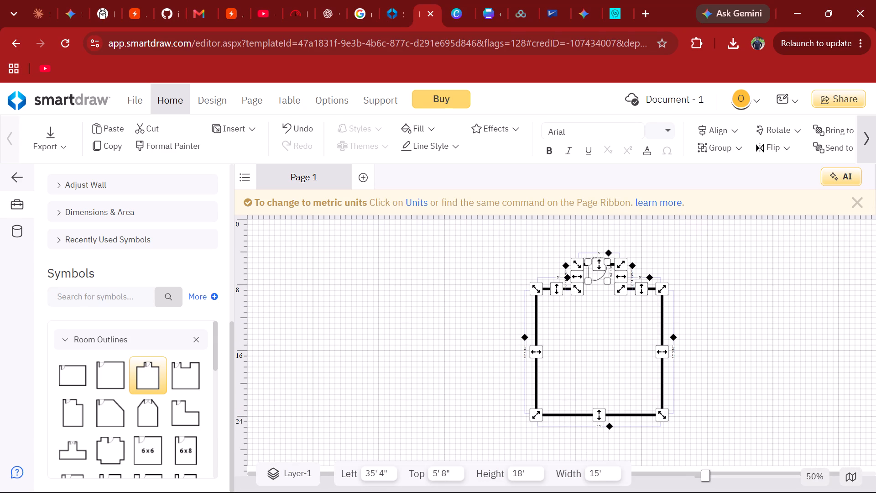
scroll(121, 347, down, 1)
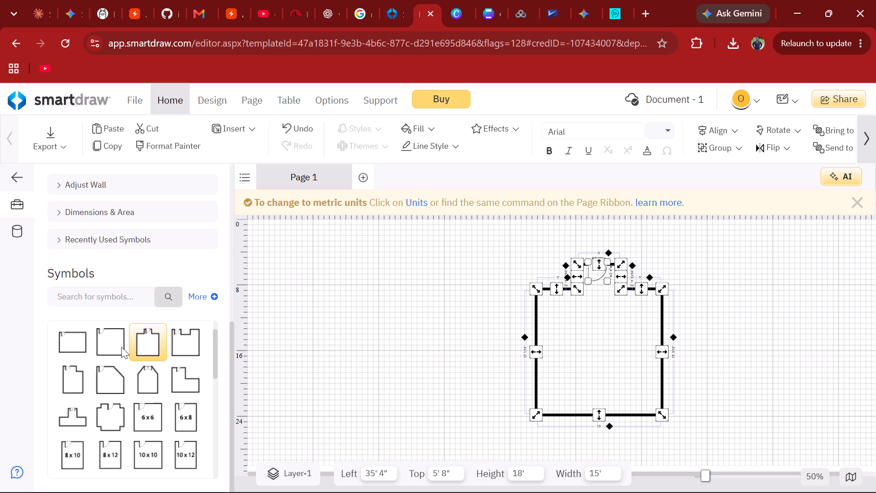
scroll(121, 347, down, 2)
click(83, 231)
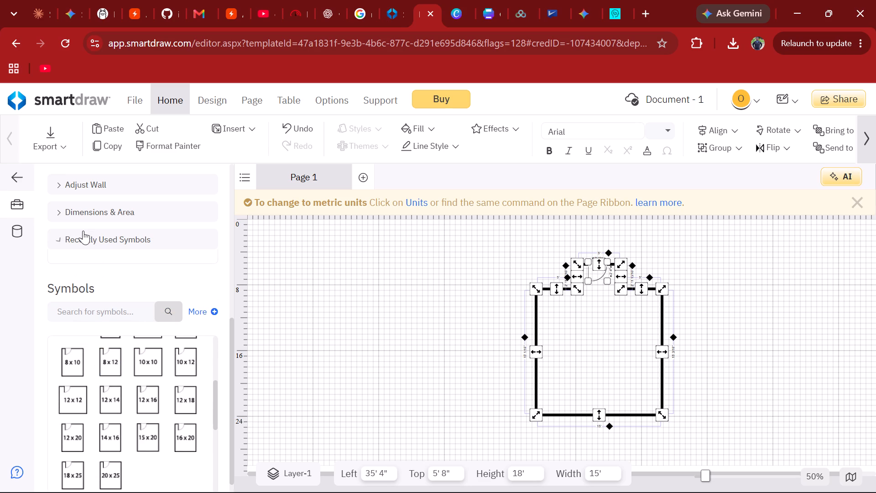
scroll(118, 379, down, 2)
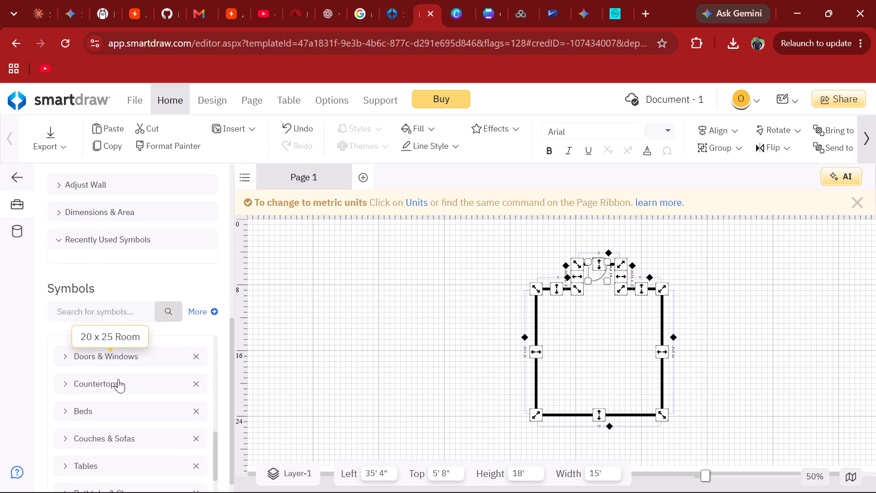
scroll(118, 379, down, 1)
scroll(118, 379, up, 1)
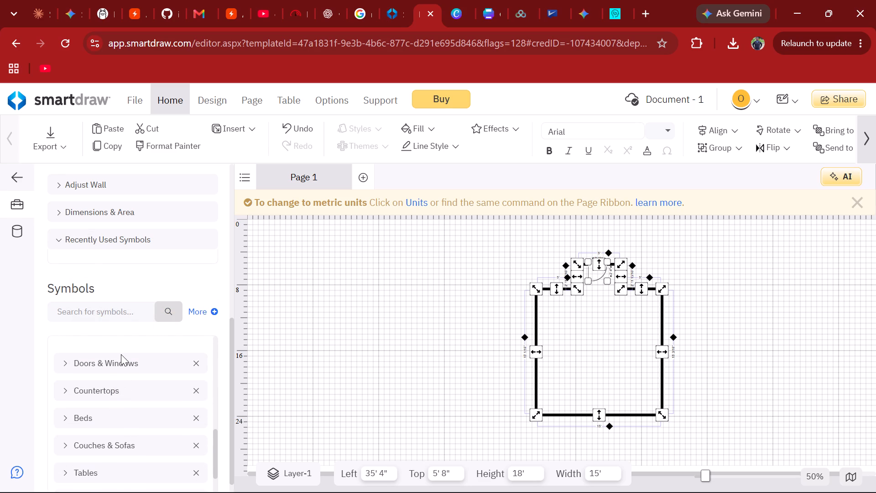
click(122, 364)
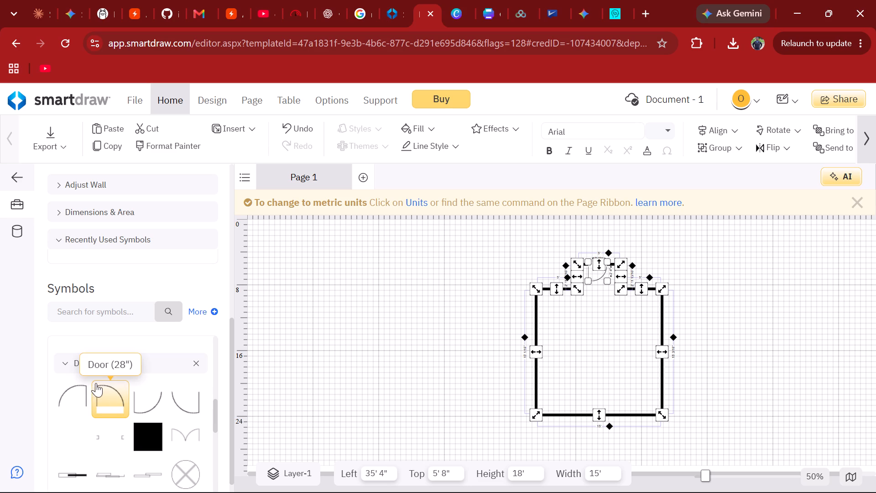
drag(106, 383, 293, 329)
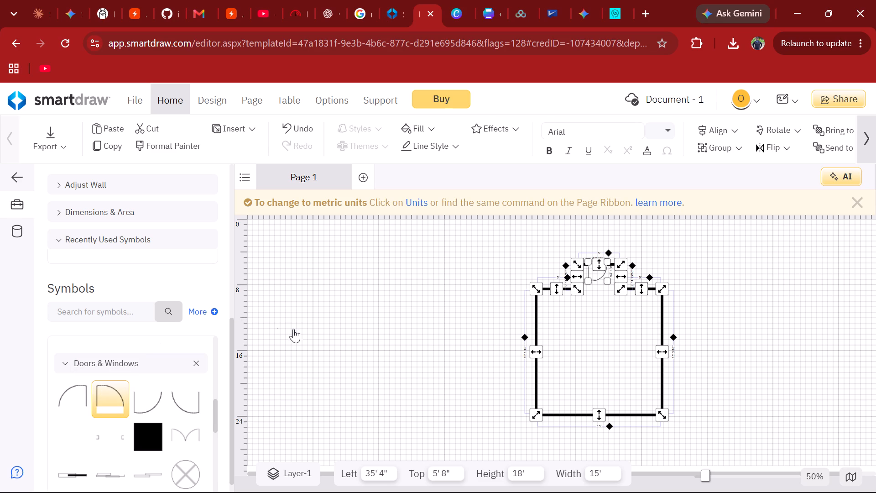
drag(293, 329, 581, 318)
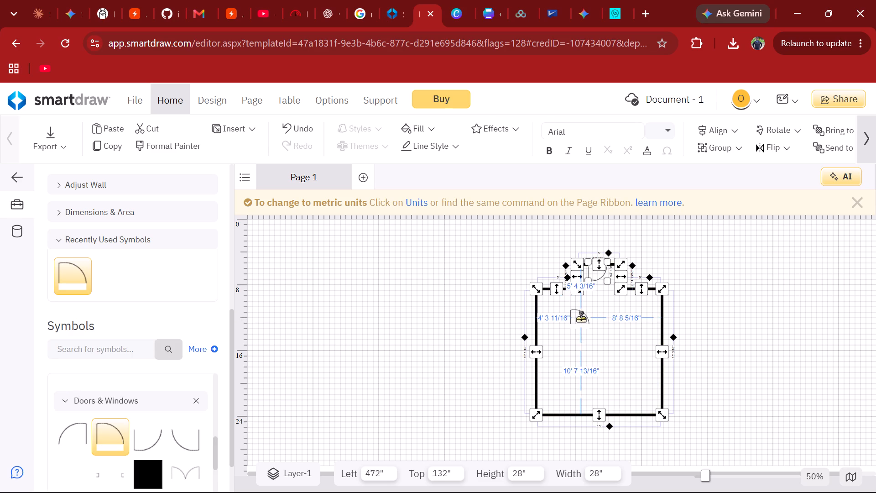
drag(581, 318, 578, 333)
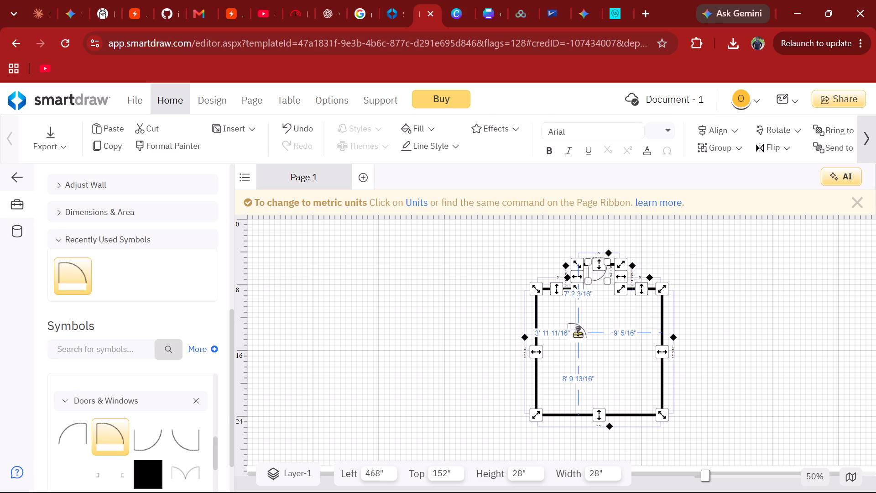
drag(578, 333, 576, 346)
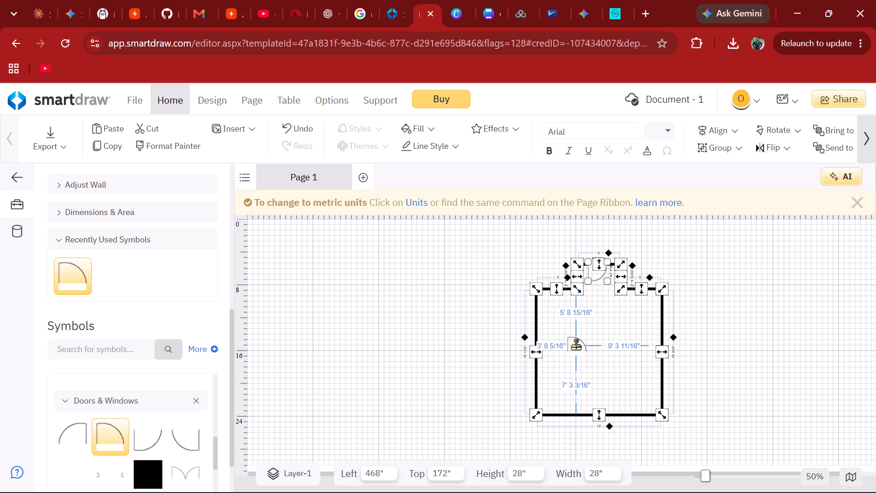
drag(576, 346, 575, 345)
click(601, 318)
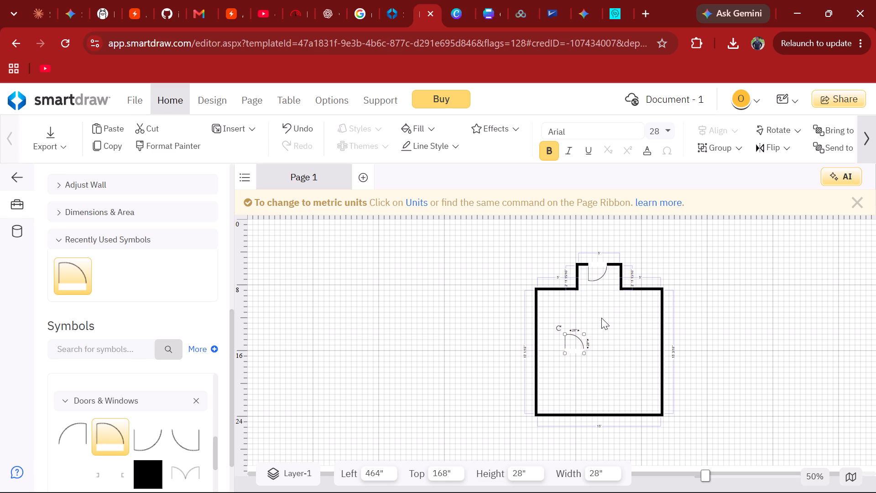
Place a 4' wide Pocket Door inside the room above the 28" door, at about 38' 8" left and 10' 8" top.
scroll(160, 396, down, 1)
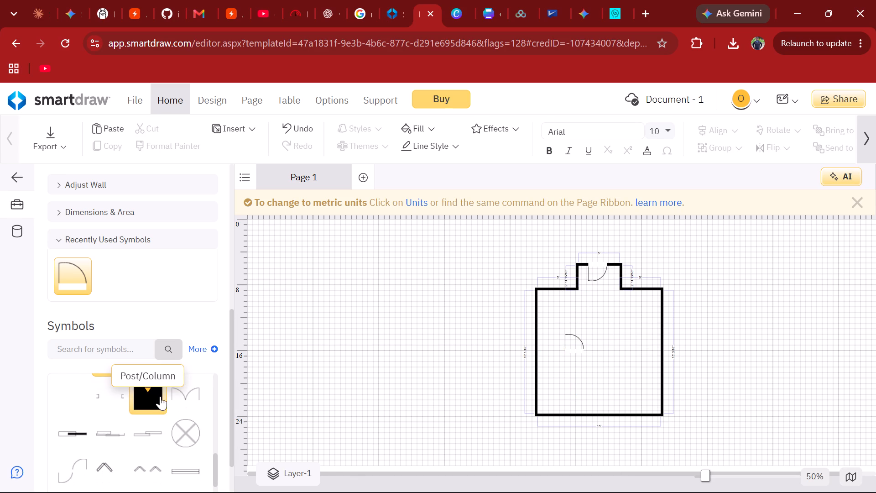
scroll(160, 396, down, 1)
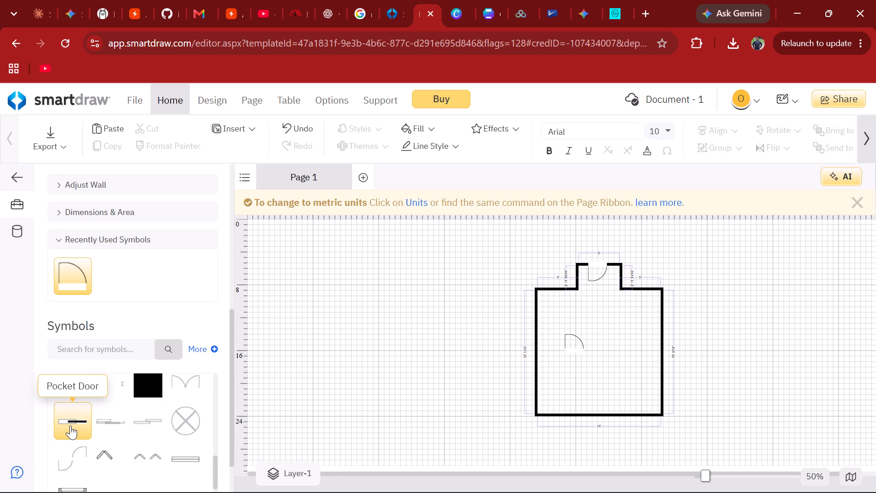
drag(70, 425, 580, 319)
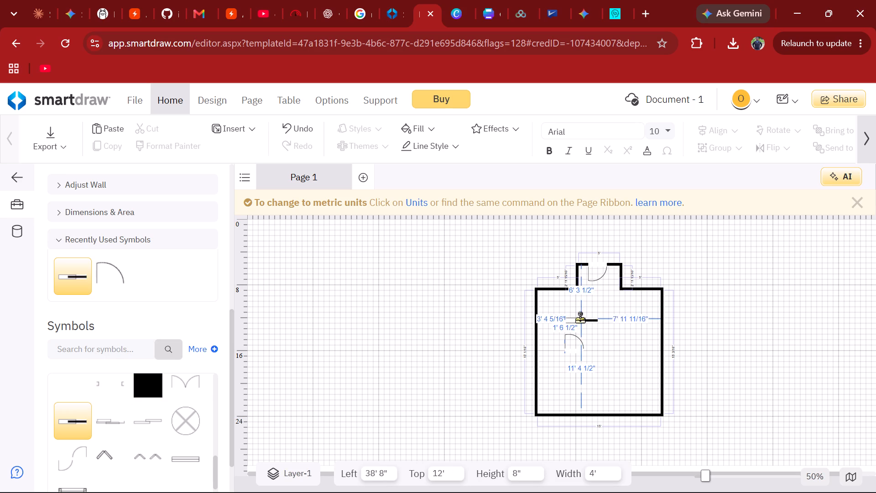
drag(580, 319, 579, 312)
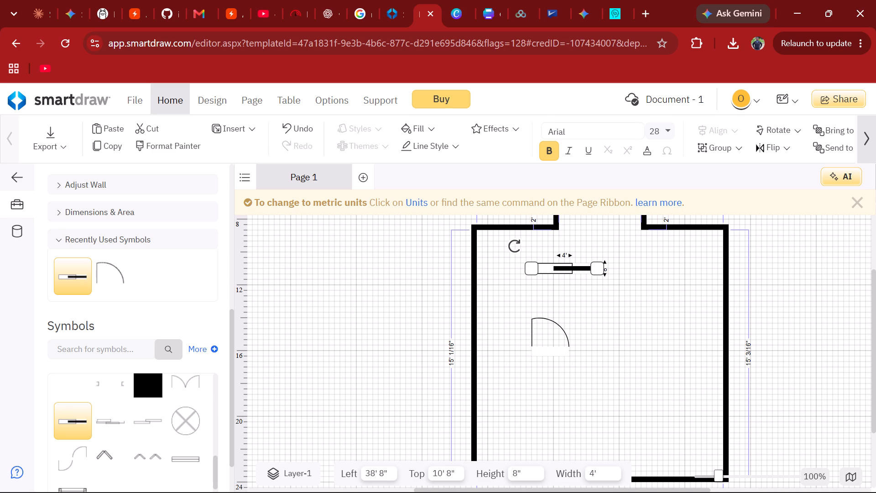
Place the 6' 4" wide sliding-panel door symbol against the room's left wall, at about 35' left and 20' top.
scroll(521, 373, down, 1)
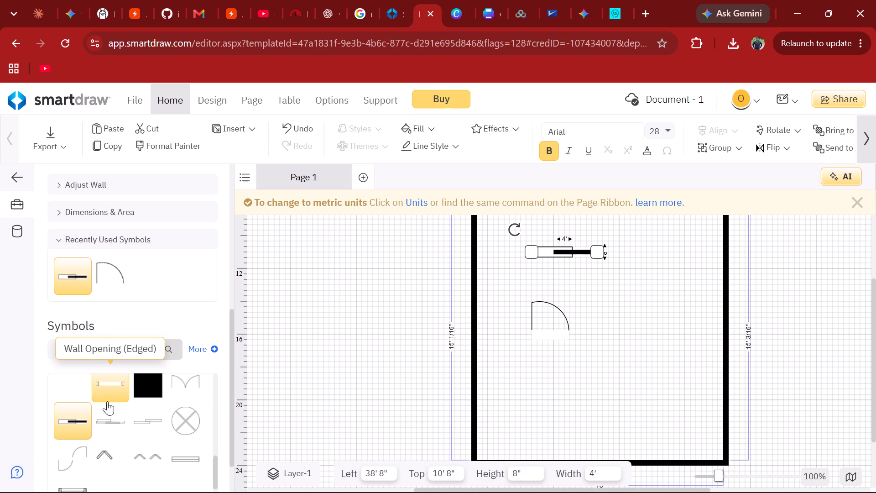
drag(107, 413, 407, 405)
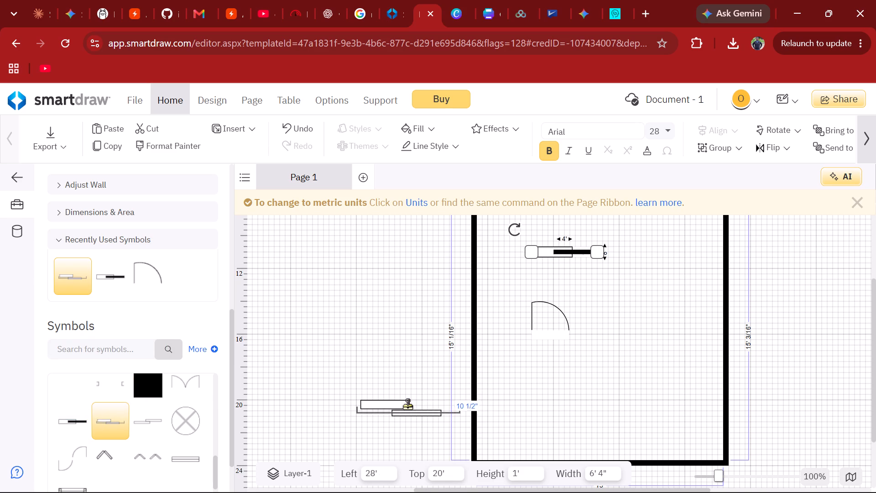
drag(407, 405, 526, 403)
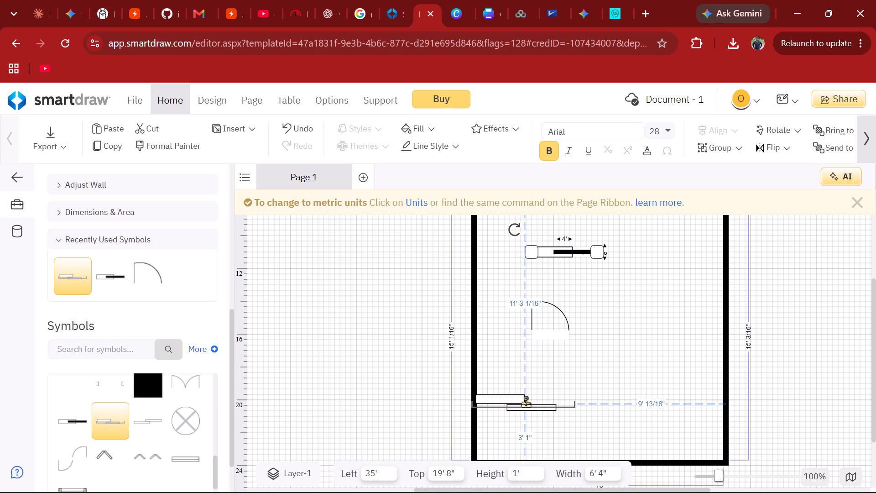
drag(526, 403, 522, 409)
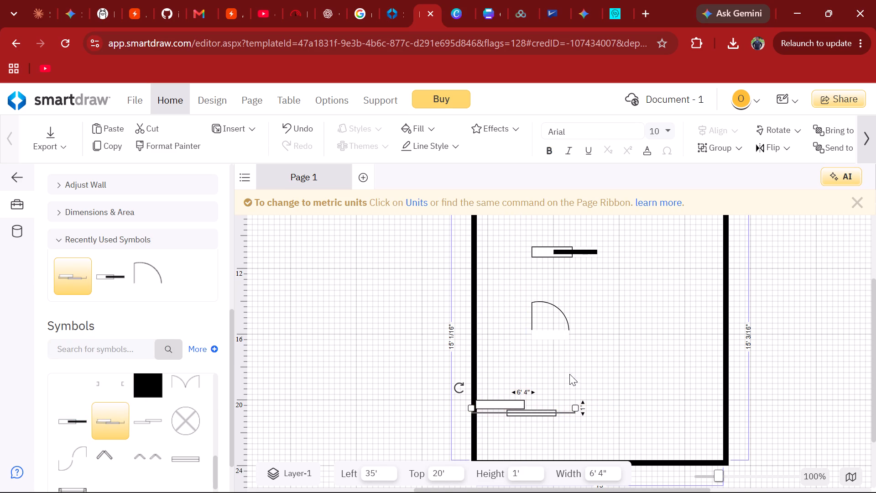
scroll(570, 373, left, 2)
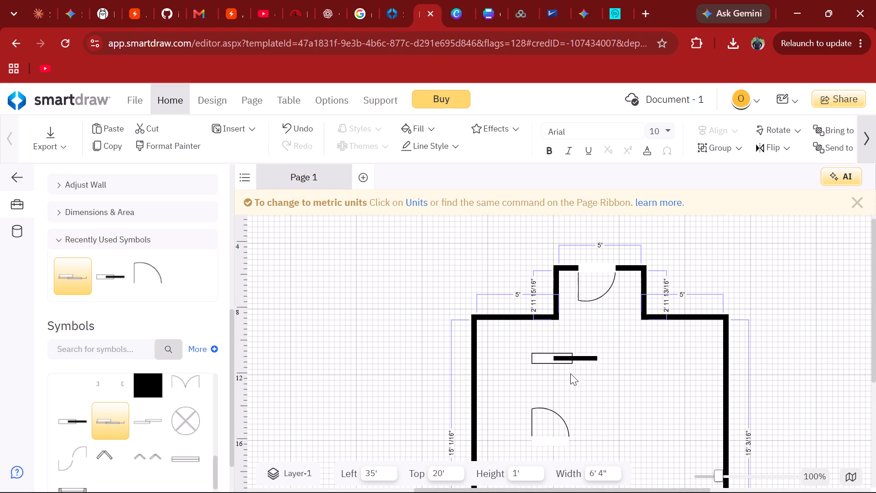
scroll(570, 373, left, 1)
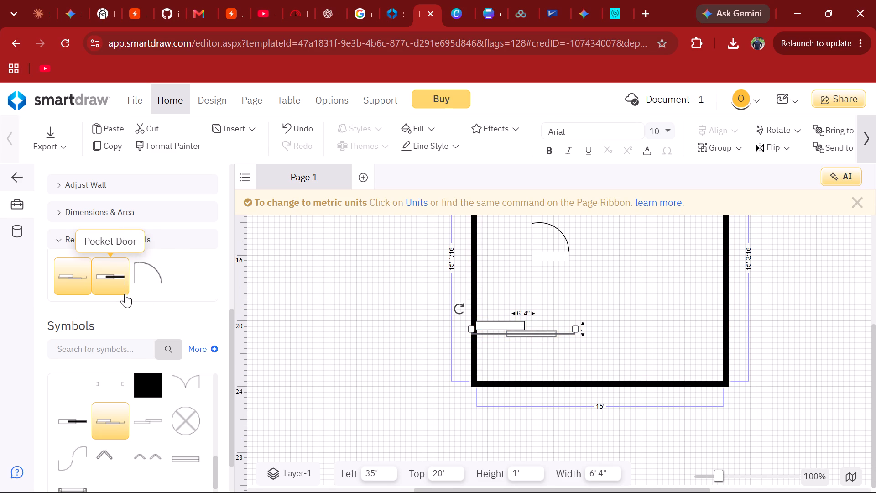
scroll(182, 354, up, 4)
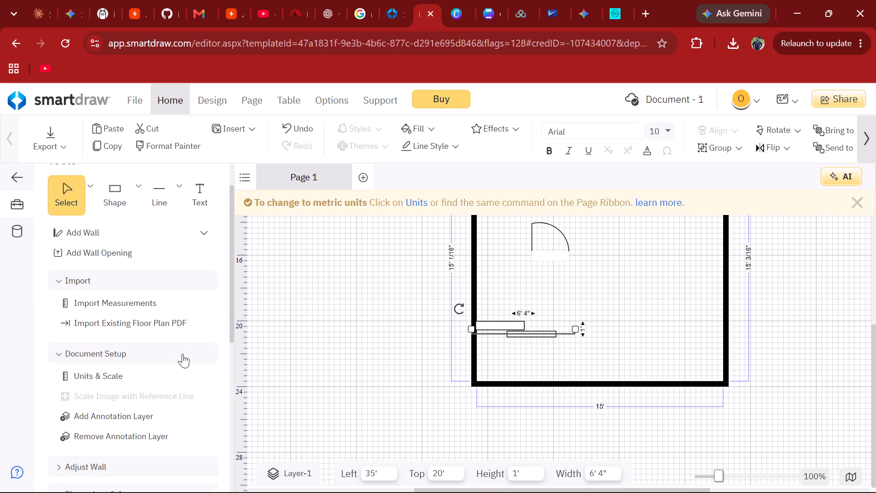
Draw a rectangle 5' 4" wide and 3' high in the room's upper-left corner, at 35' left and 8' 8" top.
scroll(182, 354, up, 1)
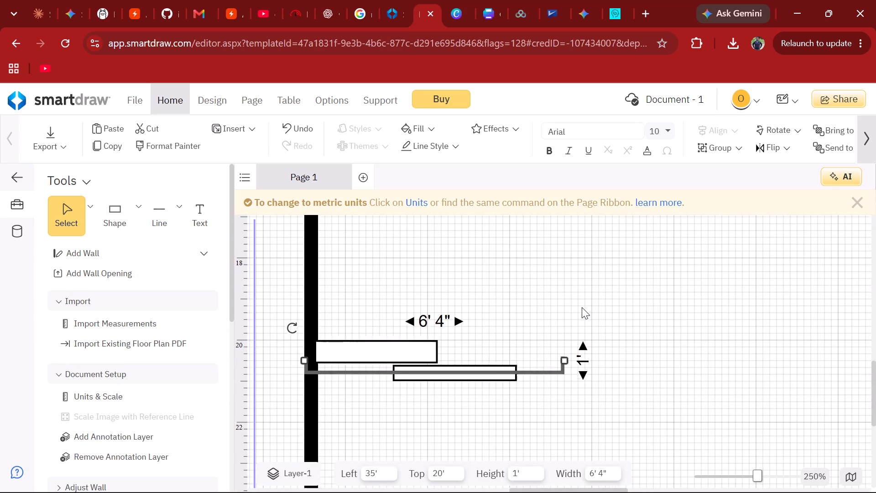
scroll(506, 308, up, 4)
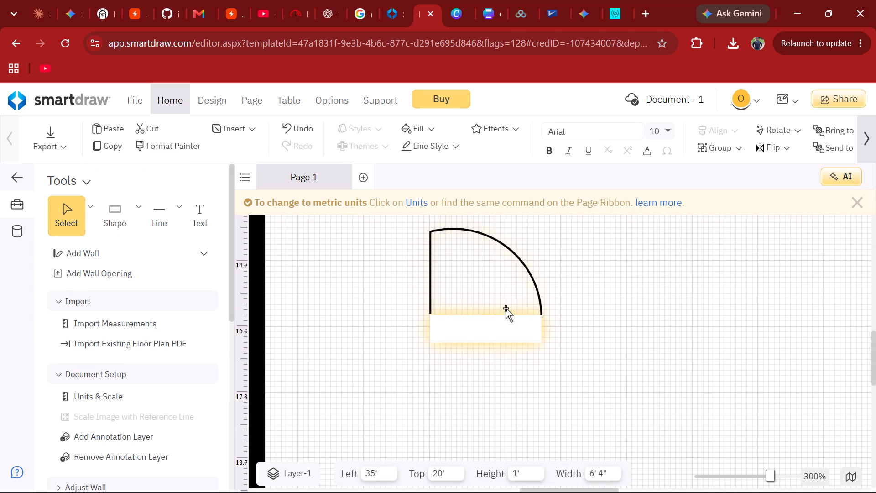
scroll(506, 308, up, 4)
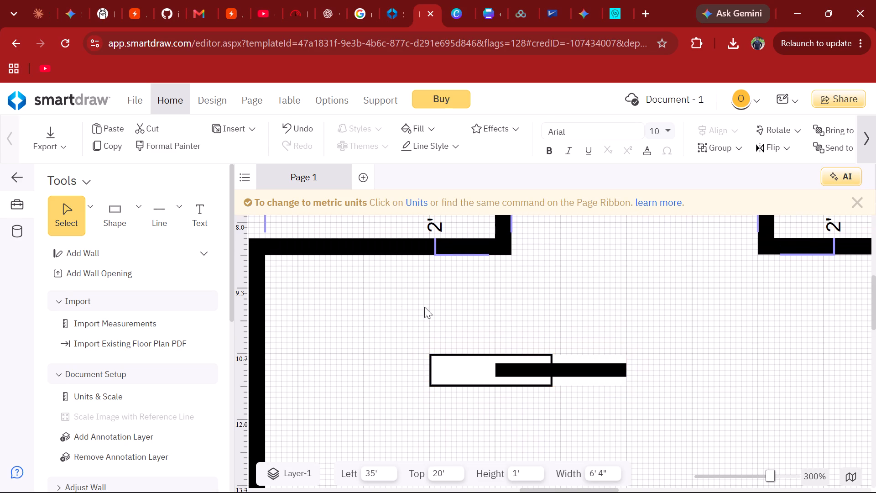
drag(120, 218, 298, 285)
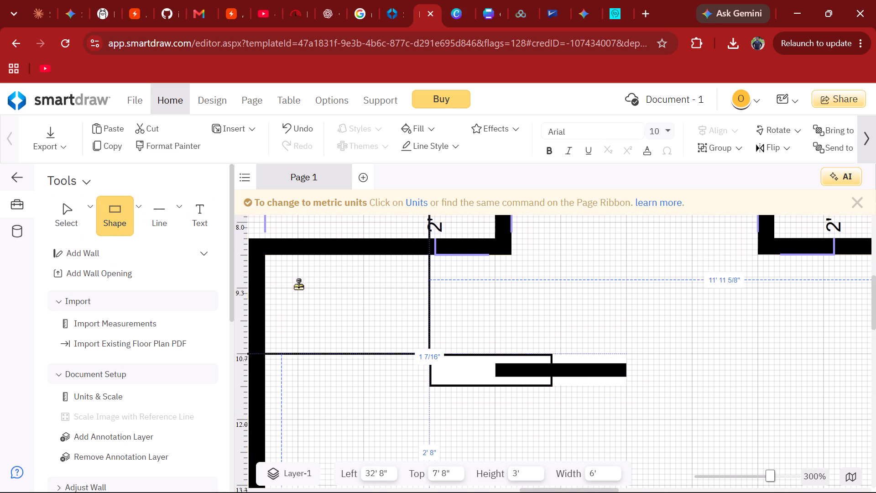
drag(298, 285, 353, 330)
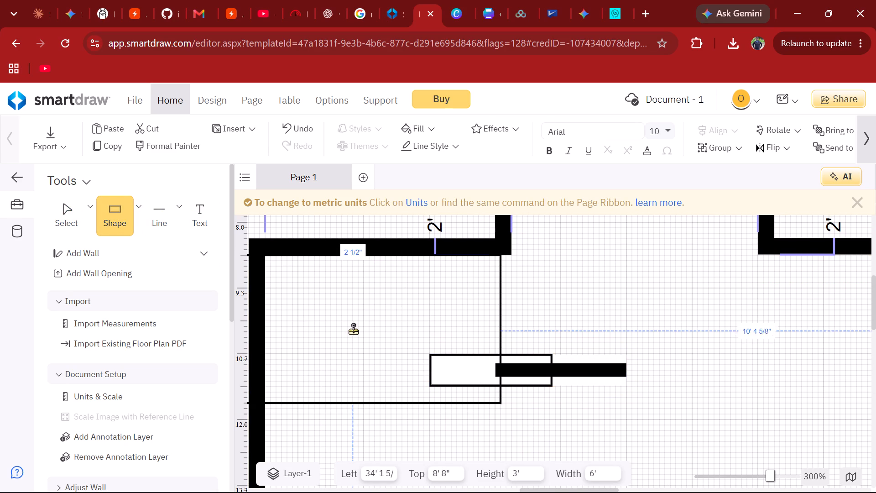
drag(353, 330, 365, 327)
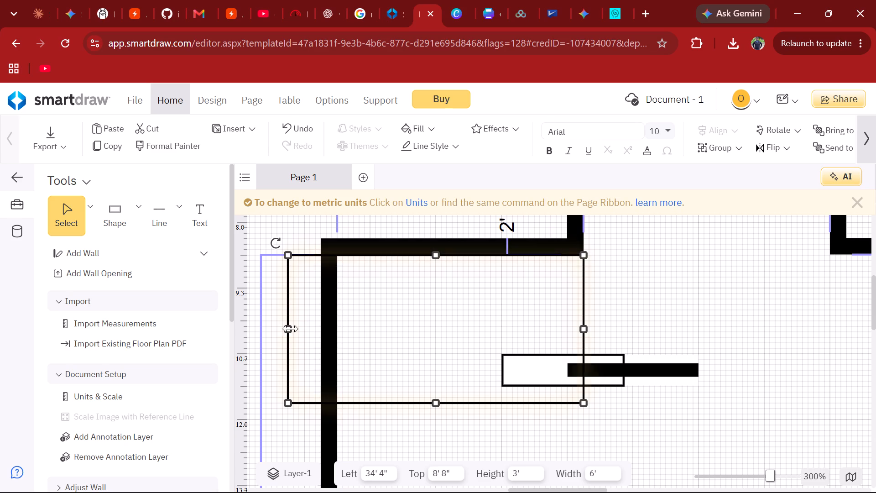
drag(289, 331, 325, 325)
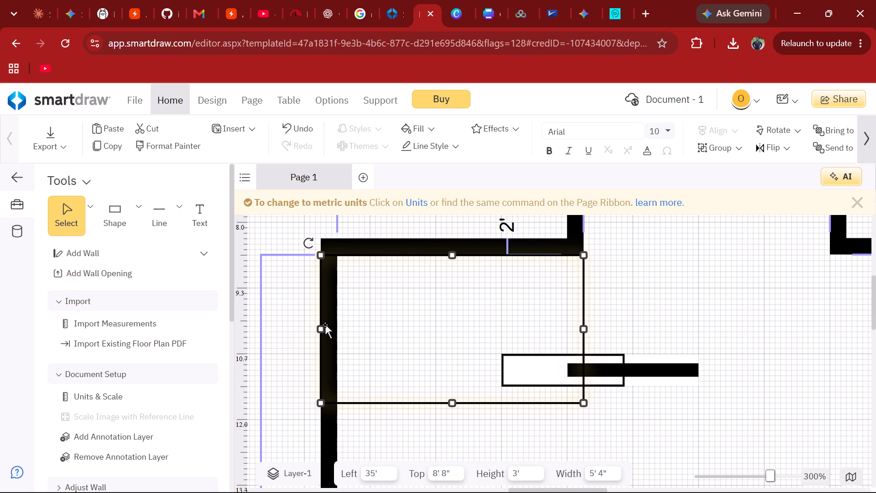
Draw a second rectangle about 5' 1" wide and 3' high along the left wall, at about 35' 3" left and 12' 10" top.
scroll(325, 325, down, 2)
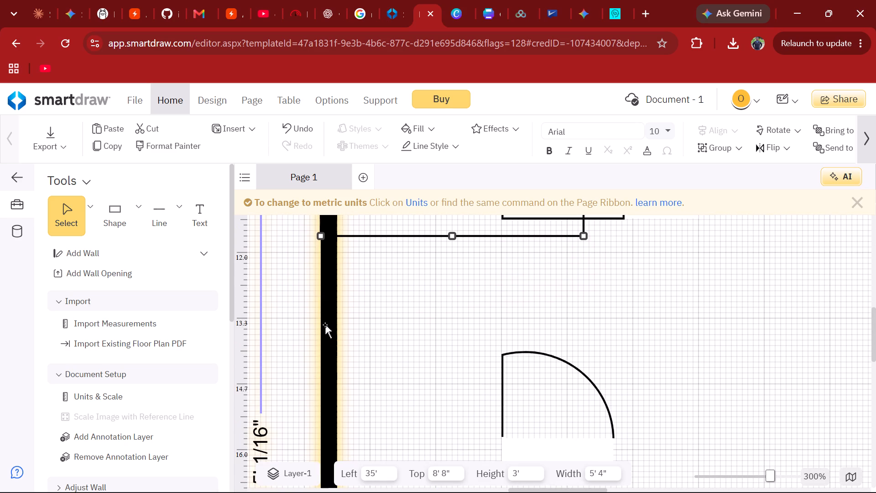
scroll(325, 325, down, 1)
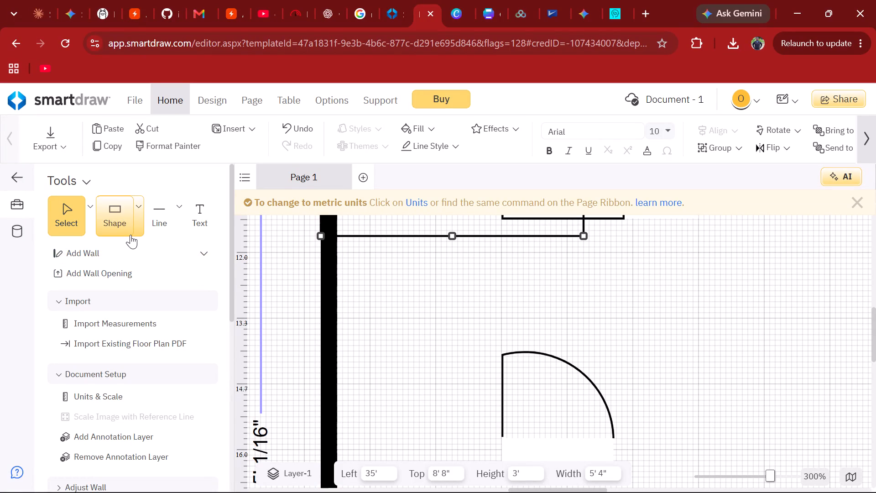
drag(130, 235, 380, 350)
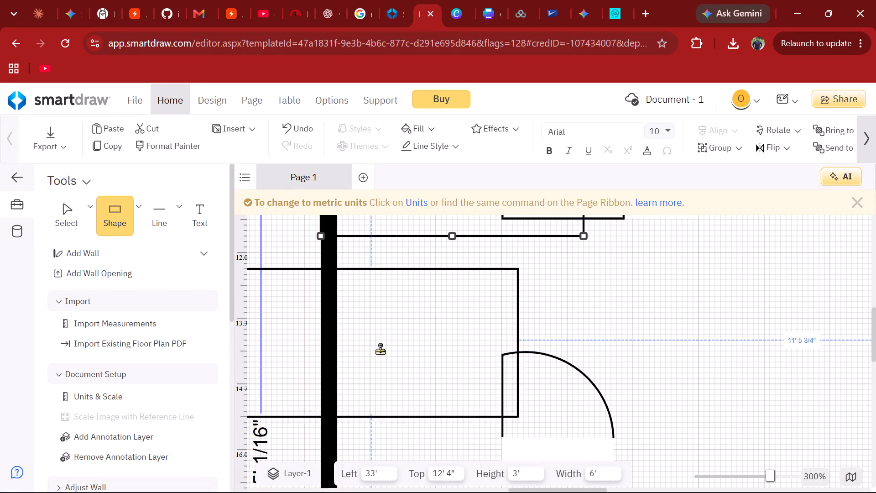
drag(380, 350, 437, 360)
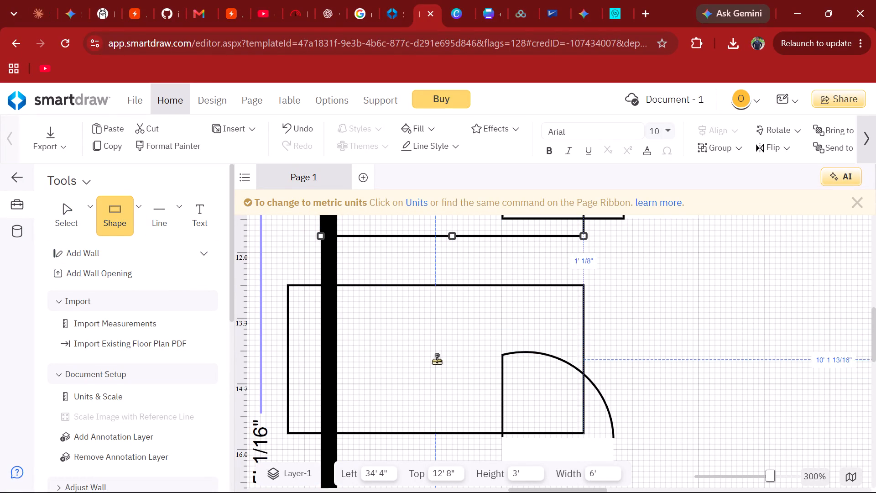
drag(437, 360, 444, 364)
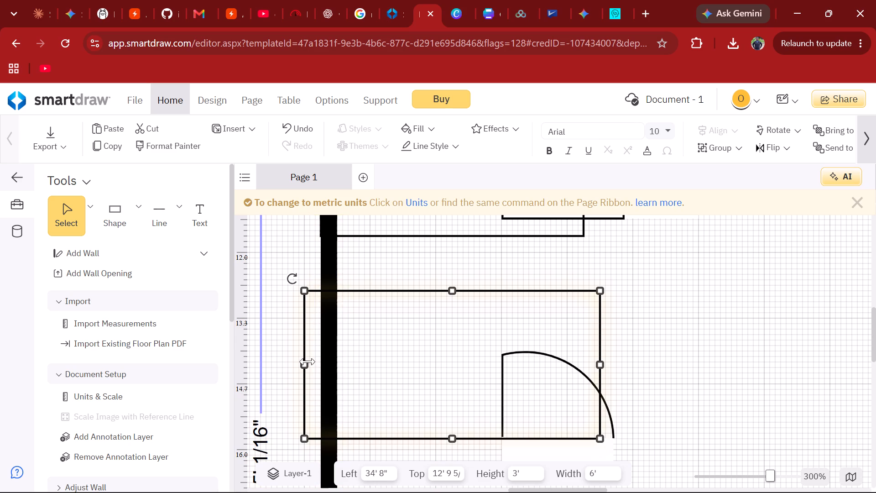
drag(302, 362, 332, 366)
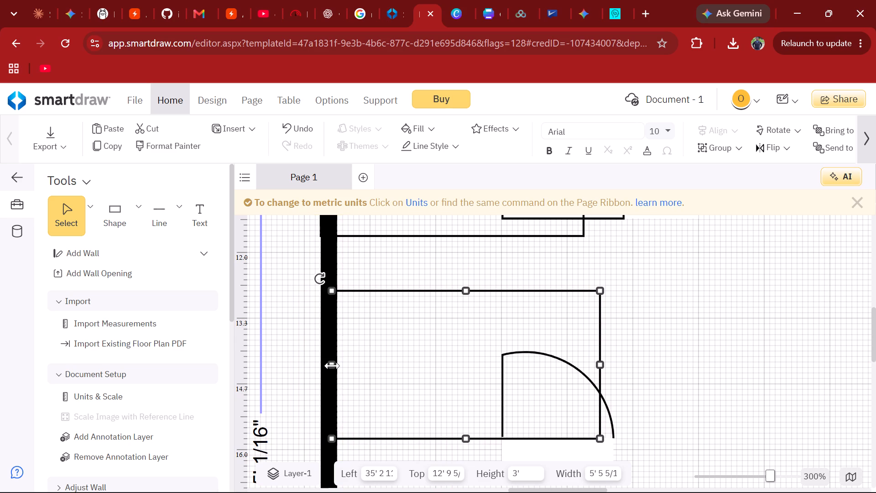
click(588, 367)
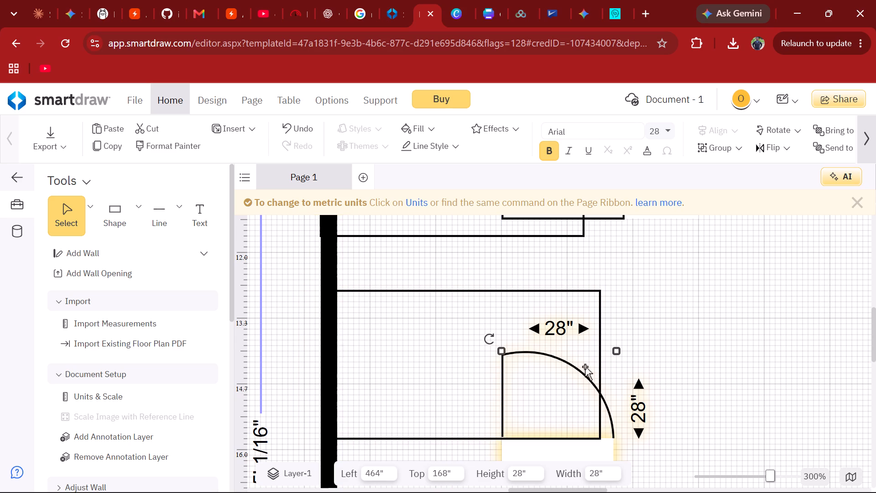
click(598, 363)
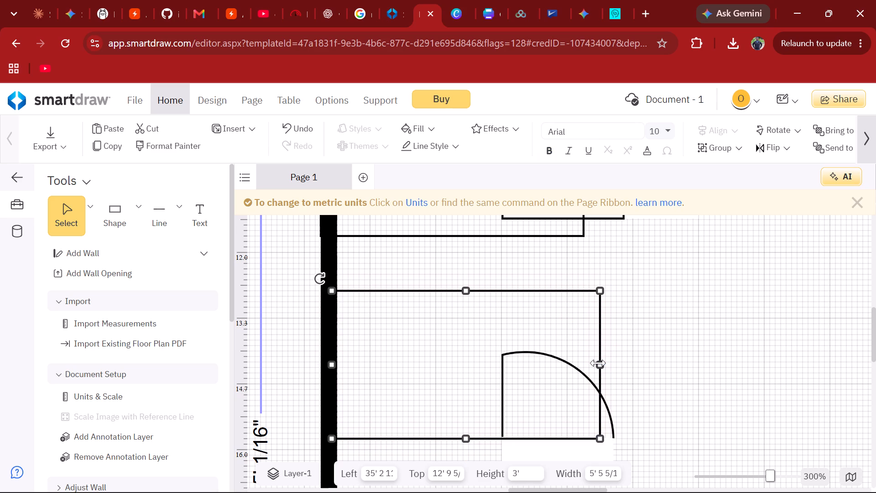
drag(598, 363, 589, 357)
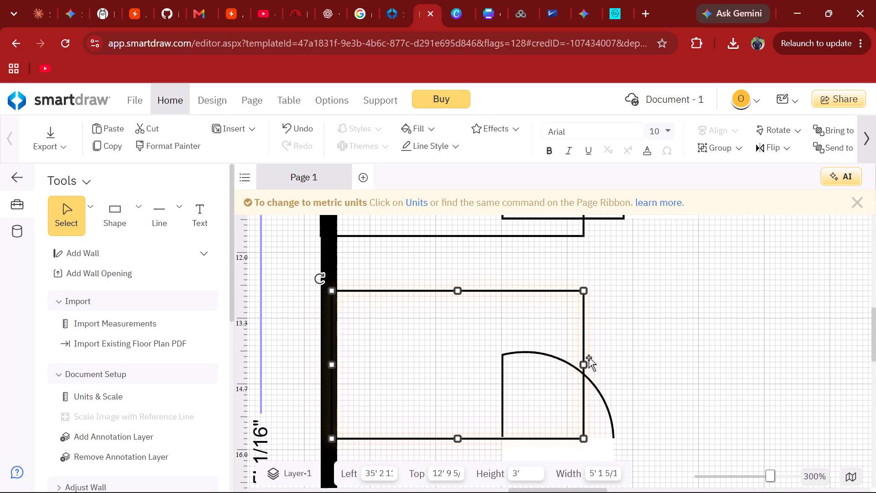
Place the 28" door against the second rectangle's right edge, turned a quarter turn clockwise, at about 484" left and 161" top.
drag(563, 364, 639, 361)
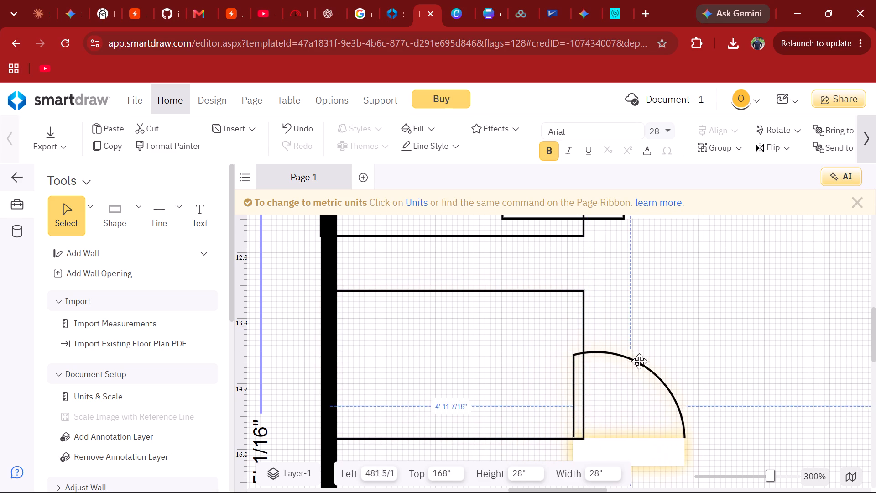
drag(639, 361, 651, 357)
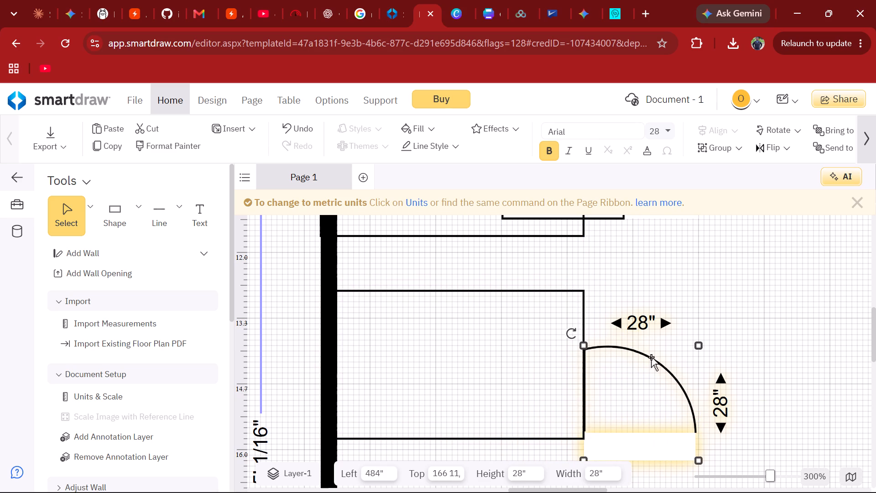
click(569, 331)
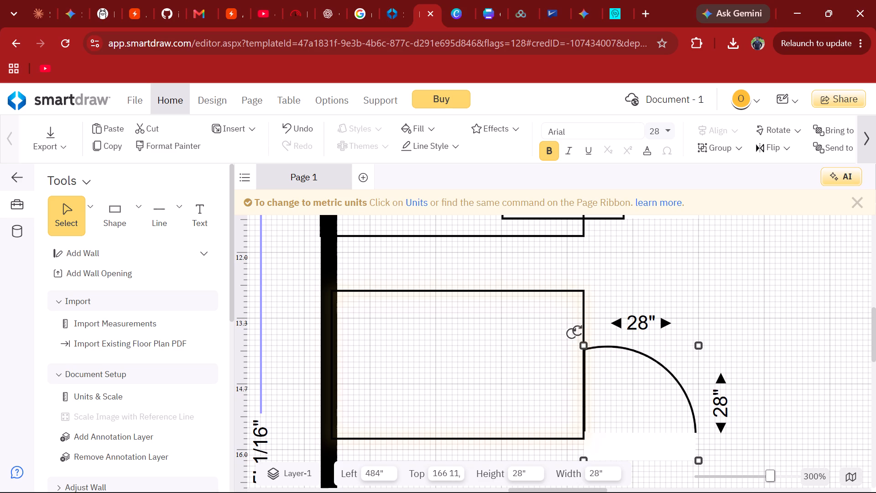
click(572, 331)
click(573, 330)
drag(573, 330, 662, 318)
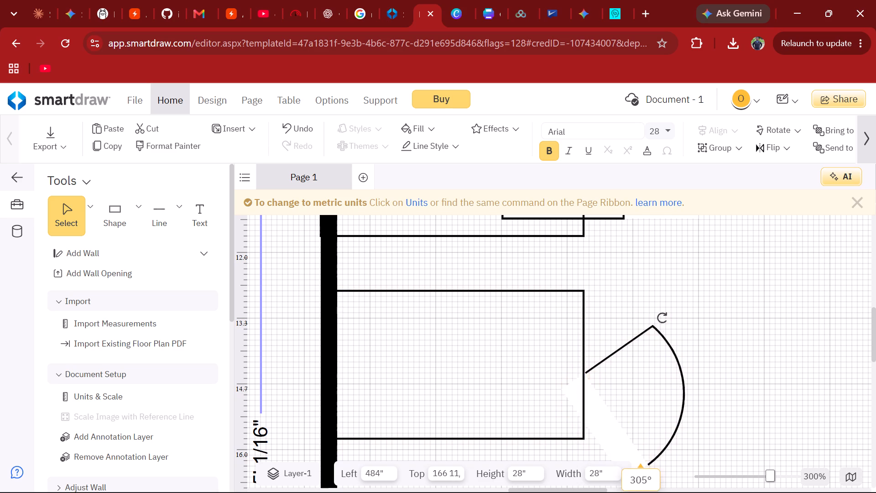
drag(662, 318, 703, 356)
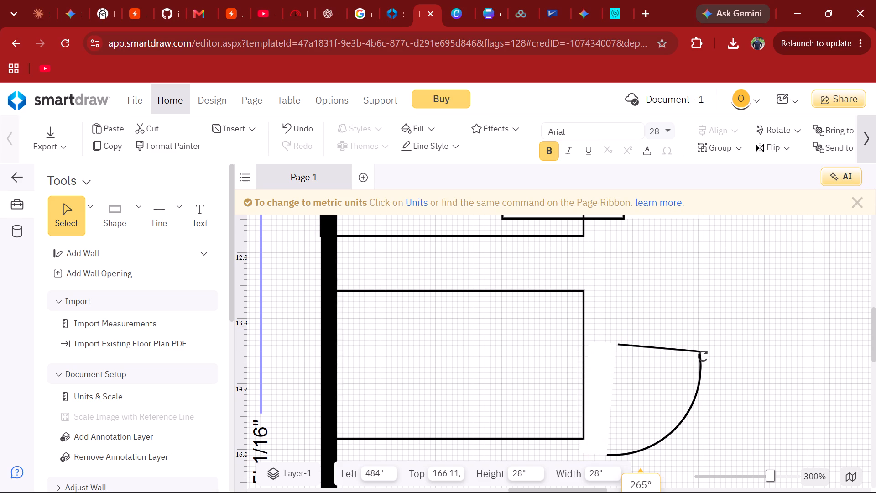
drag(703, 356, 698, 351)
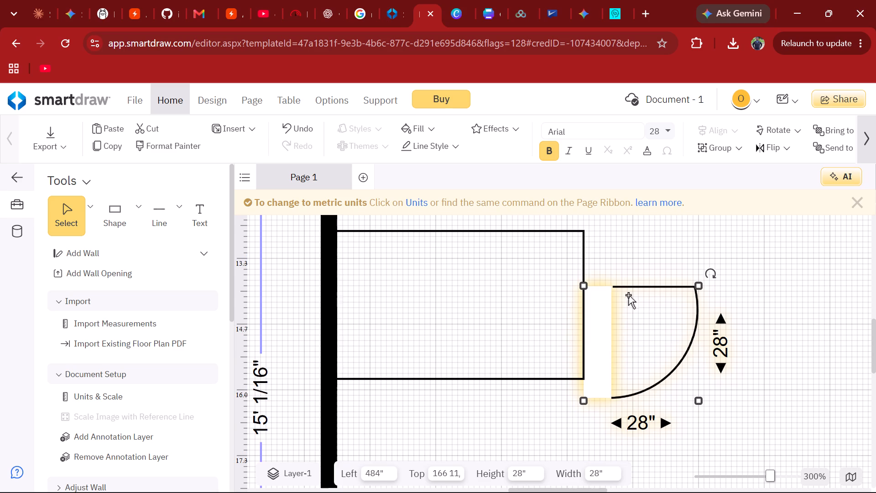
drag(620, 288, 621, 272)
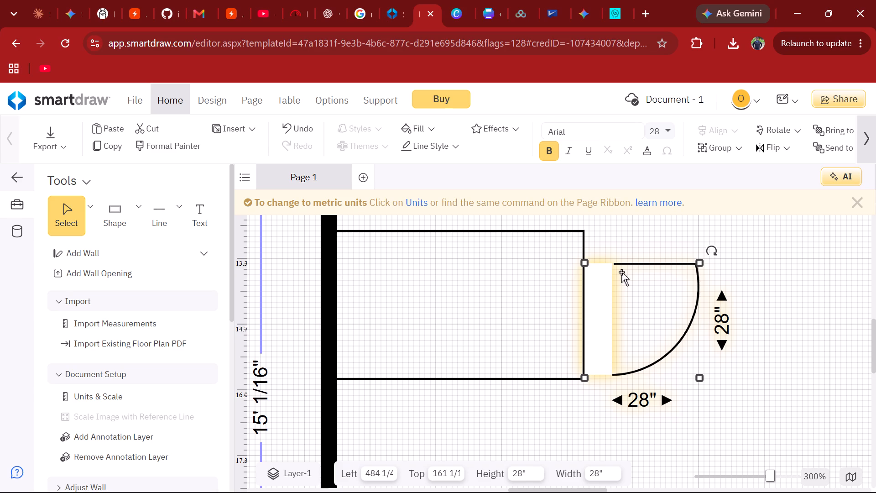
Draw a third rectangle 5' 8" wide and 3' high along the left wall, at 35' left and 16' 8" top.
scroll(621, 272, down, 1)
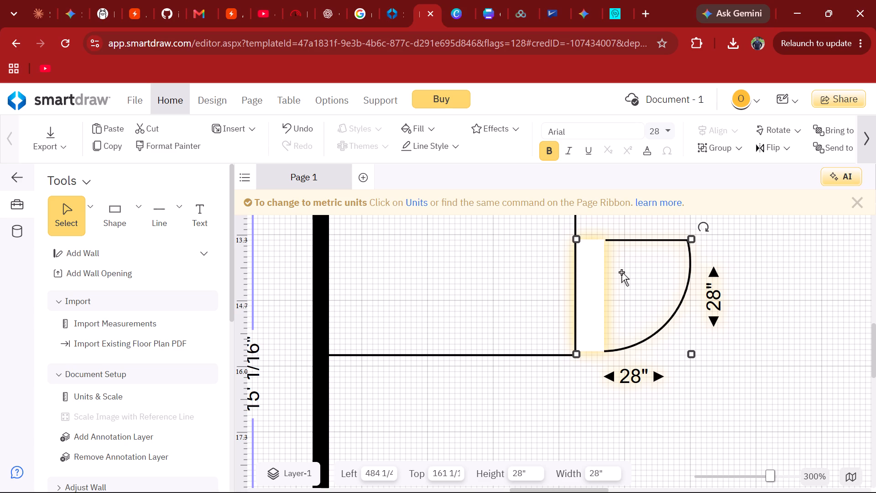
scroll(621, 272, down, 1)
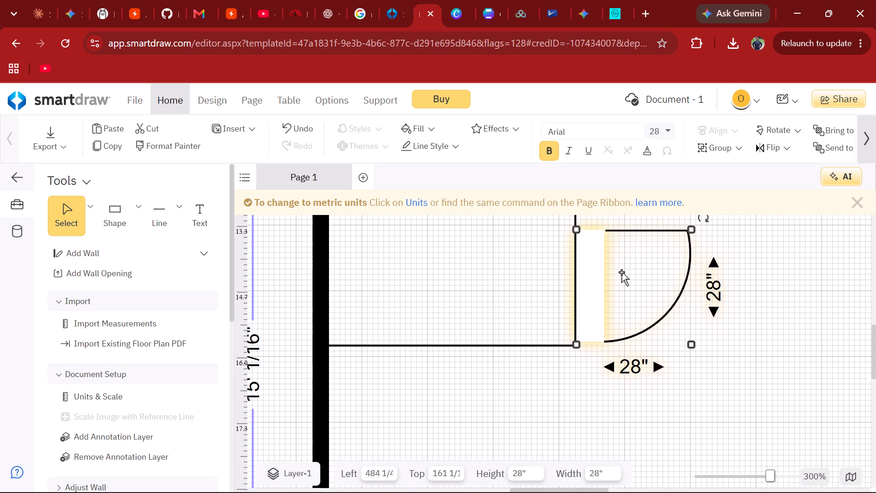
scroll(621, 272, down, 1)
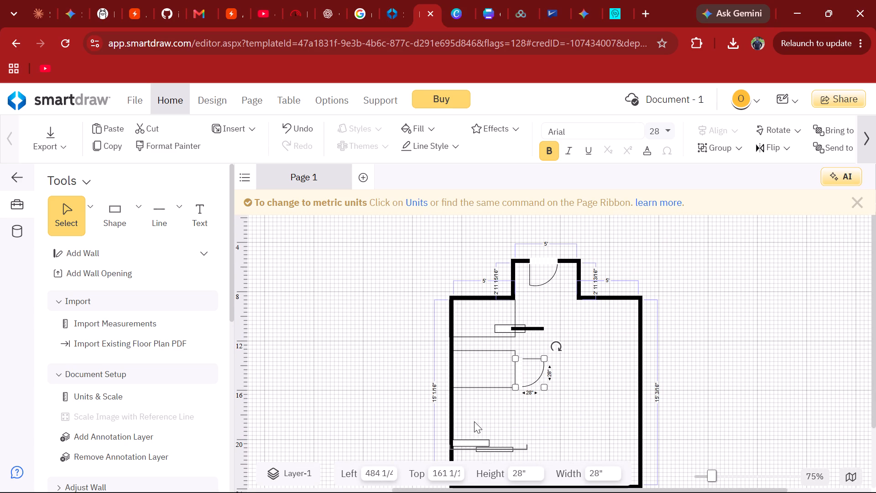
click(99, 220)
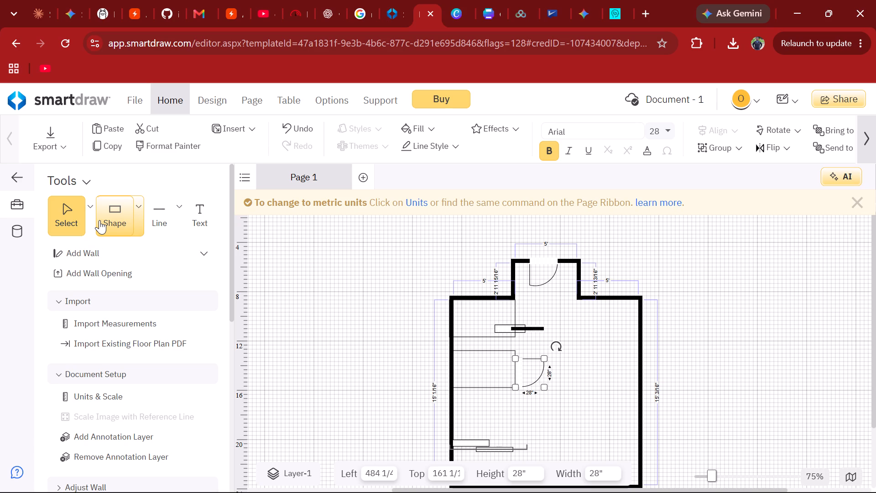
drag(99, 220, 490, 401)
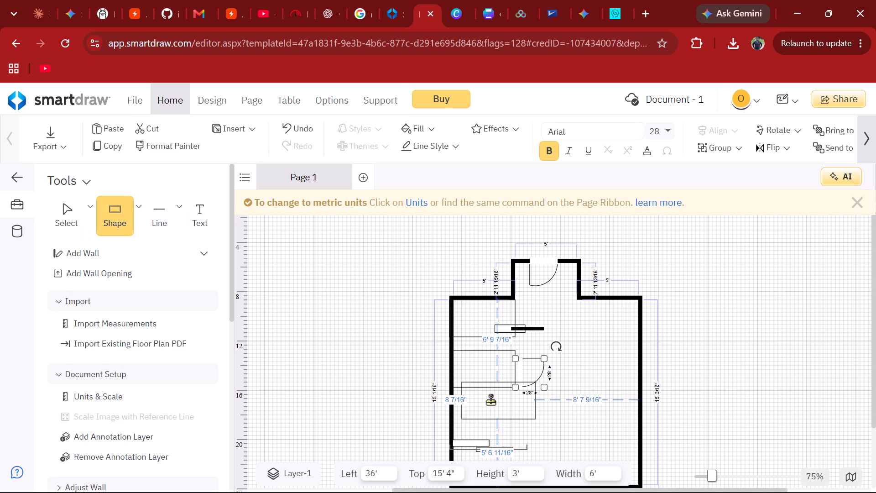
drag(490, 401, 487, 414)
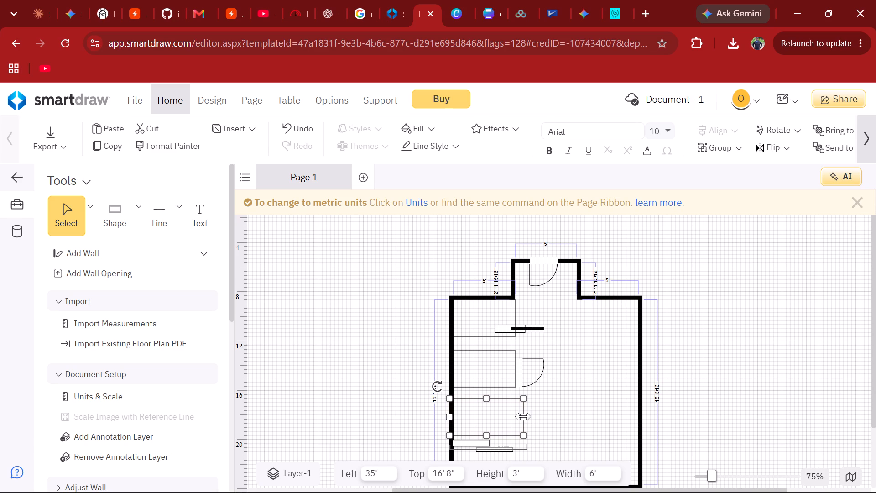
drag(523, 416, 519, 417)
Draw a 6' by 6' square in the main room's upper-right corner, at 44' 4" left and 8' 8" top.
click(120, 209)
drag(111, 216, 624, 324)
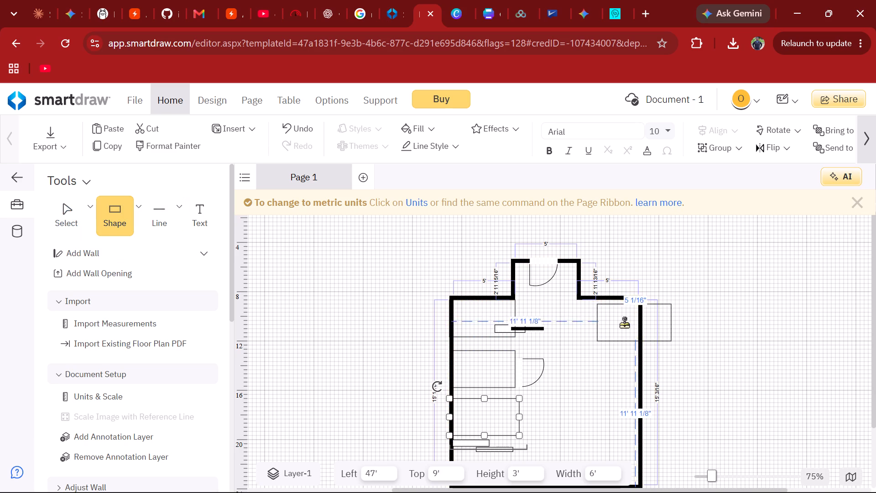
drag(624, 324, 601, 319)
drag(601, 336, 602, 369)
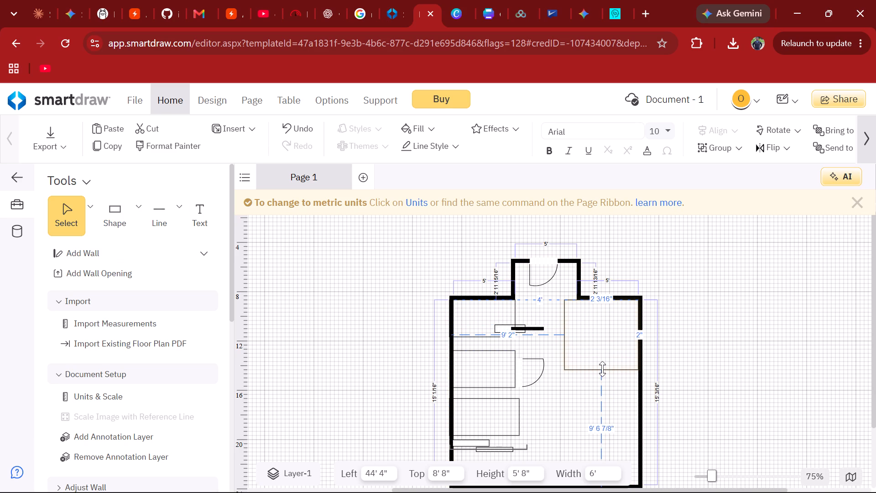
drag(602, 369, 602, 372)
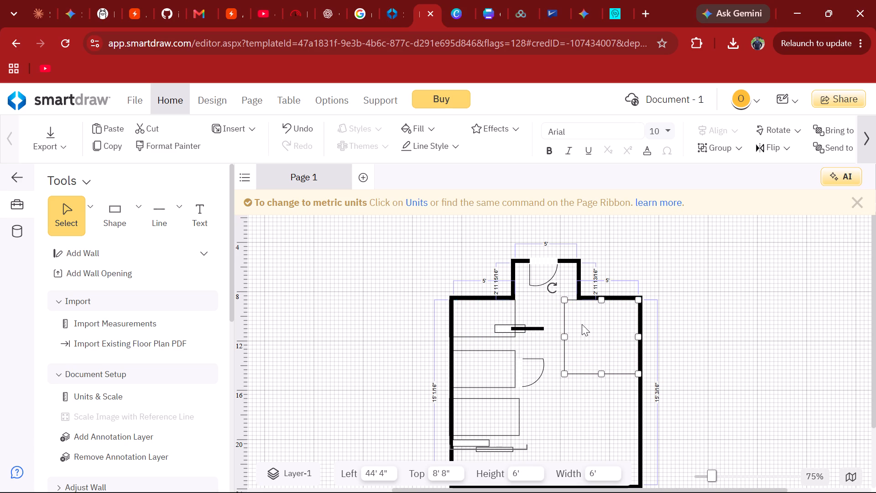
click(583, 324)
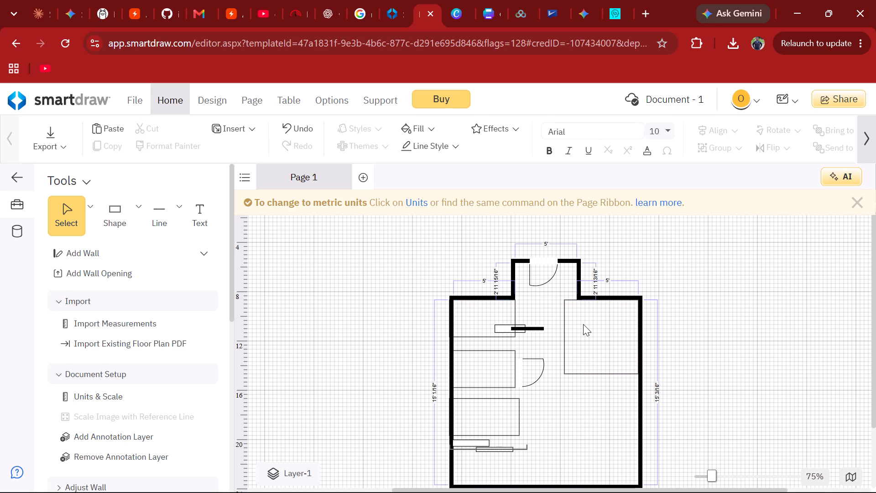
Add the text label "sitting room" inside the 6' square in the main room's upper-right corner.
double_click(579, 323)
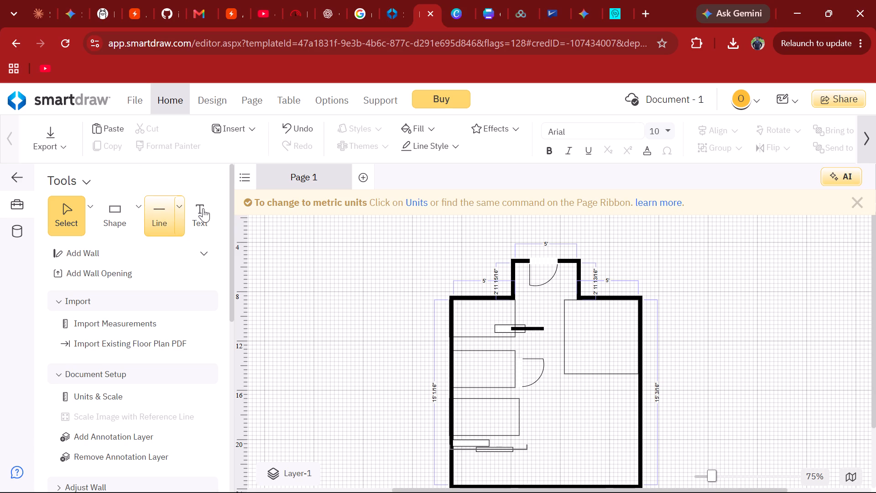
click(203, 208)
click(574, 336)
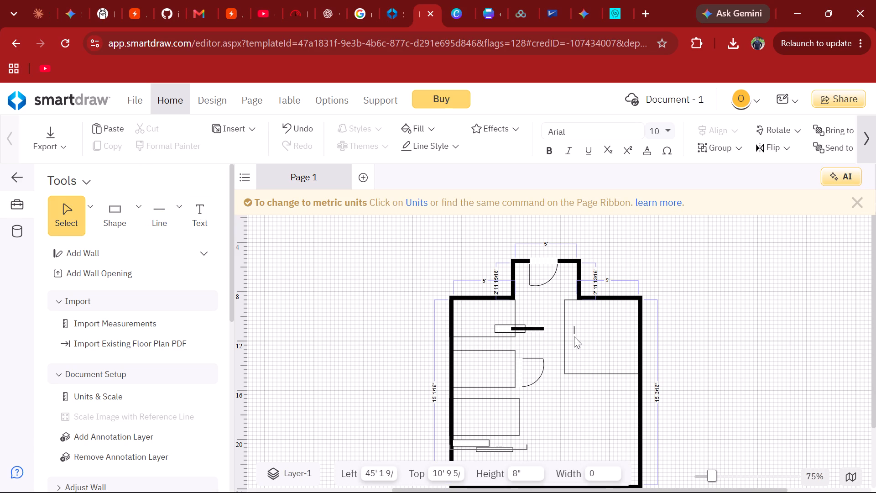
text(sitting room)
click(582, 406)
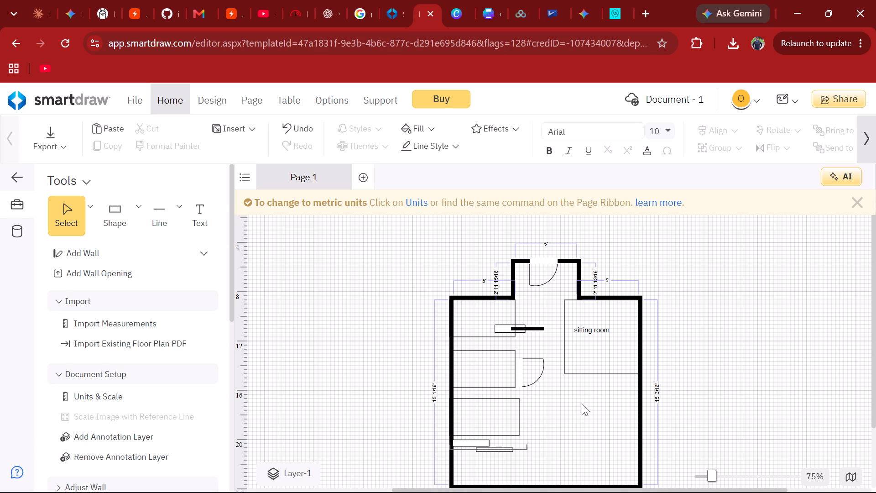
Extend the first rectangle in the main room's upper-left corner downward to a height of 4', reaching the second rectangle.
click(485, 336)
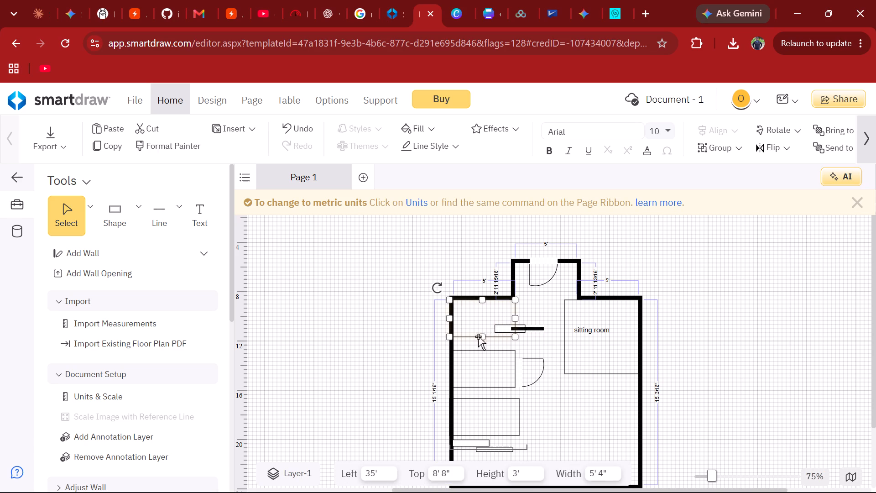
drag(482, 336, 483, 348)
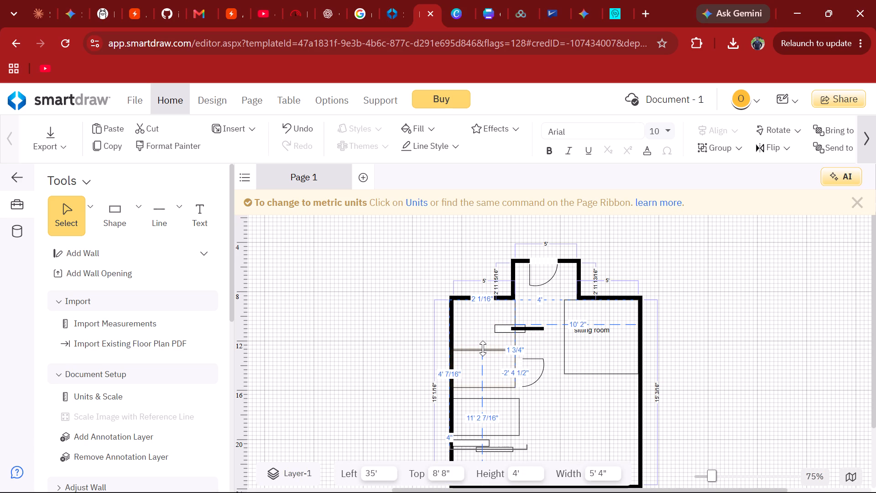
drag(483, 348, 481, 350)
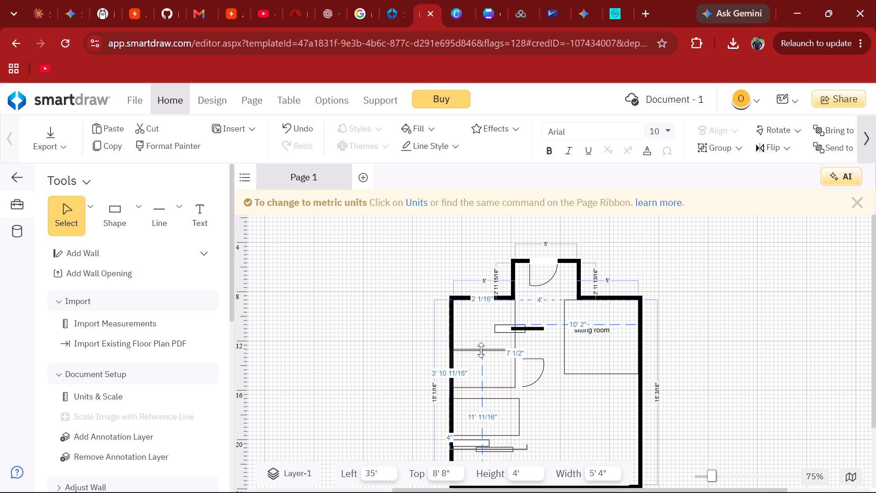
drag(481, 350, 481, 351)
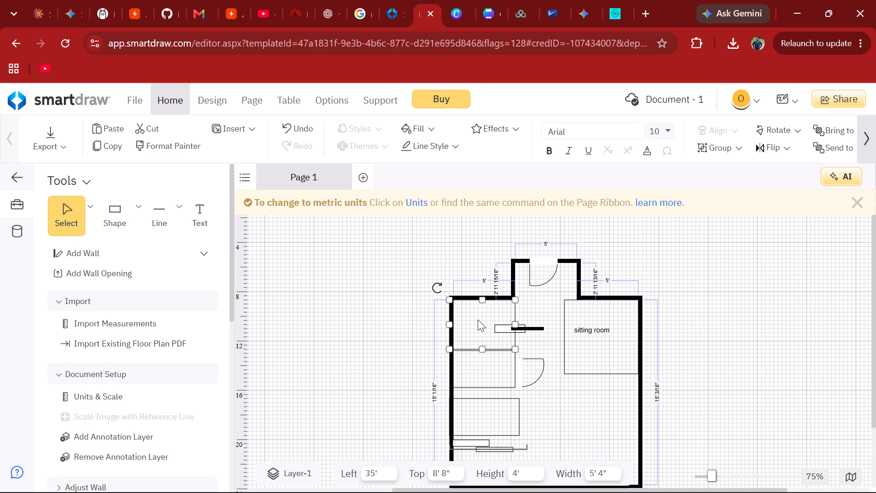
click(478, 320)
double_click(464, 321)
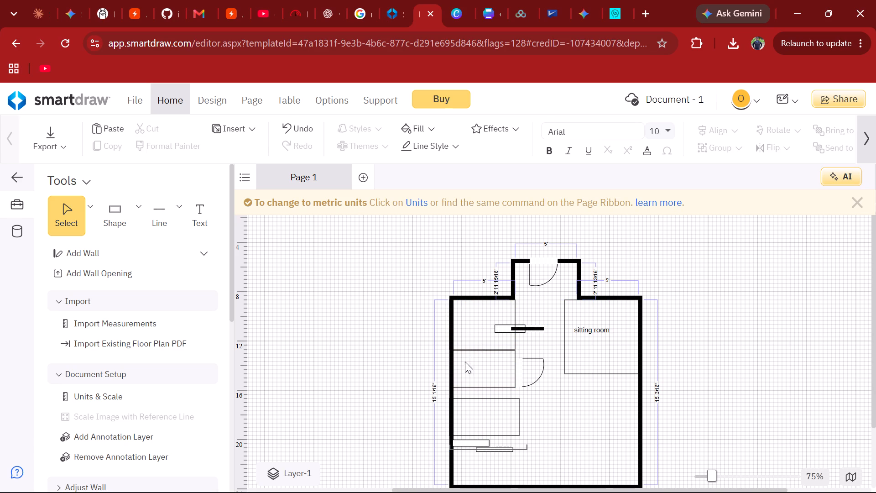
Add the text label "kitchen" inside the second rectangle along the left wall.
click(203, 222)
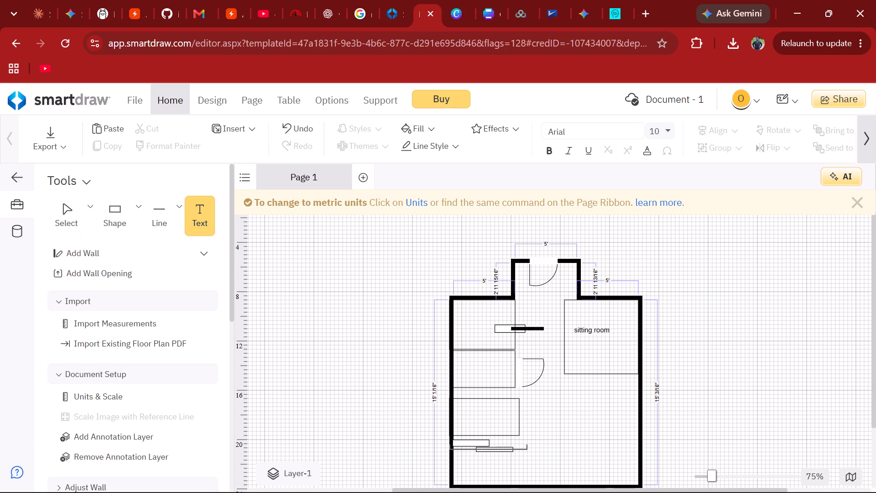
click(461, 374)
text(kitchen)
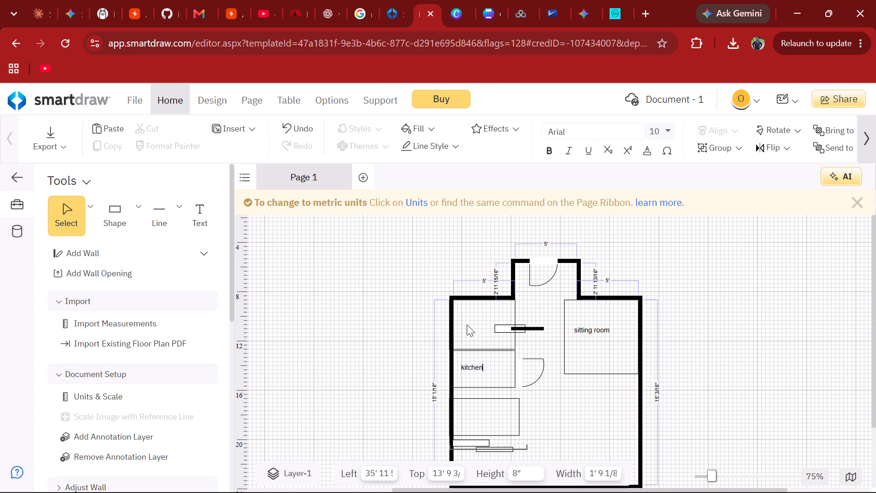
click(467, 325)
Add the text label "dining" inside the rectangle in the main room's upper-left corner.
click(206, 205)
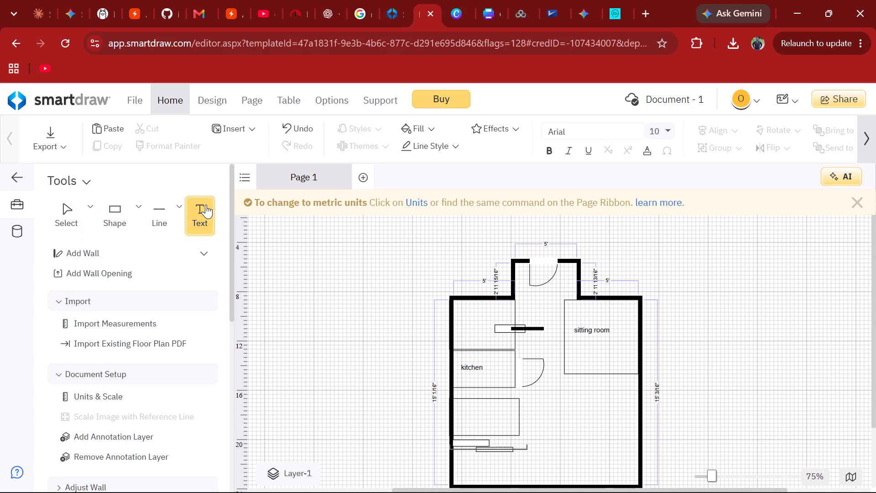
click(466, 324)
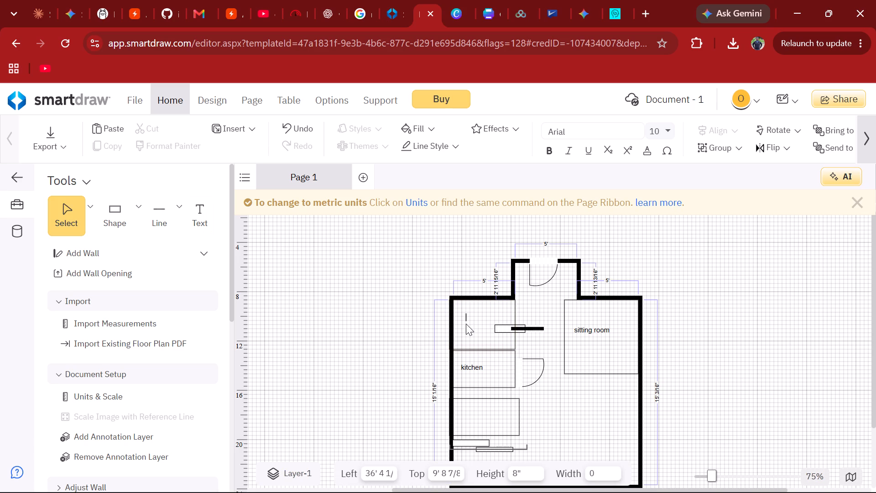
text(dining)
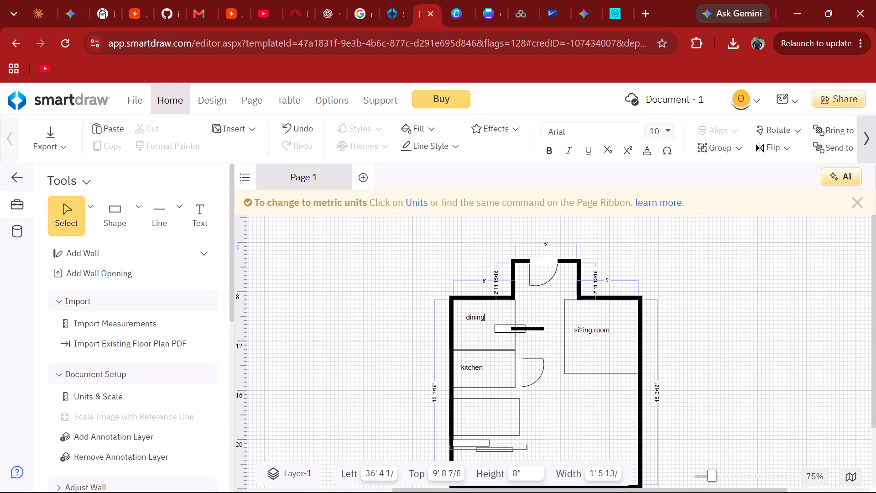
Add the text label "bedroom 1" inside the third rectangle along the left wall, below the kitchen.
scroll(403, 320, down, 1)
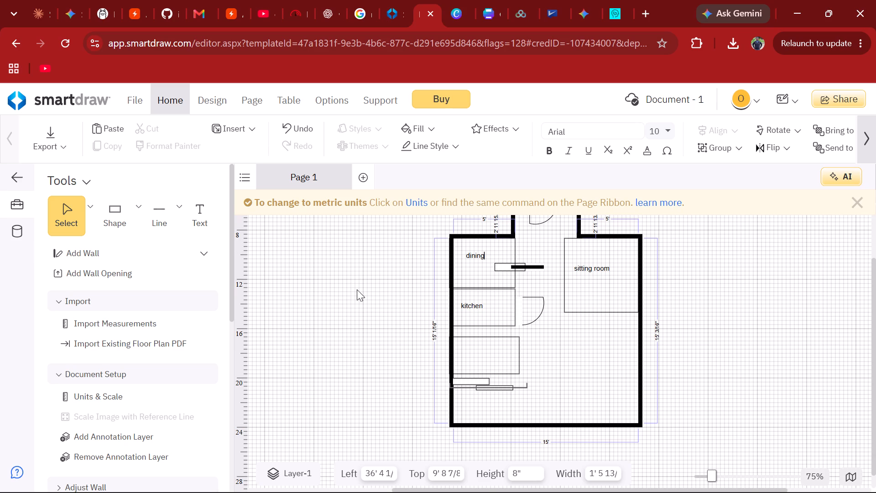
click(474, 353)
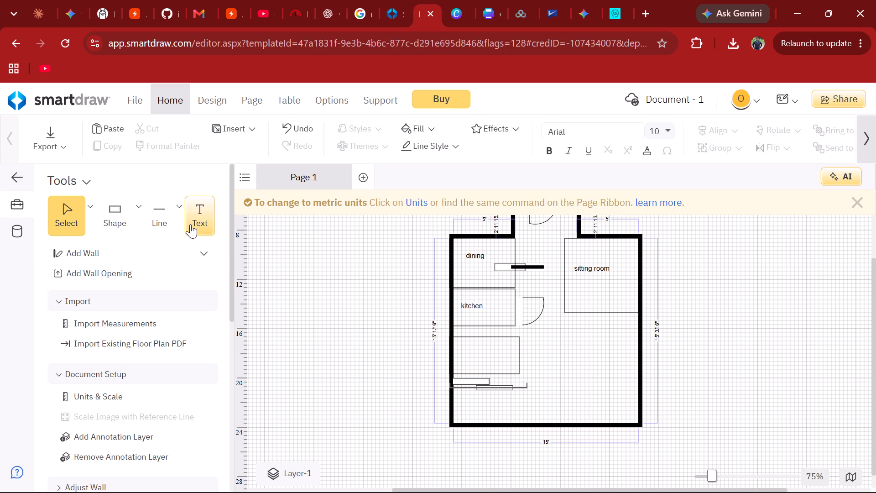
click(195, 222)
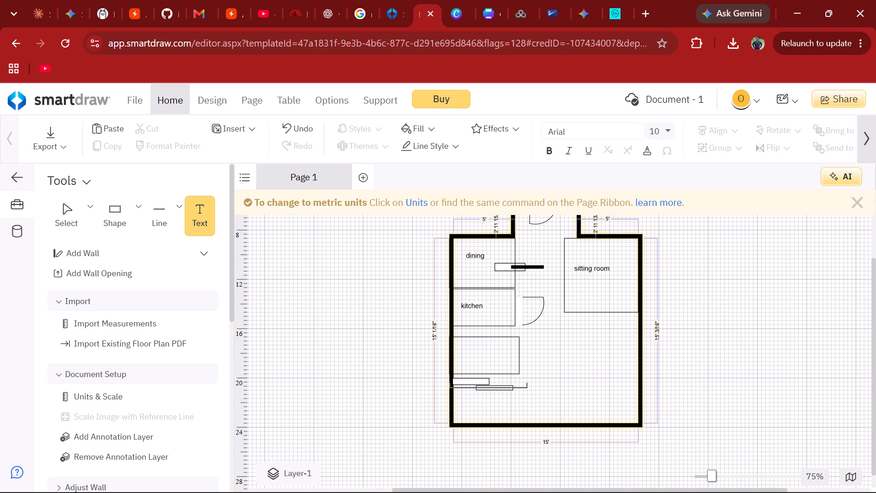
click(469, 357)
text(bd=)
key(BackSpace)
key(BackSpace)
key(d)
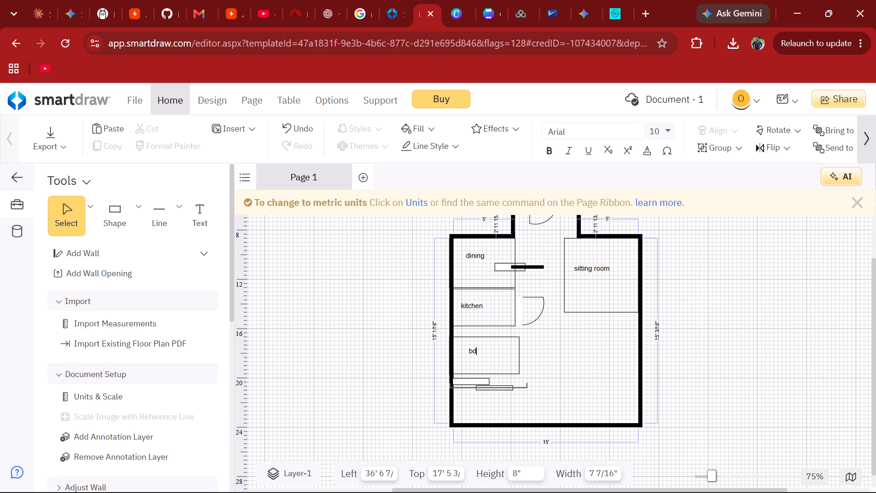
key(BackSpace)
text(edroom)
key(space)
key(1)
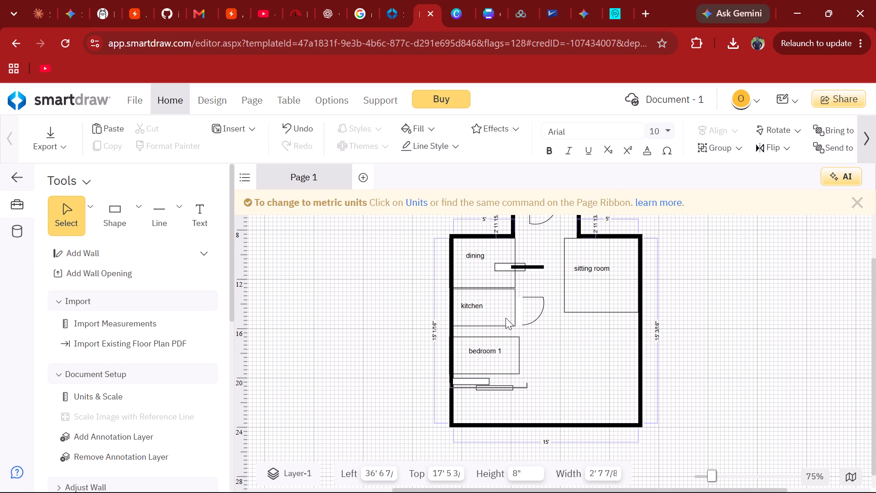
Draw a rectangle 6' wide and 7' high in the main room's lower-right corner, at 44' 8" left and 16' 8" top.
click(118, 210)
drag(125, 214, 613, 372)
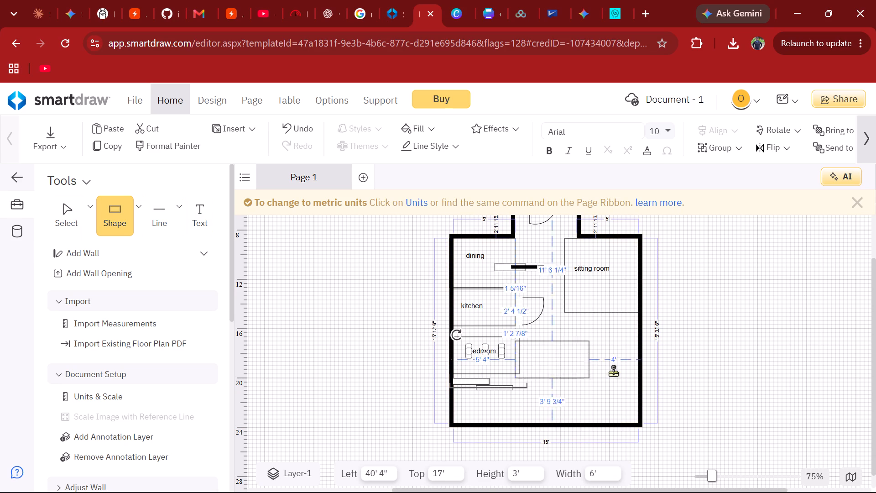
drag(613, 372, 604, 402)
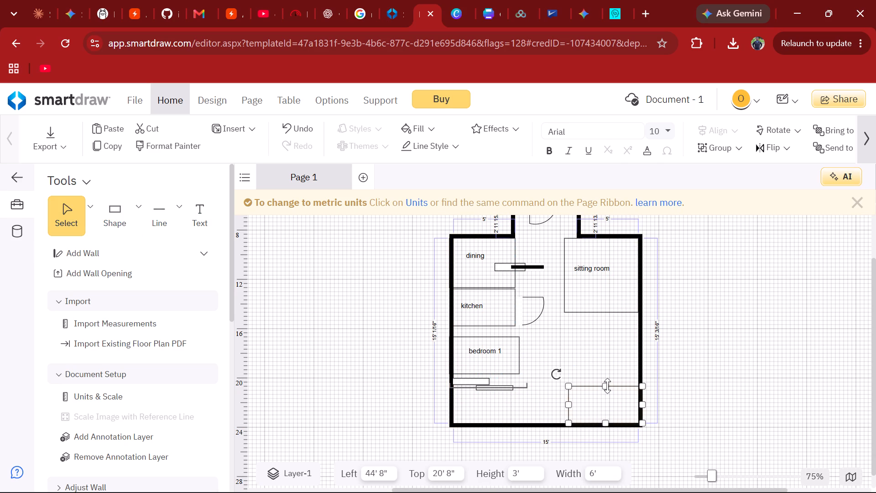
drag(607, 386, 598, 336)
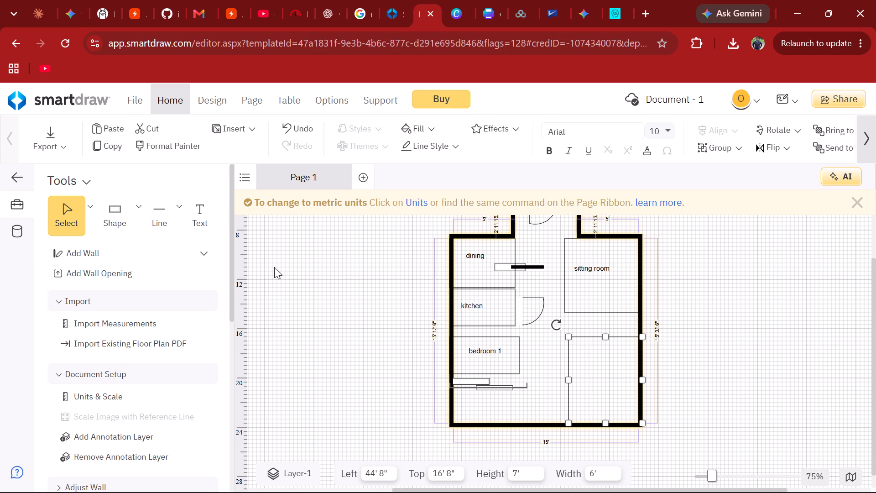
Label the new lower-right rectangle "master Bedroom".
click(197, 211)
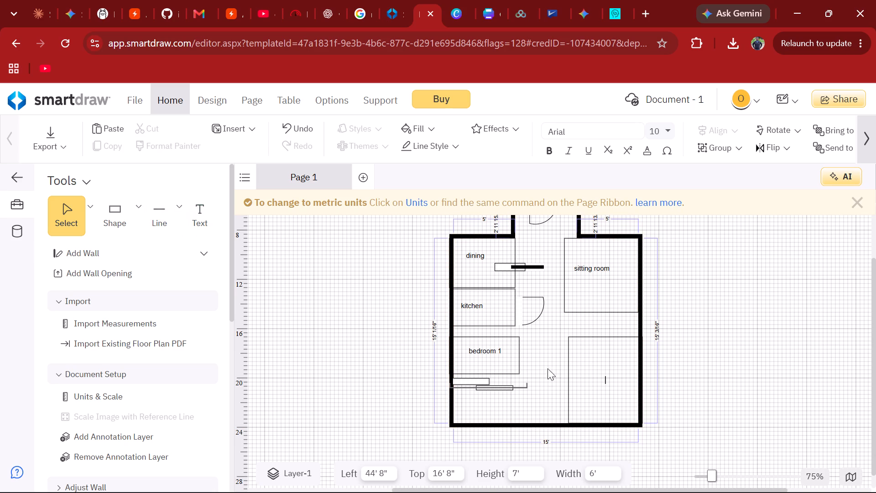
text(master \b)
key(BackSpace)
key(BackSpace)
text(Bedroom)
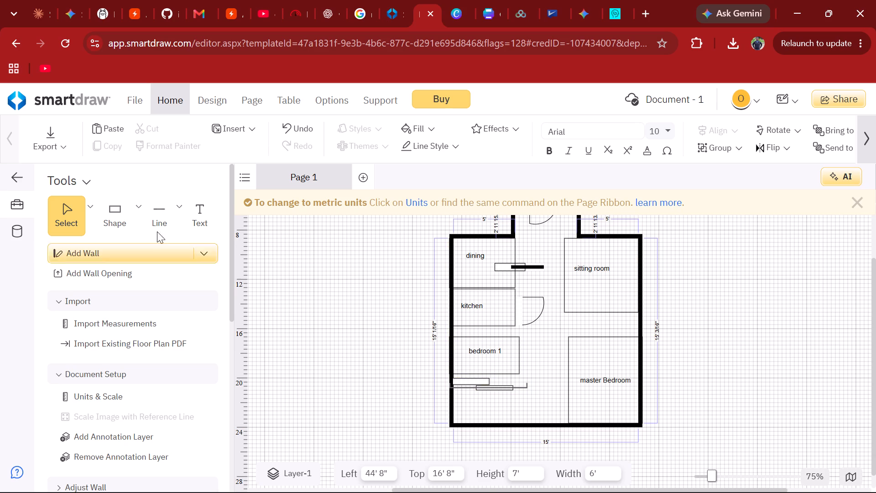
Draw a rectangle 6' wide and 3' high in the main room's lower-left corner, at 35' left and 20' 8" top.
drag(123, 222, 491, 406)
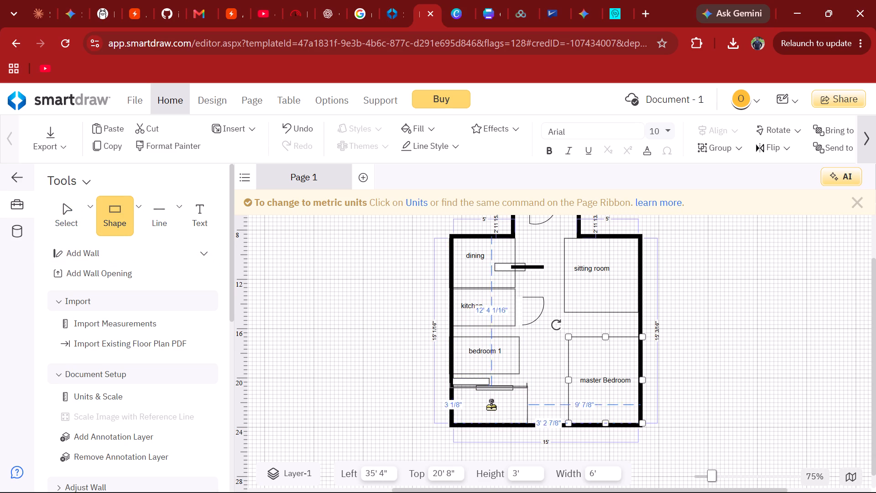
drag(491, 406, 488, 404)
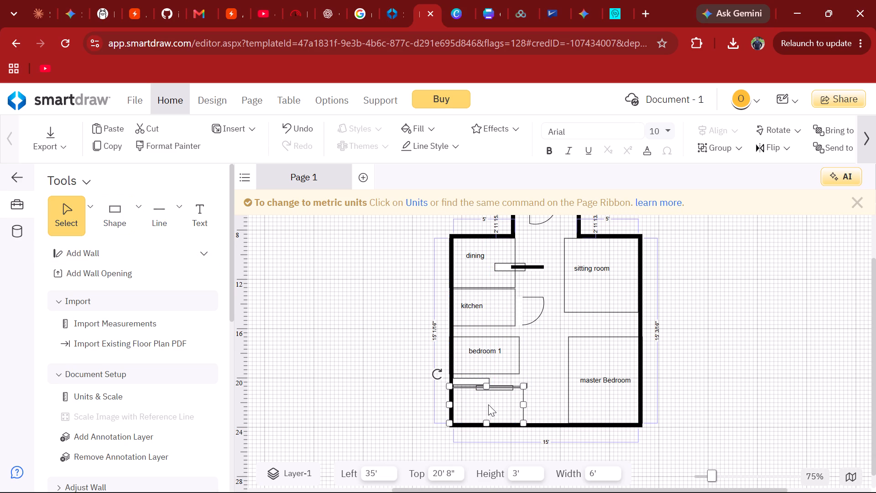
Add the text label "bedroom 2" inside the rectangle in the main room's lower-left corner.
double_click(469, 404)
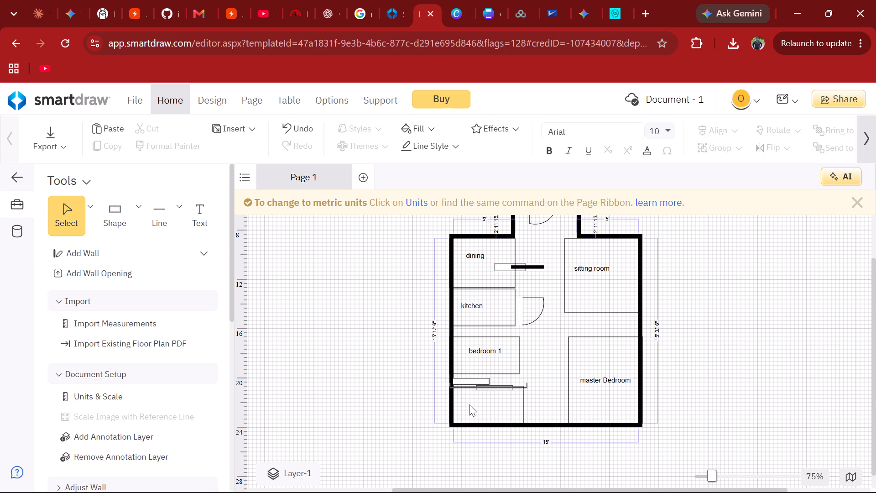
text(be)
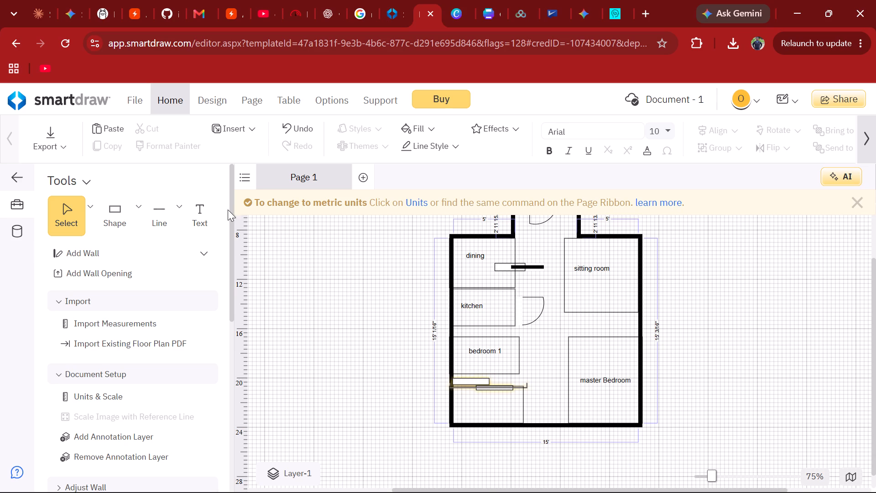
click(201, 210)
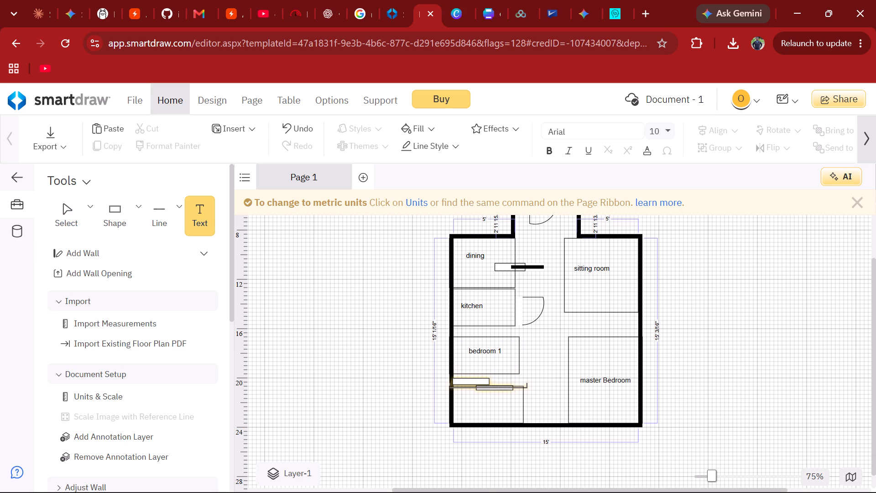
click(469, 403)
text(bedroom 1)
key(BackSpace)
key(2)
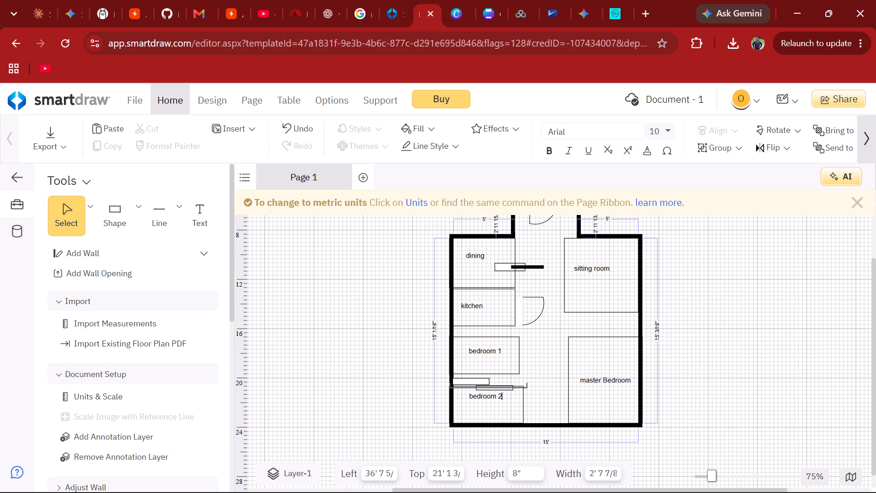
click(542, 372)
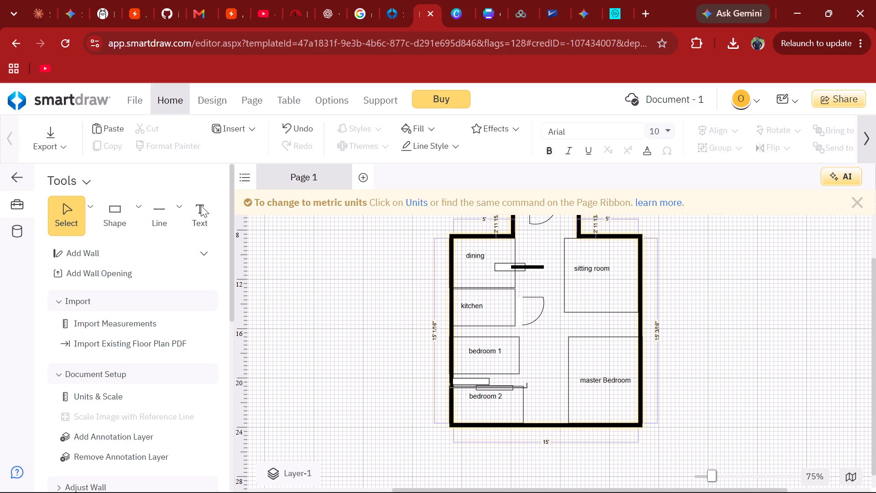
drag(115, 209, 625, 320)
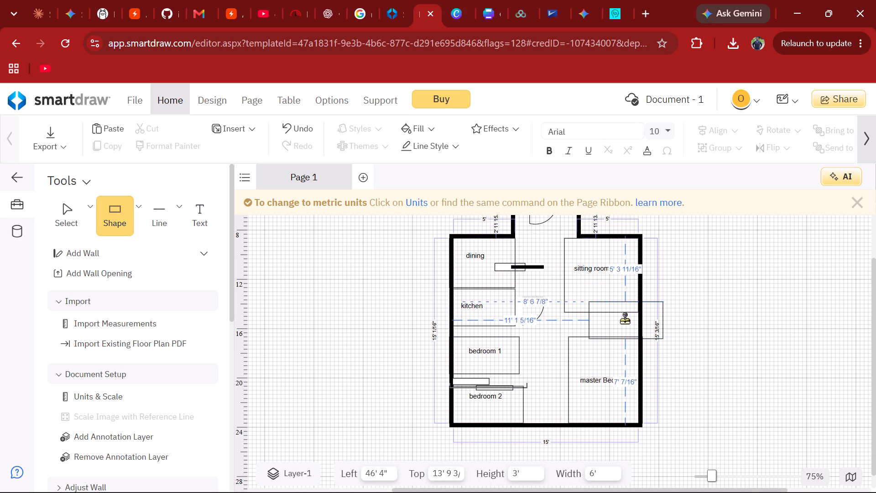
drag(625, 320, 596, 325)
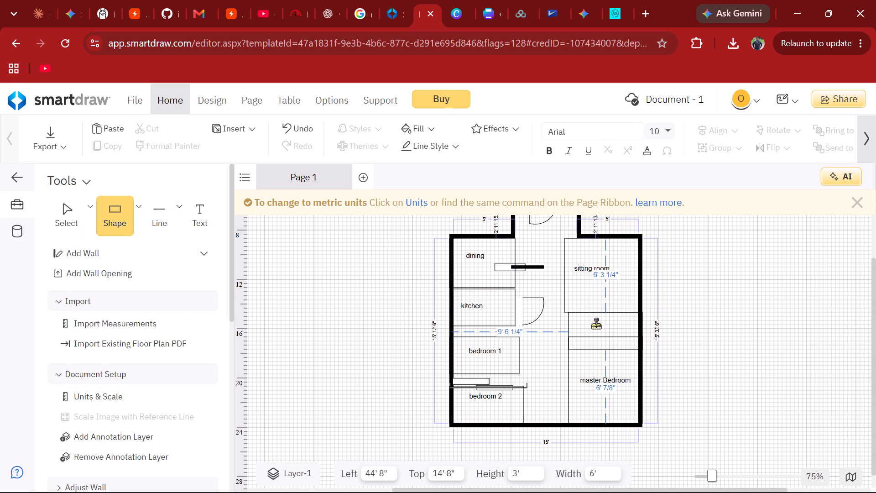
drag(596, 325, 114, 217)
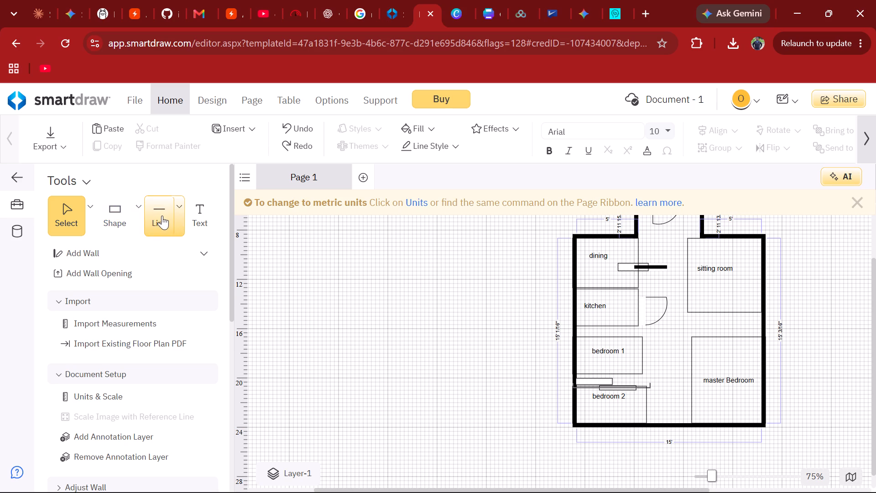
Move the sitting room rectangle slightly upward, to 44' 4" left and 8' 5 3/4" top.
drag(162, 215, 698, 310)
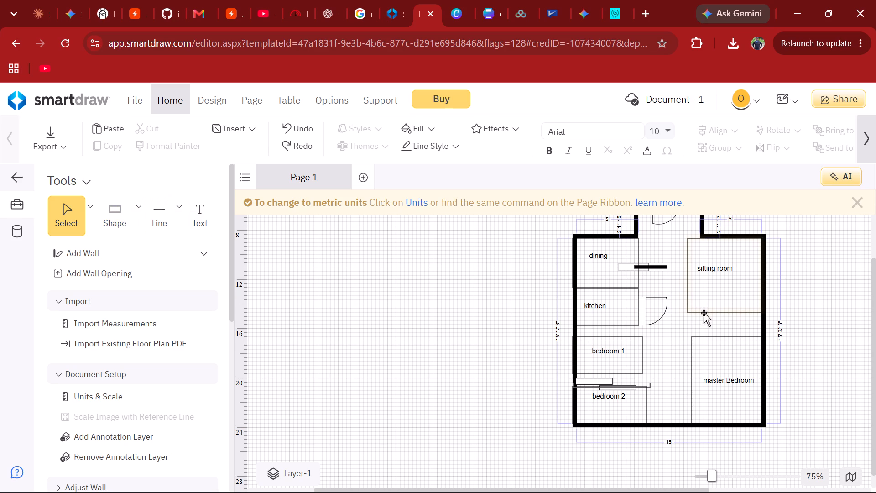
click(708, 314)
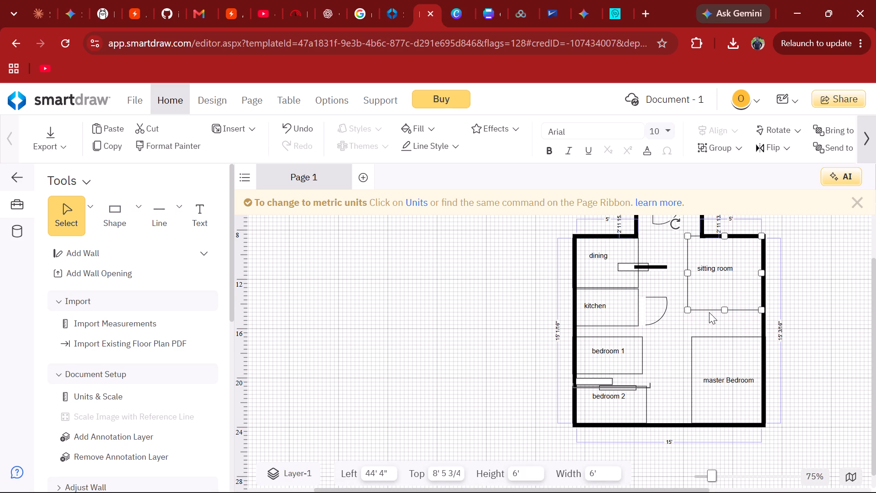
Draw a near-vertical line about 2' 2" long from the sitting room rectangle's bottom edge to the master Bedroom's top edge.
click(158, 207)
drag(706, 309, 707, 319)
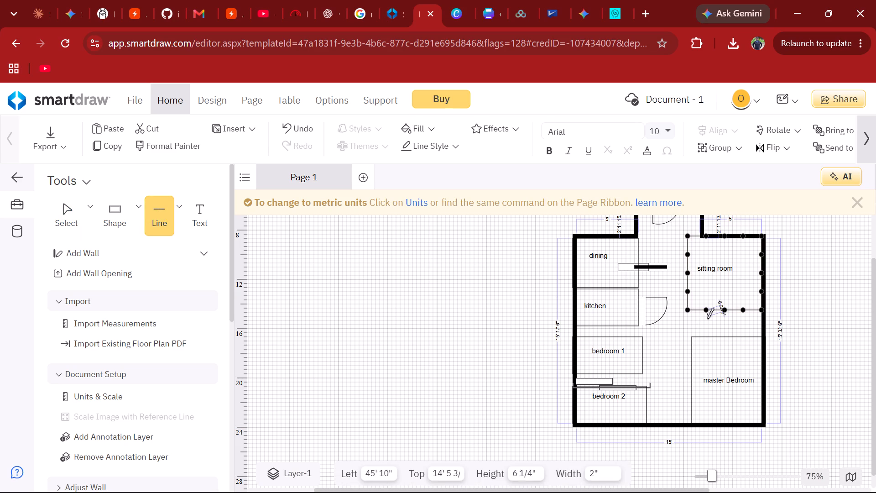
drag(707, 319, 702, 327)
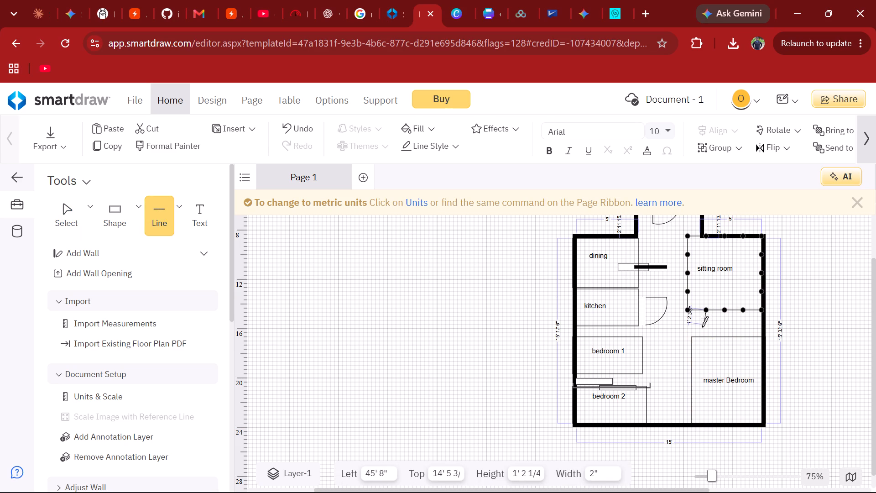
drag(702, 327, 704, 334)
drag(704, 334, 706, 336)
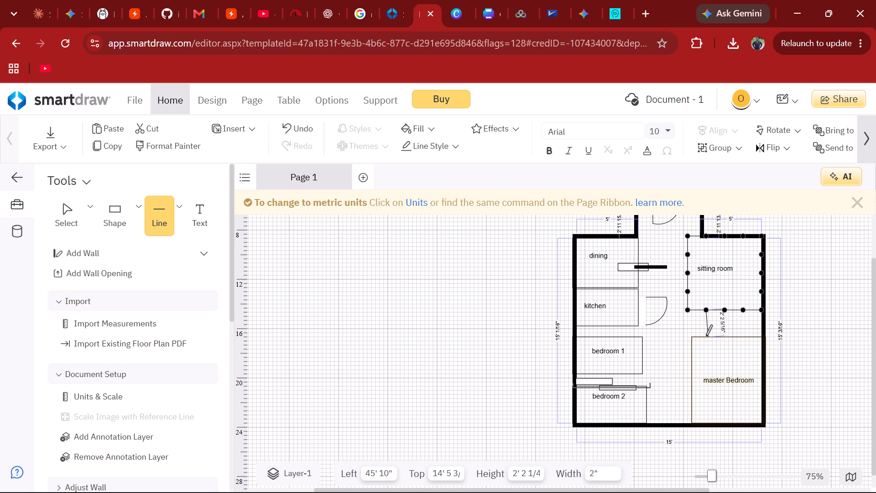
drag(706, 336, 710, 339)
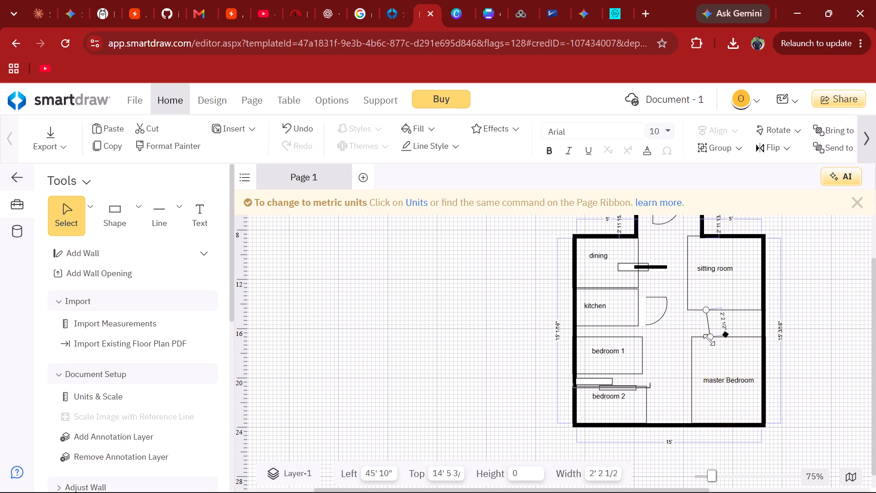
Widen the master Bedroom rectangle to 6' 4" by extending its left edge to 44' 4".
click(691, 347)
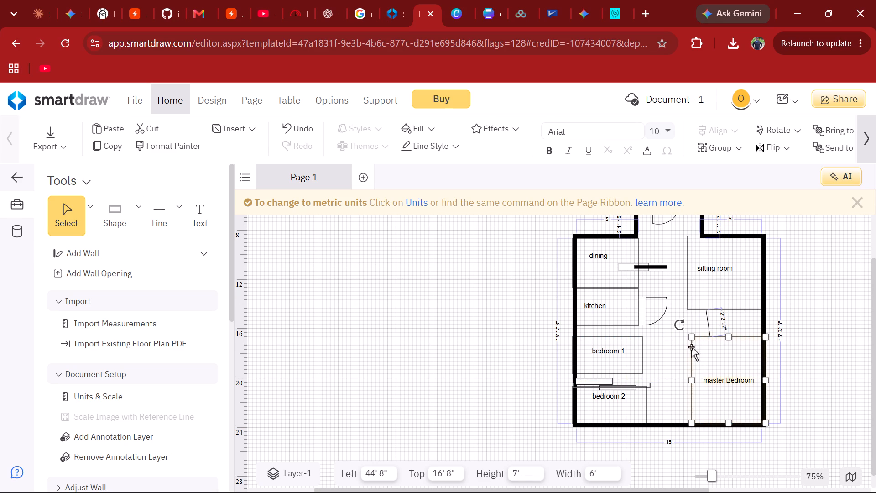
click(693, 378)
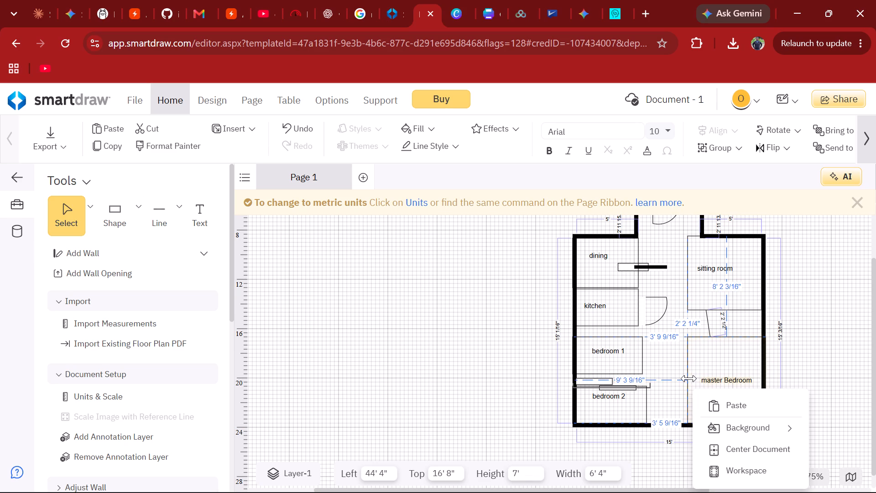
click(721, 358)
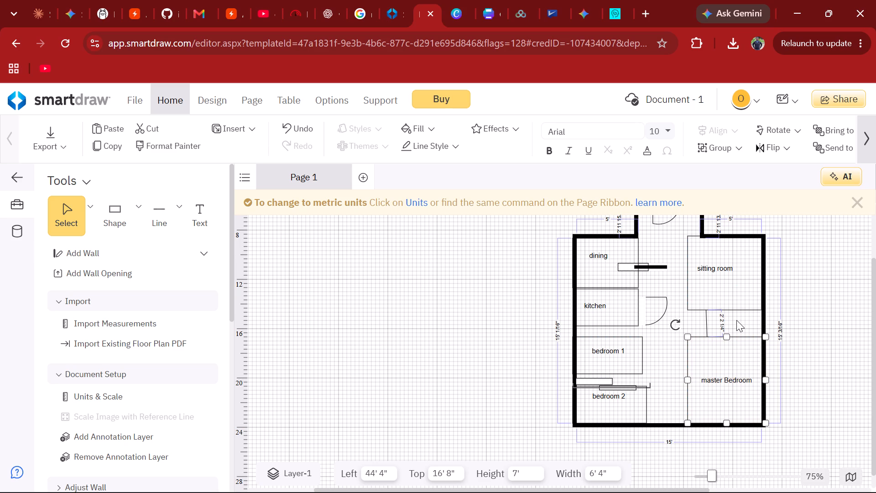
Add the text label "store" in the space between the sitting room and the master Bedroom.
double_click(736, 320)
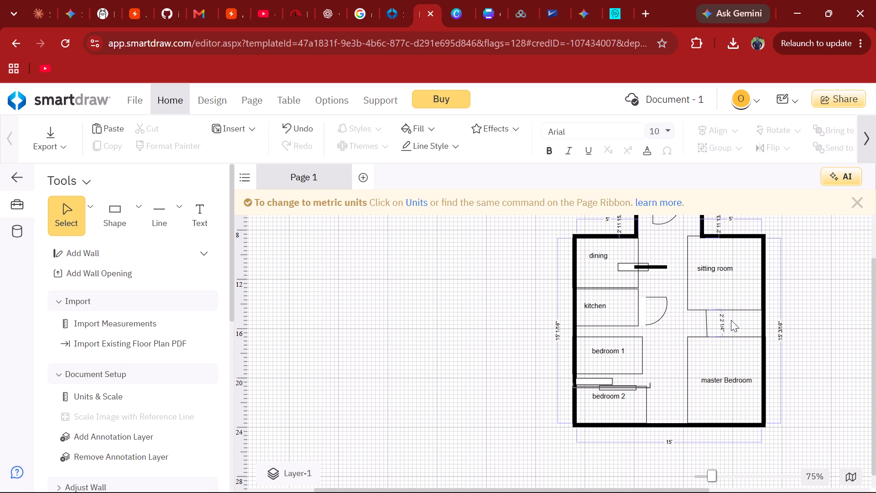
click(186, 202)
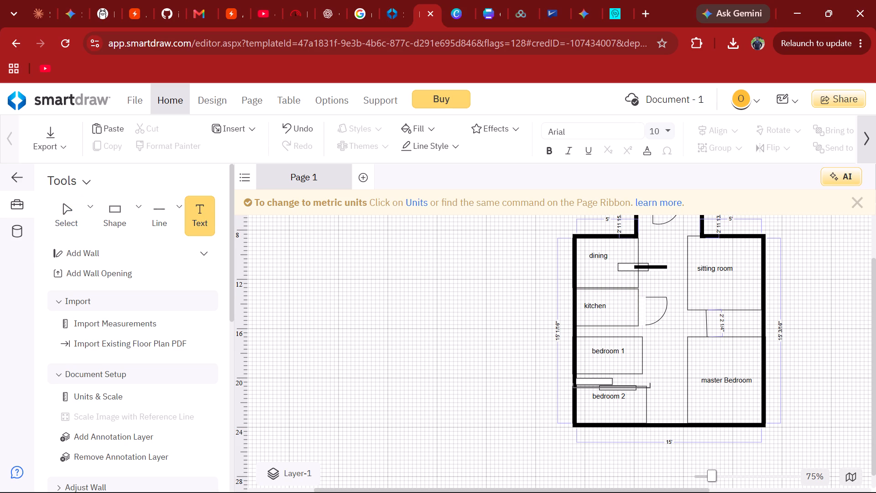
click(726, 320)
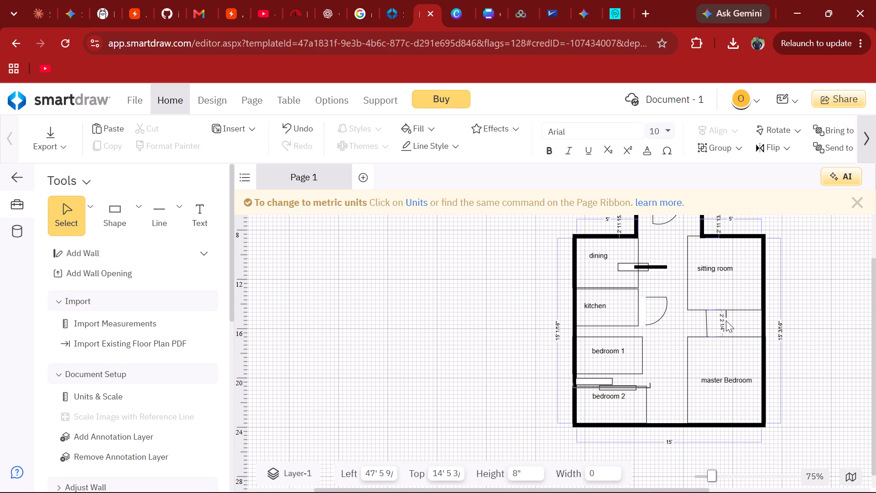
text(store)
click(584, 346)
Move the bedroom 1 rectangle down to 17' 4" top, keeping it at 35' left.
drag(585, 345, 586, 352)
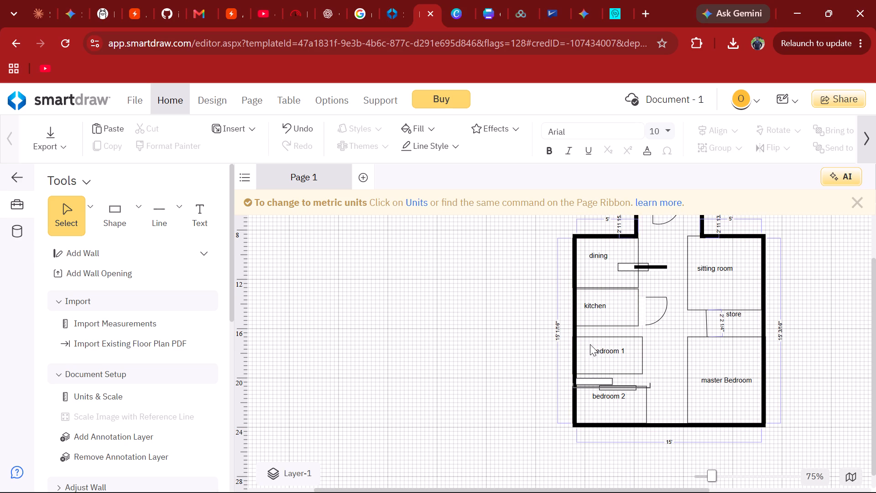
drag(591, 337, 591, 340)
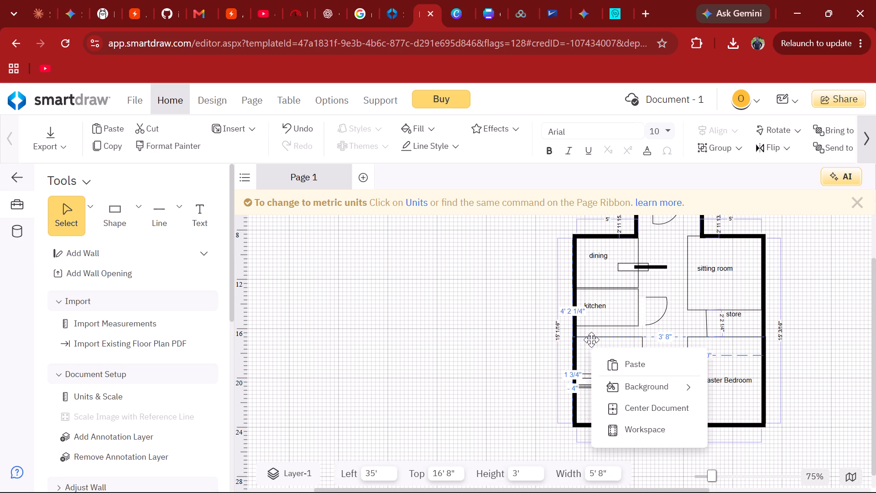
drag(591, 340, 592, 346)
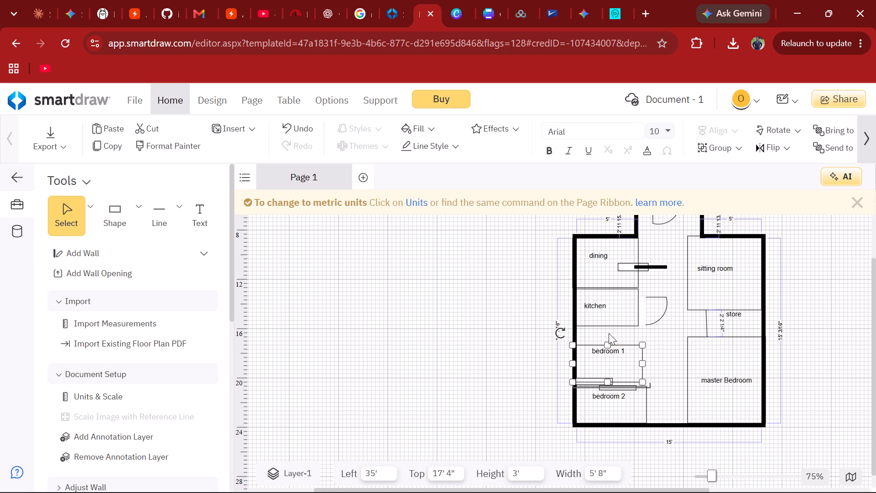
Draw a near-vertical line about 1' 7" long from the kitchen's bottom edge to the bedroom 1 rectangle's top edge.
click(164, 213)
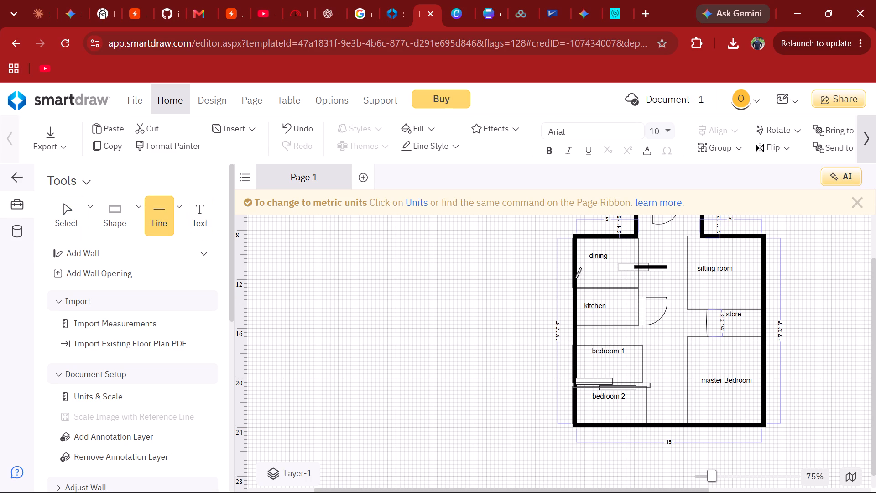
drag(630, 325, 630, 331)
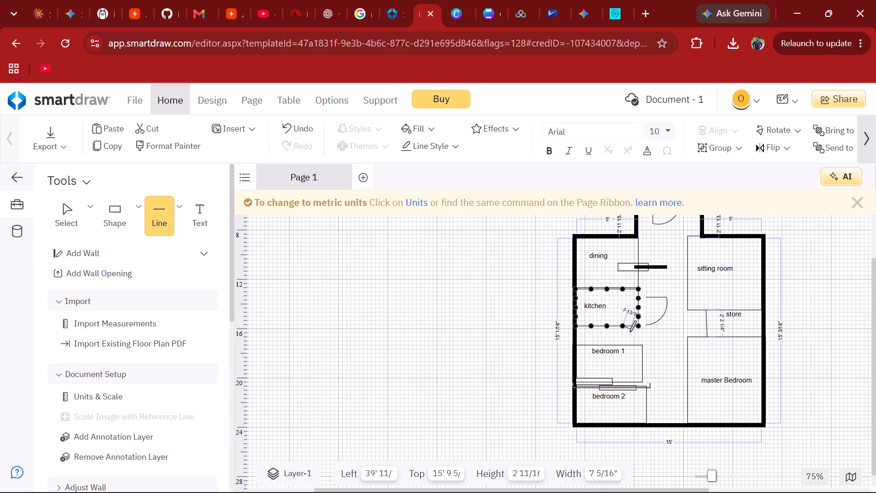
drag(630, 331, 621, 338)
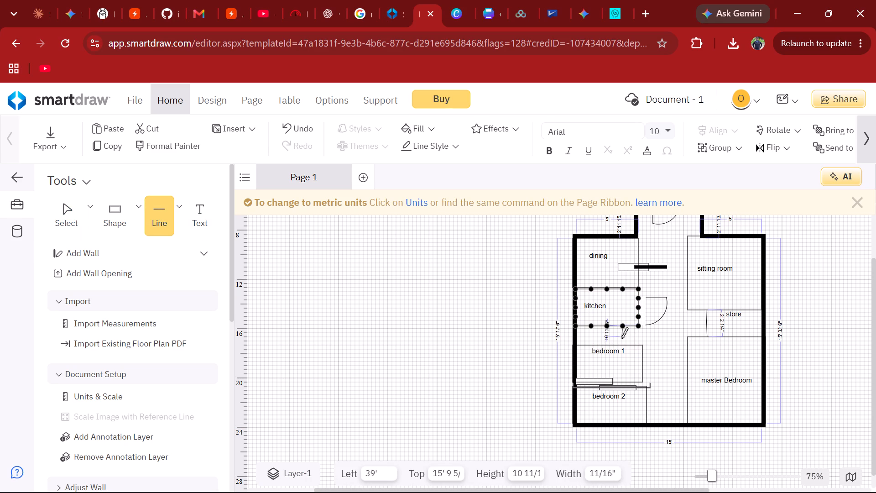
drag(621, 338, 621, 345)
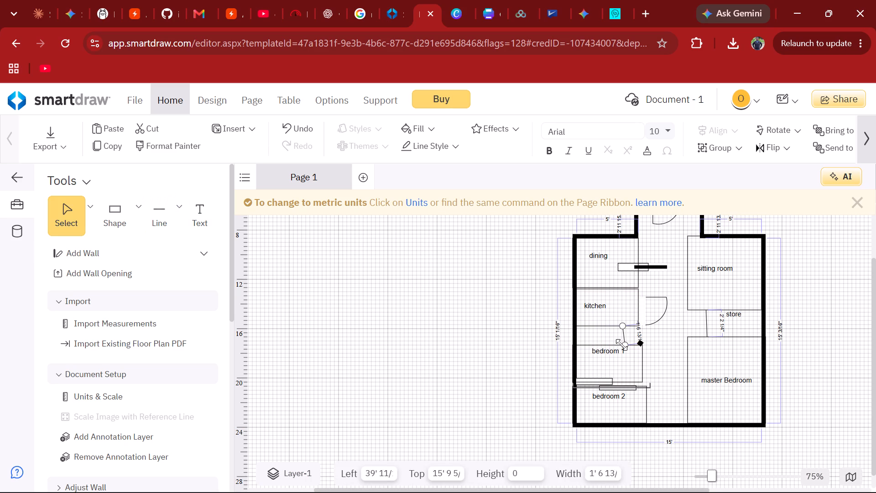
Narrow the bedroom 1 rectangle to a width of 5' 4" from its right edge.
click(642, 358)
click(641, 364)
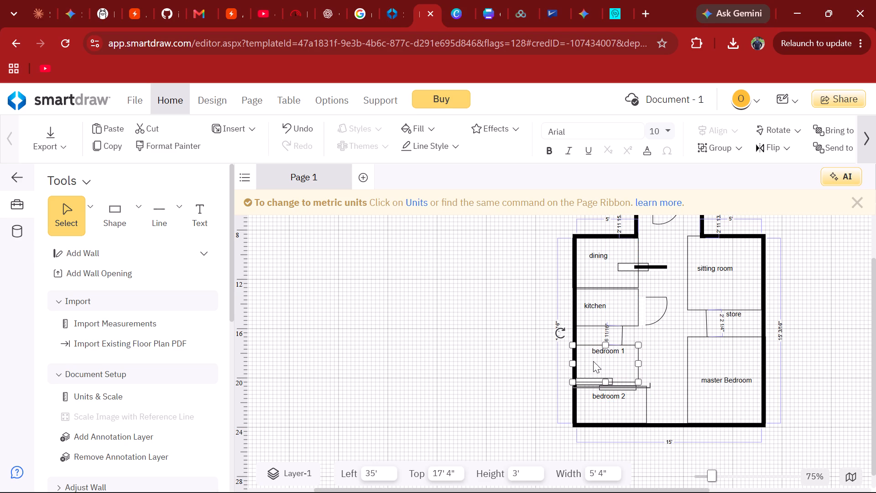
Add the text label "bathroom" in the space between the kitchen and bedroom 1.
click(193, 202)
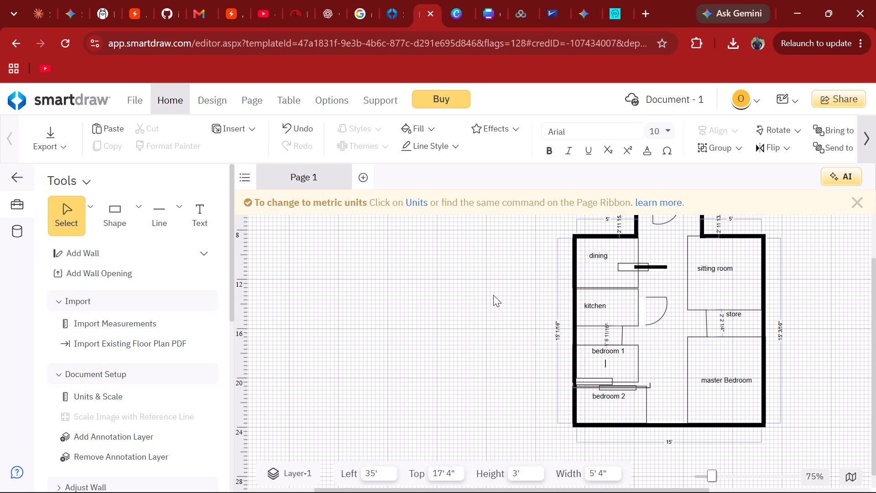
click(582, 333)
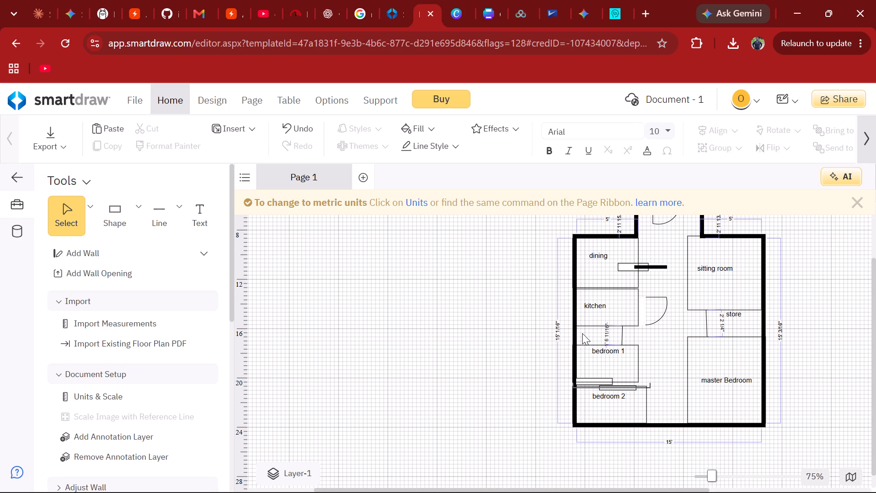
click(189, 197)
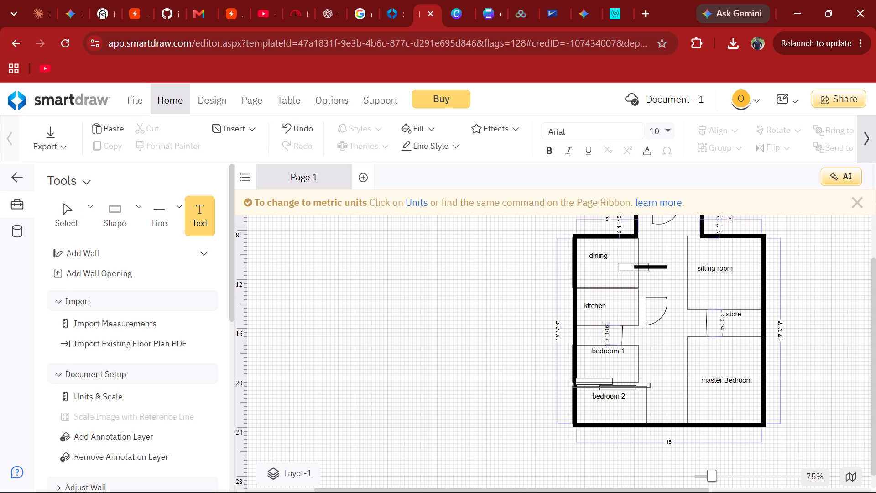
click(582, 336)
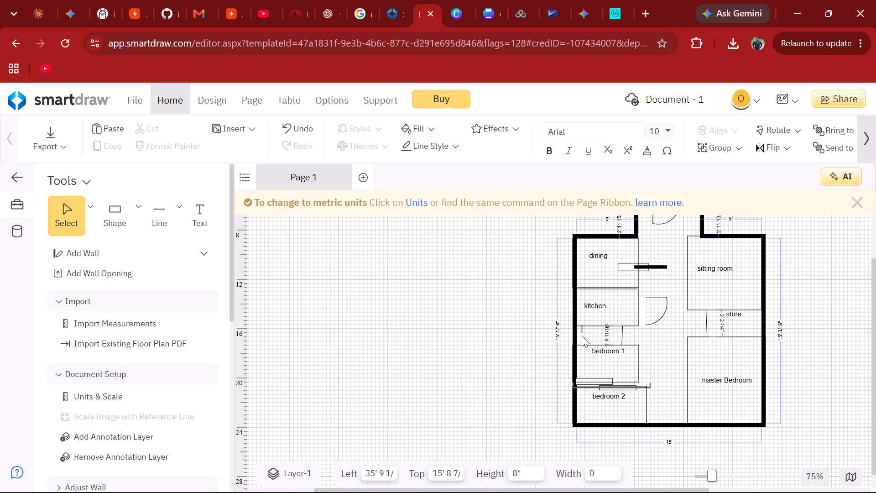
text(bathroom)
click(592, 359)
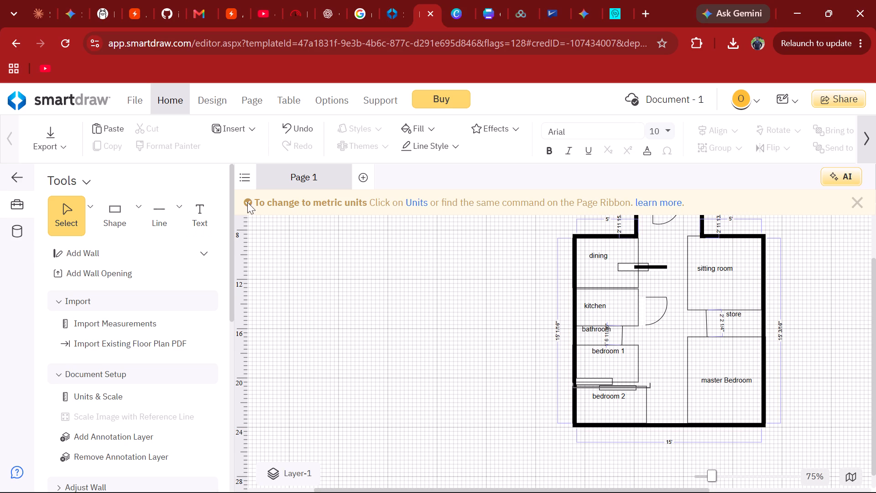
Draw a short line about 10" long at the bedroom 1 rectangle's top edge, beginning at 37' left and 17' 4" top.
click(150, 200)
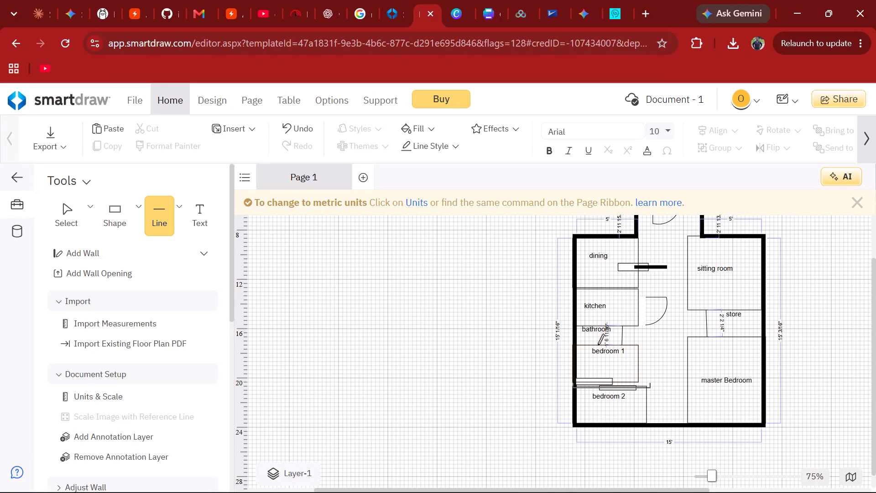
drag(597, 344, 597, 351)
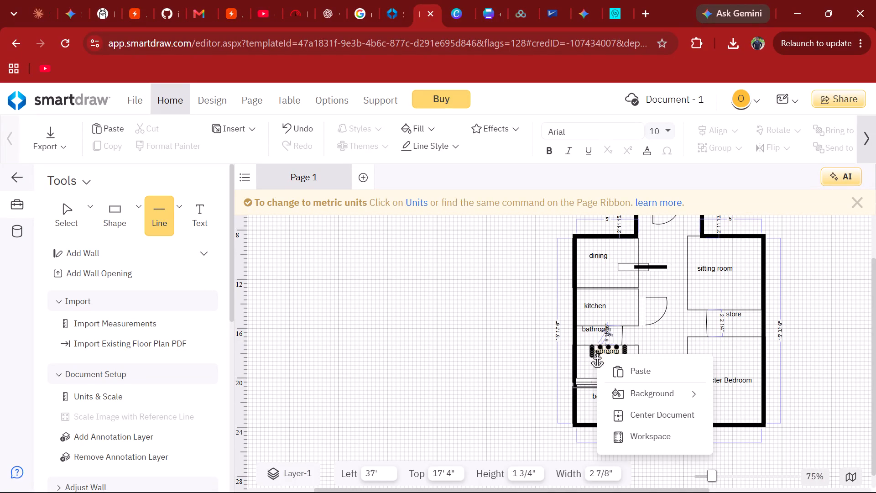
drag(597, 351, 597, 352)
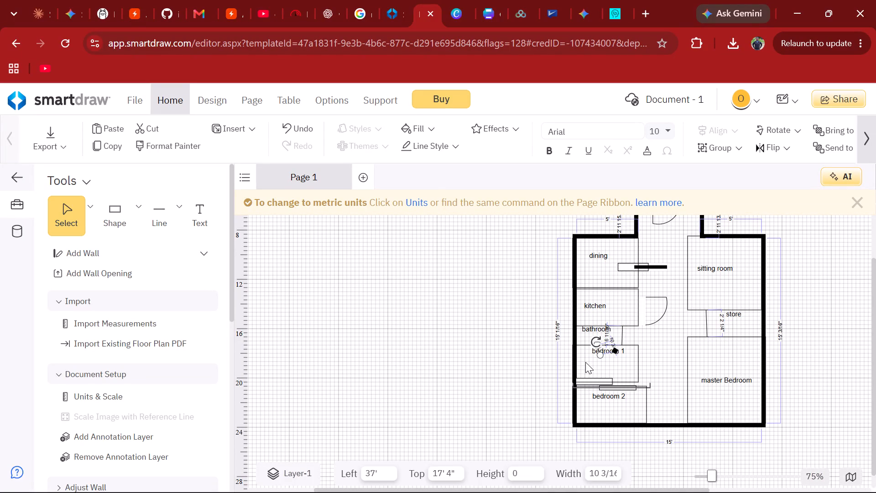
click(585, 362)
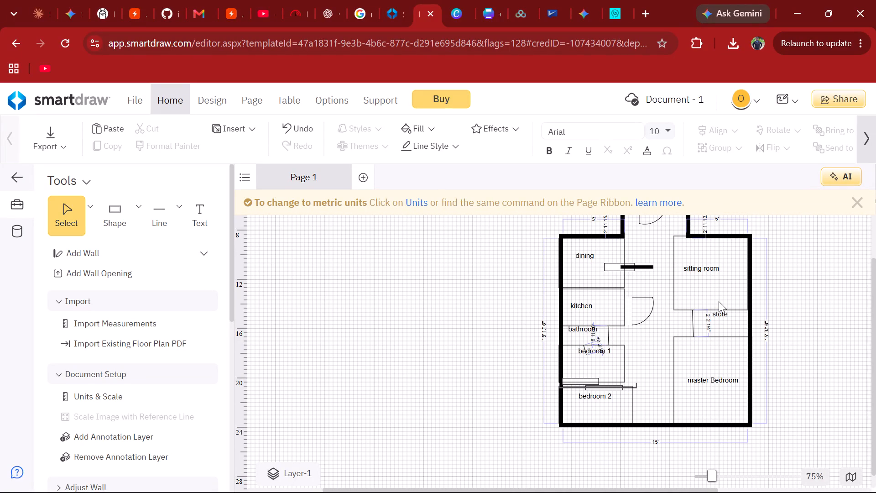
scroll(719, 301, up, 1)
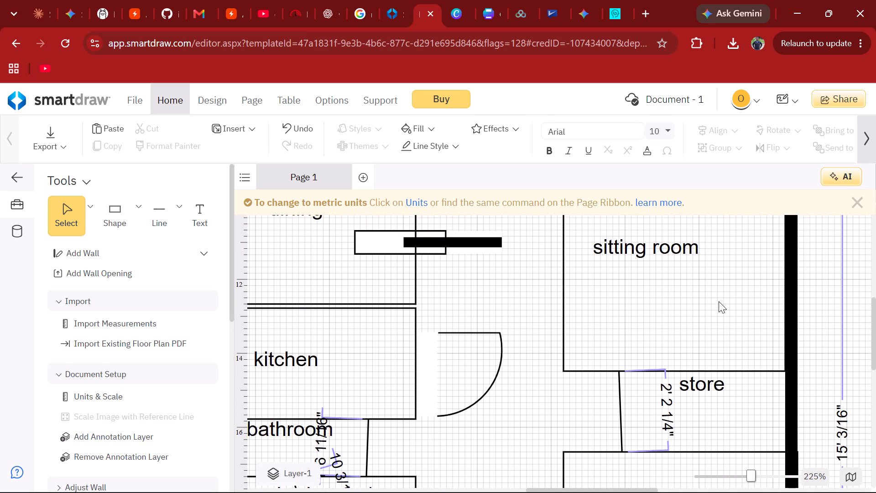
Place a three-seat Sofa symbol from the Couches & Sofas library along the sitting room's top edge, about 44' 4" left.
scroll(719, 301, up, 1)
scroll(719, 301, left, 2)
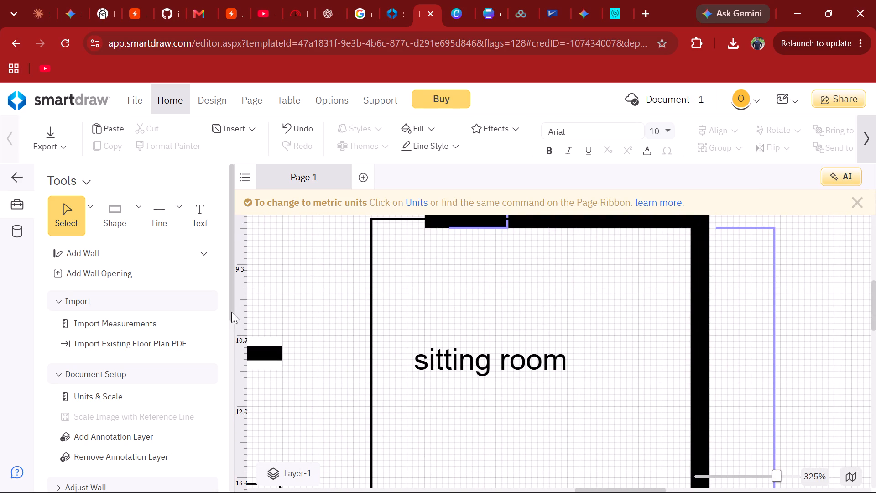
scroll(148, 372, down, 4)
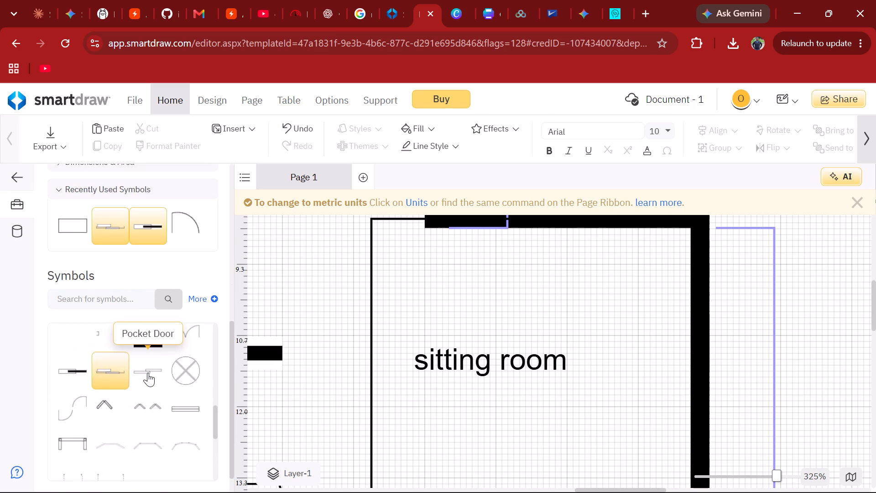
scroll(148, 372, down, 3)
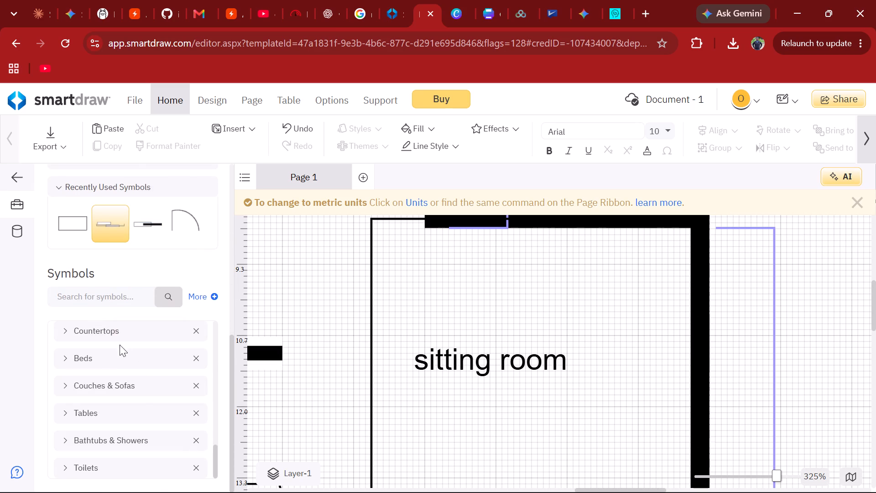
click(94, 378)
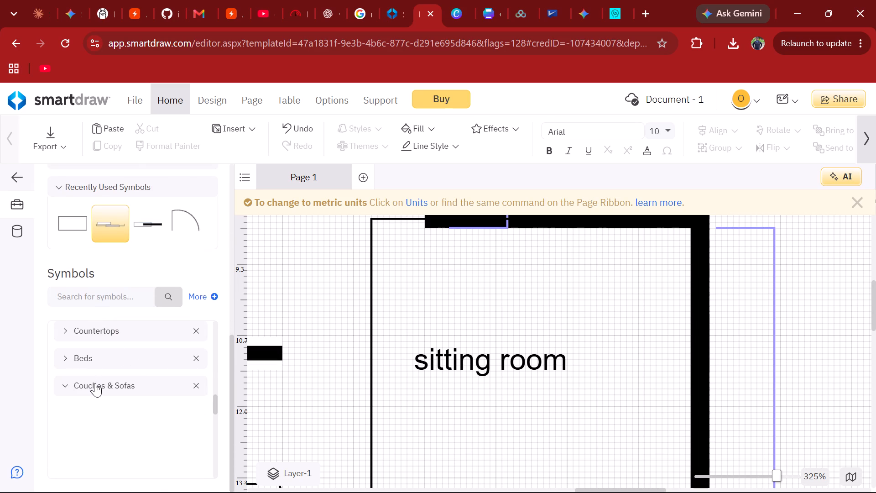
click(95, 383)
click(95, 383)
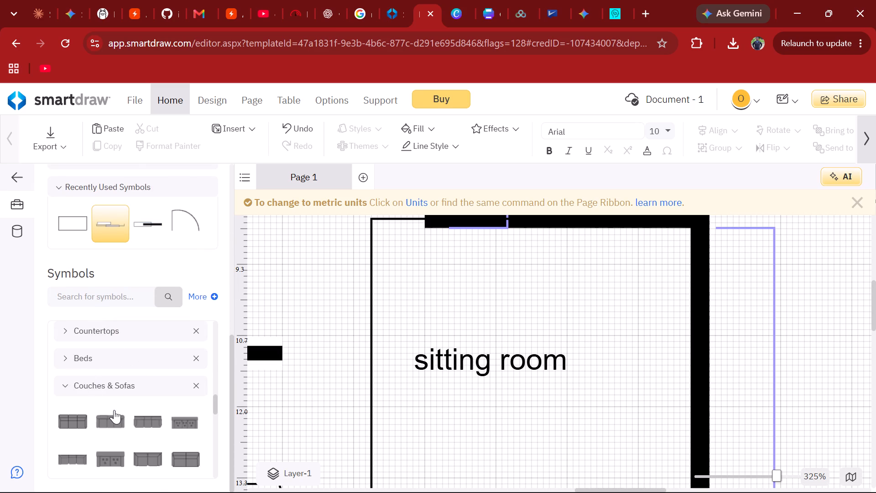
scroll(114, 410, down, 1)
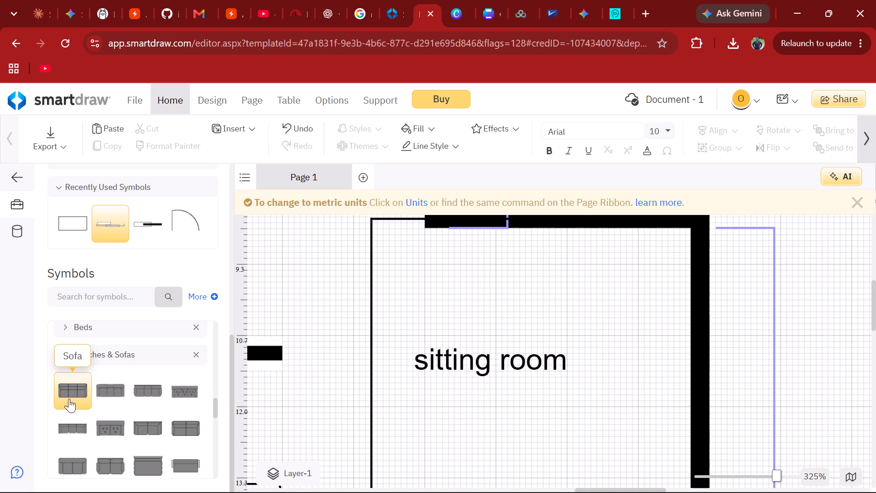
drag(69, 399, 508, 287)
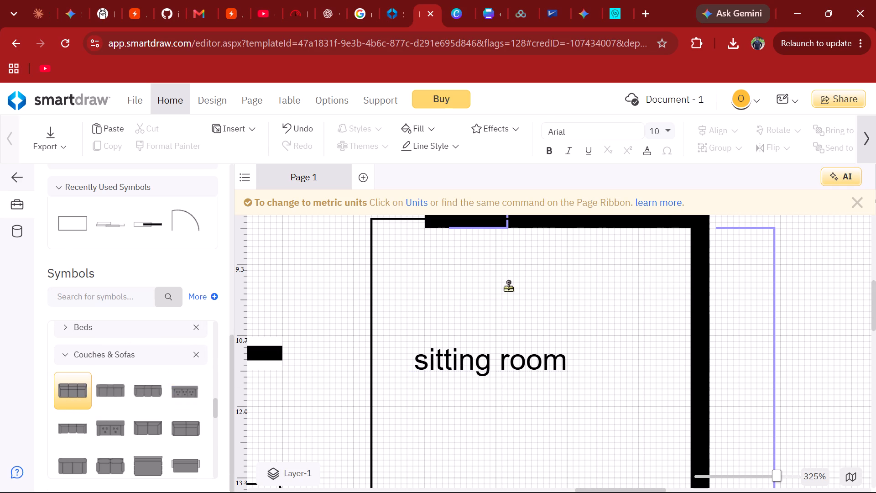
drag(508, 287, 538, 303)
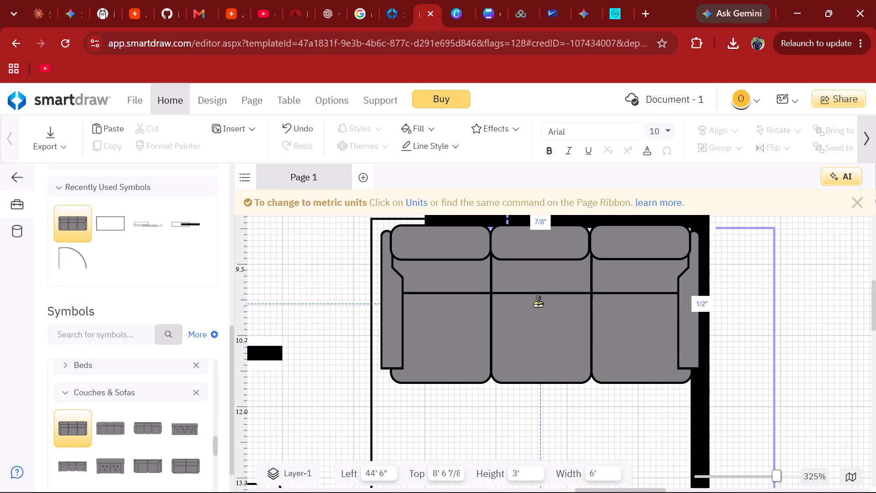
drag(538, 303, 533, 299)
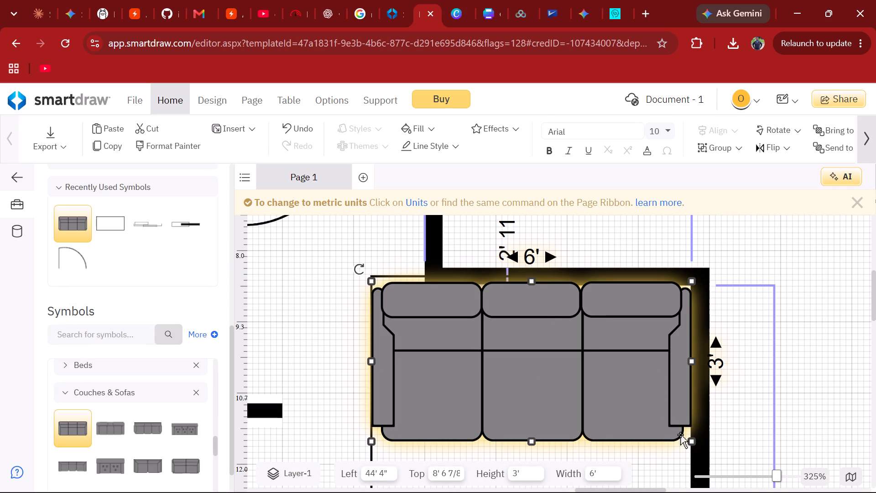
Shrink the sofa to a width of 4' and a height of about 1' 7 3/4".
drag(688, 440, 584, 368)
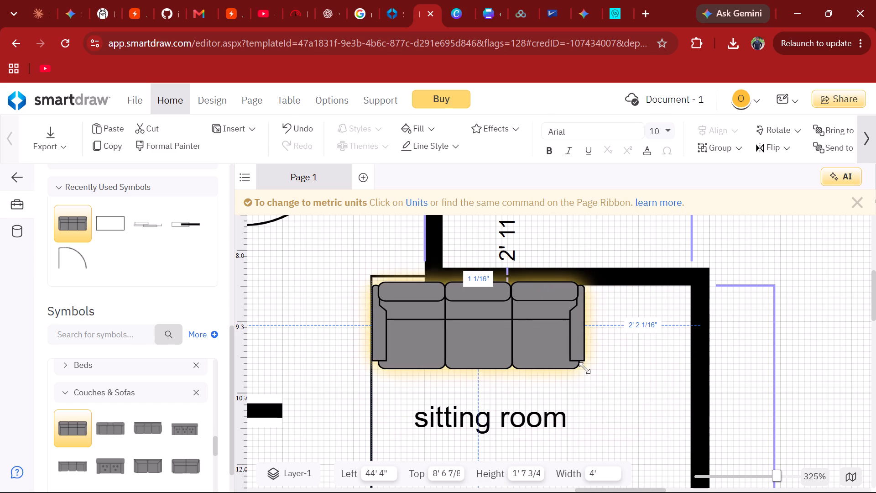
drag(584, 368, 584, 366)
Rotate the sofa half a turn so its backrest faces the store.
scroll(584, 366, down, 3)
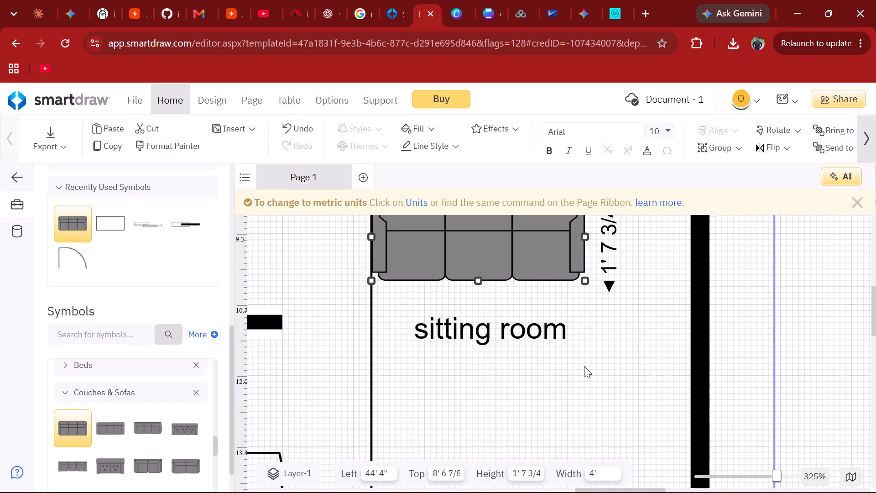
scroll(584, 366, down, 2)
scroll(584, 366, up, 3)
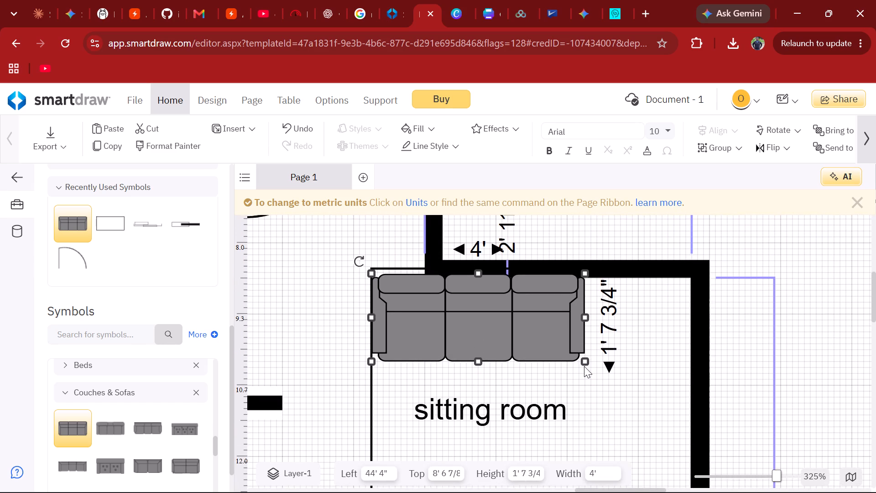
drag(361, 262, 554, 274)
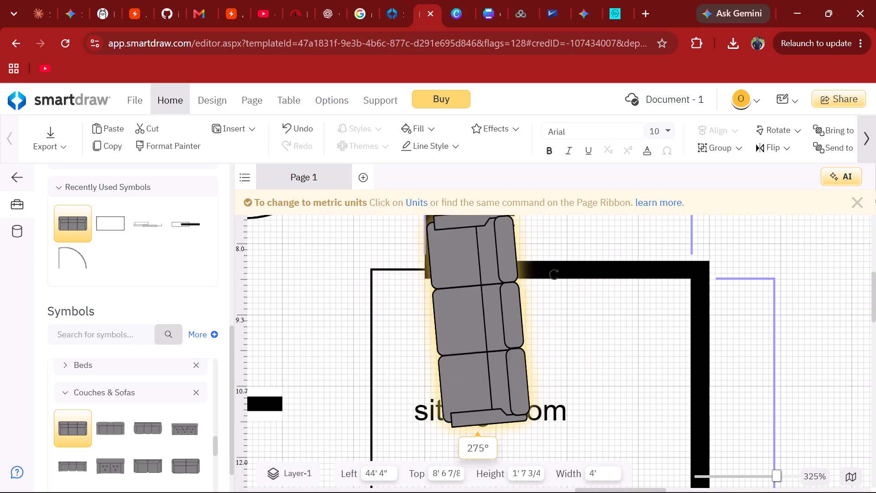
drag(554, 274, 598, 378)
Move the sofa to the sitting room's bottom edge above the store, close to the thick right-hand wall.
drag(534, 330, 586, 413)
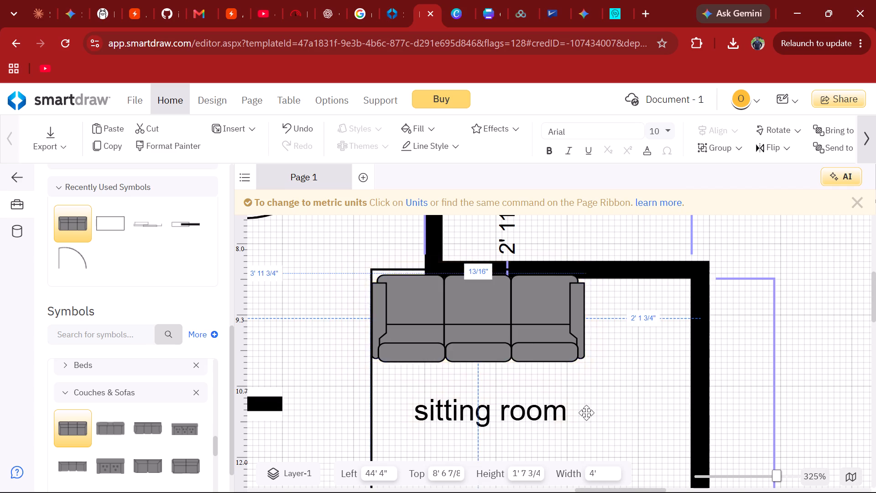
drag(586, 413, 594, 427)
scroll(594, 427, down, 1)
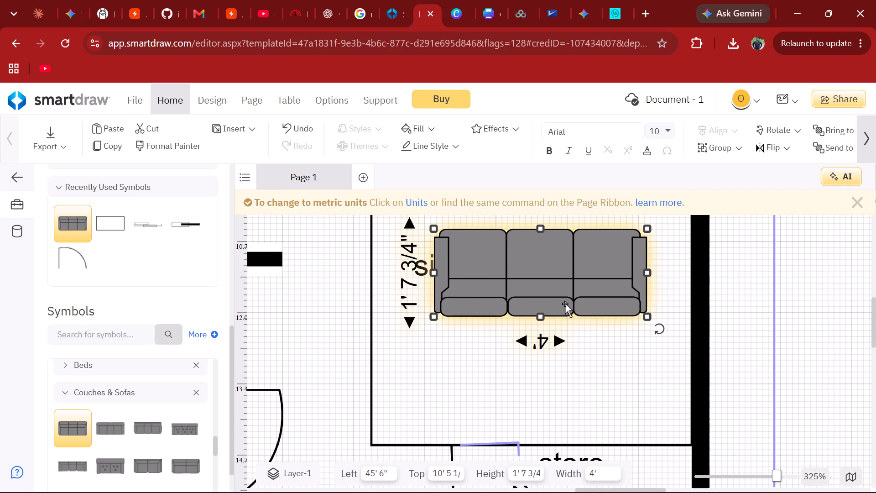
drag(565, 304, 576, 419)
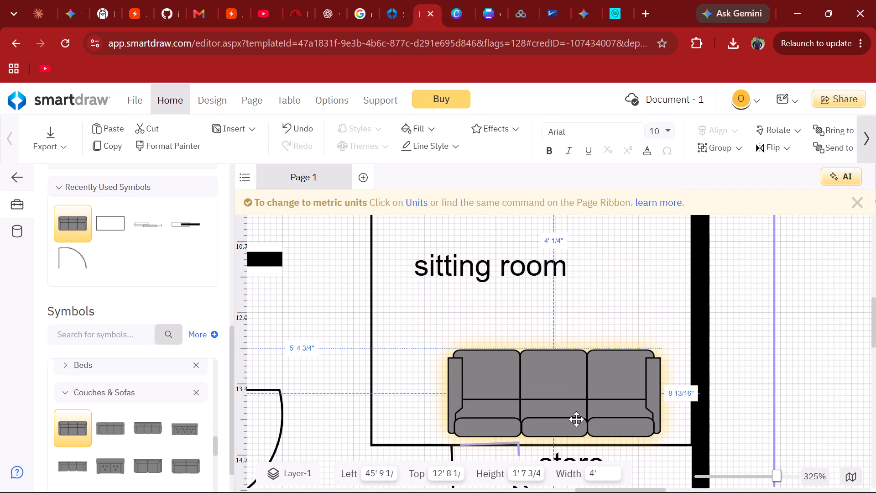
drag(576, 419, 576, 428)
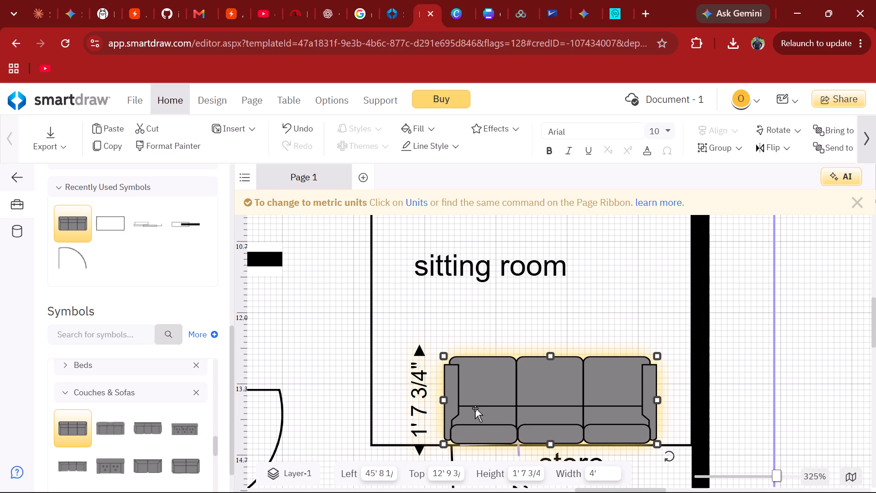
drag(475, 408, 500, 408)
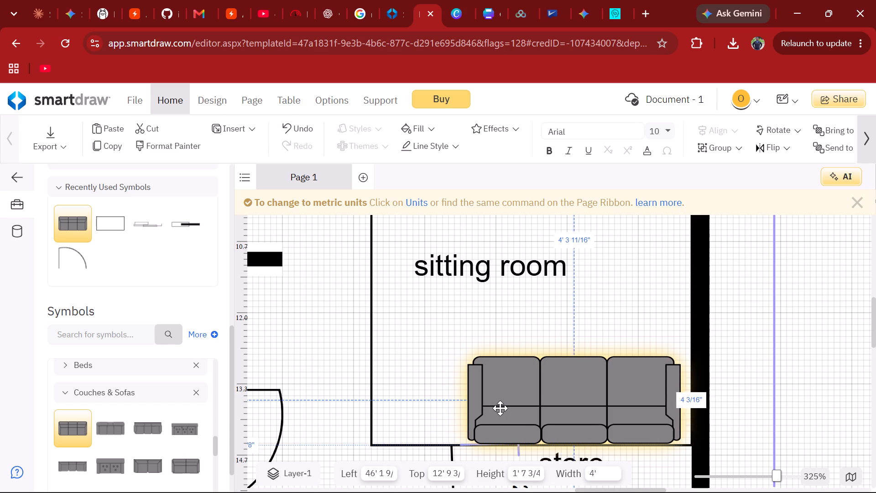
drag(500, 408, 503, 408)
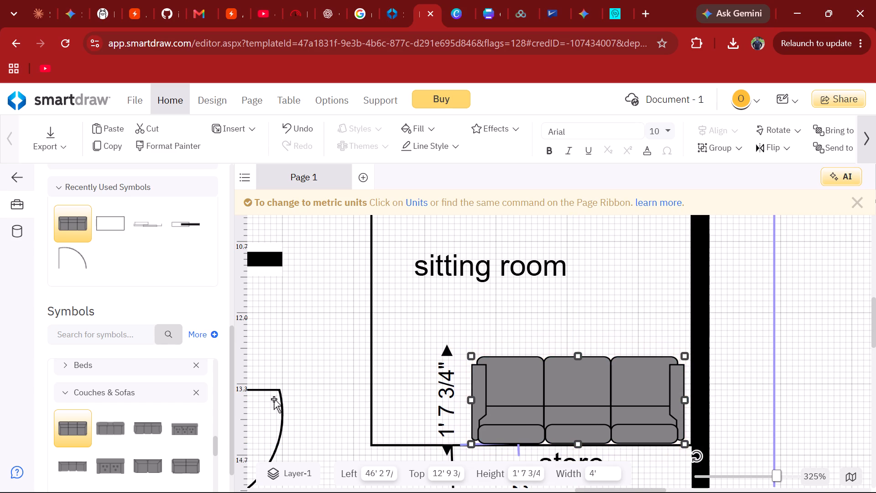
Add a second three-seat Sofa symbol to the sitting room and turn it vertical with its backrest toward the left edge.
scroll(170, 391, down, 1)
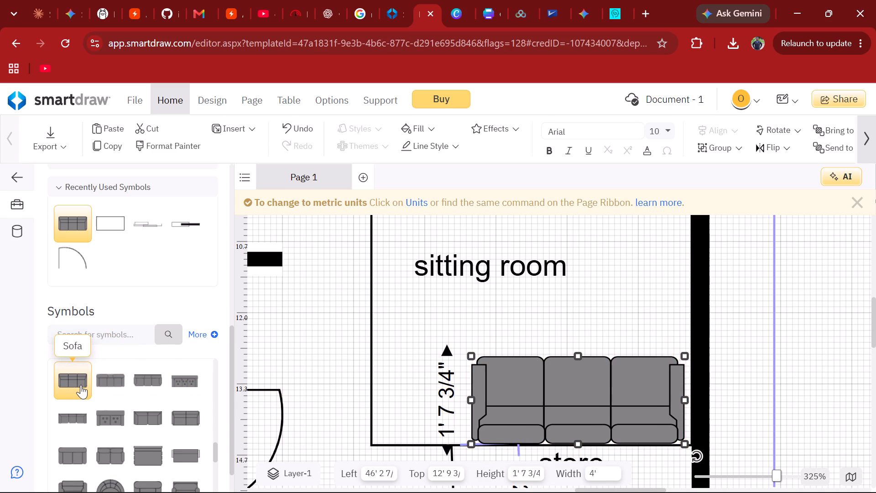
drag(81, 385, 453, 367)
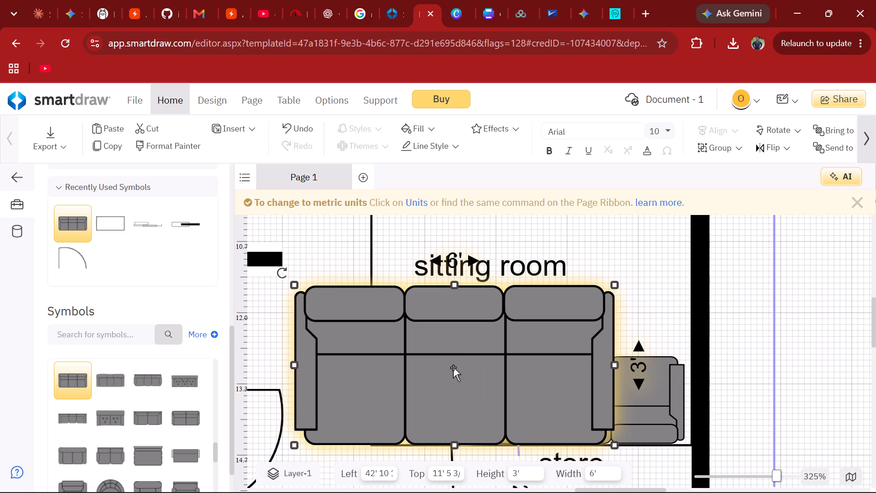
drag(278, 272, 345, 367)
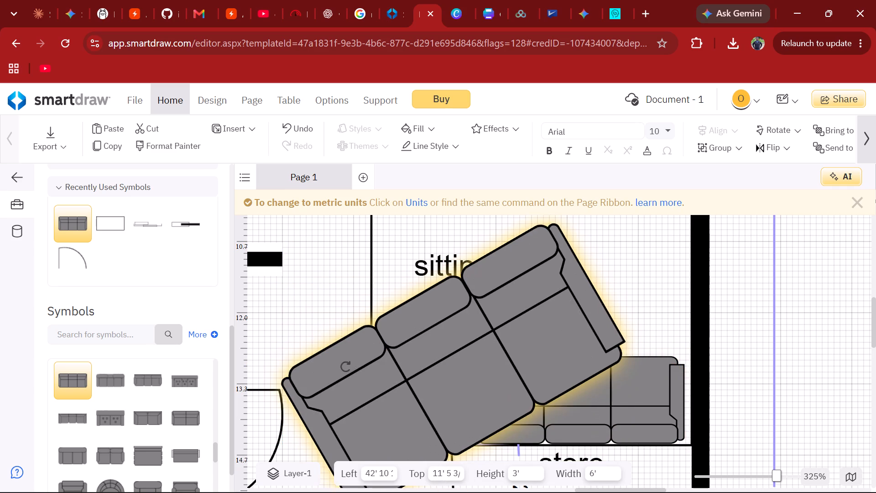
drag(345, 367, 387, 459)
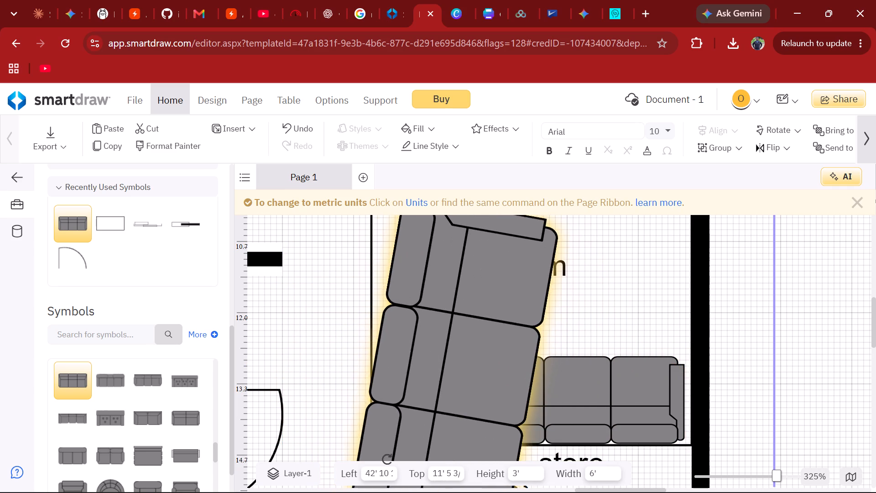
drag(387, 459, 410, 454)
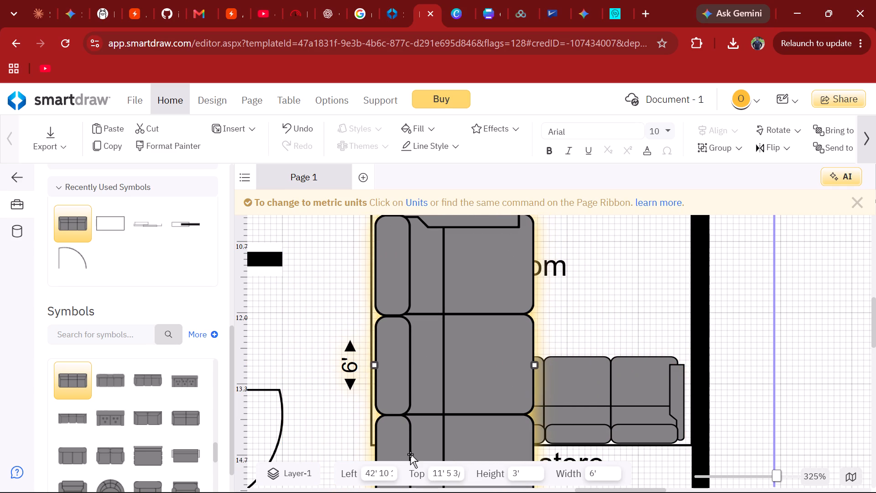
Shrink the vertical sofa to a width of 3' 10" and a height of about 1' 9 5/16".
scroll(418, 421, down, 1)
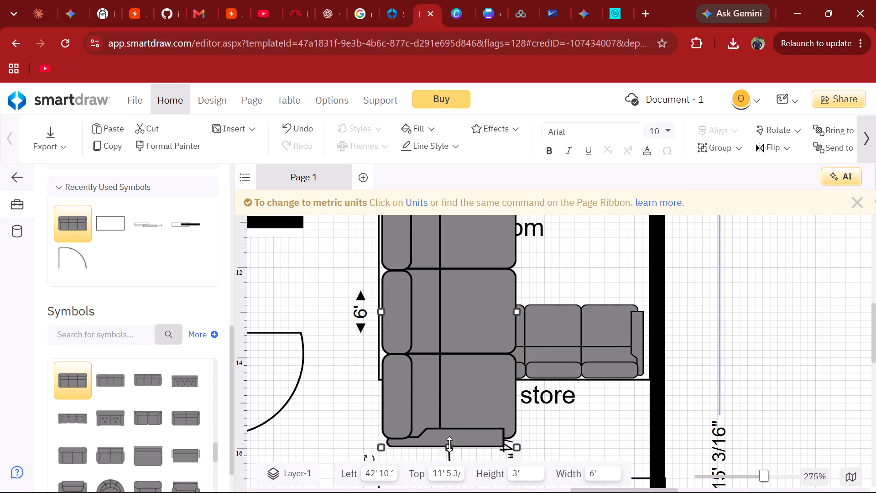
drag(448, 447, 425, 374)
scroll(471, 397, down, 1)
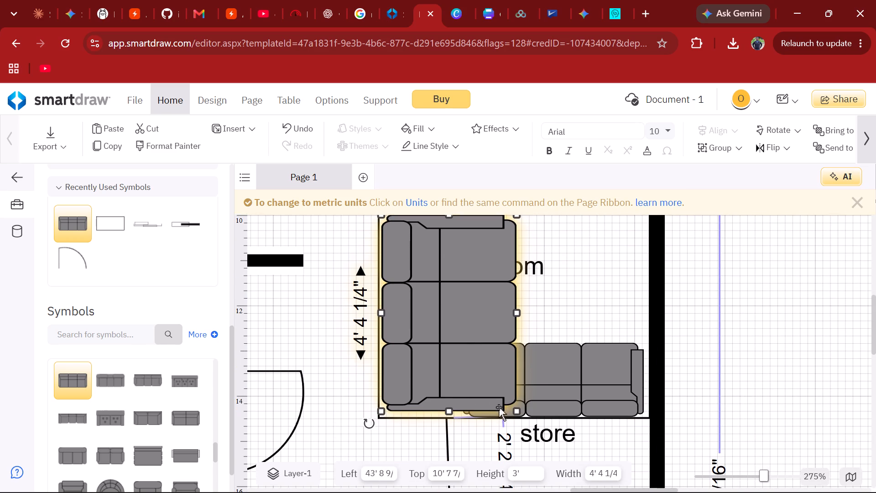
drag(519, 413, 469, 388)
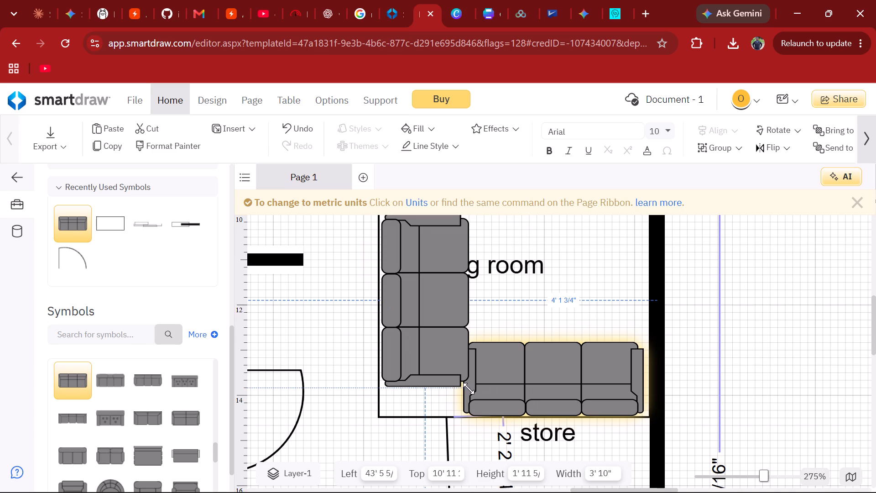
drag(469, 388, 461, 383)
Move the vertical sofa down against the sitting room's left edge, into the bottom-left corner beside the first sofa.
drag(437, 351, 437, 353)
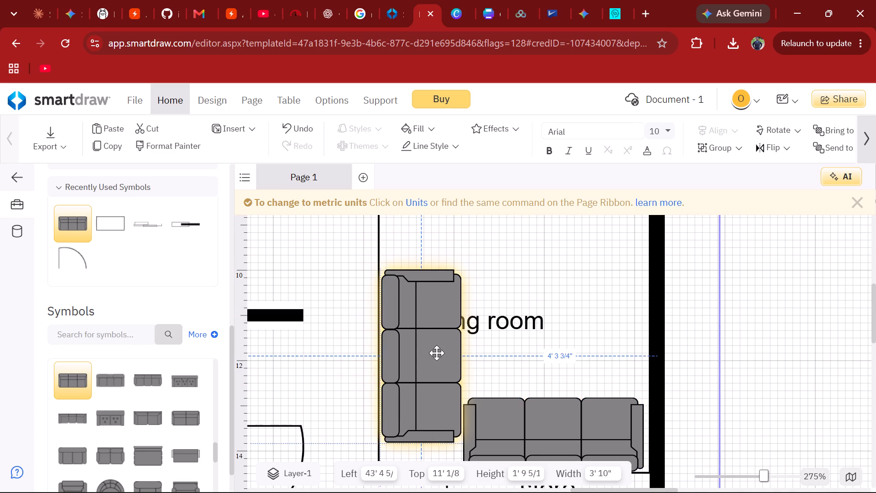
drag(437, 353, 433, 377)
scroll(433, 377, down, 1)
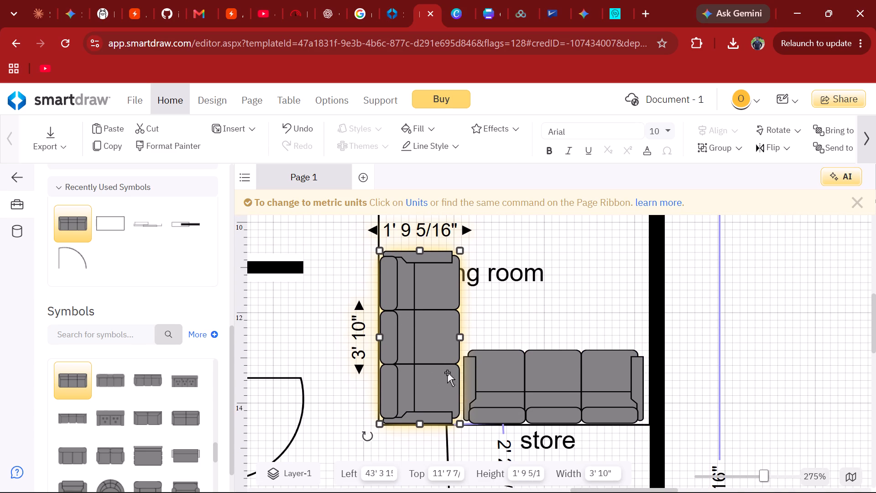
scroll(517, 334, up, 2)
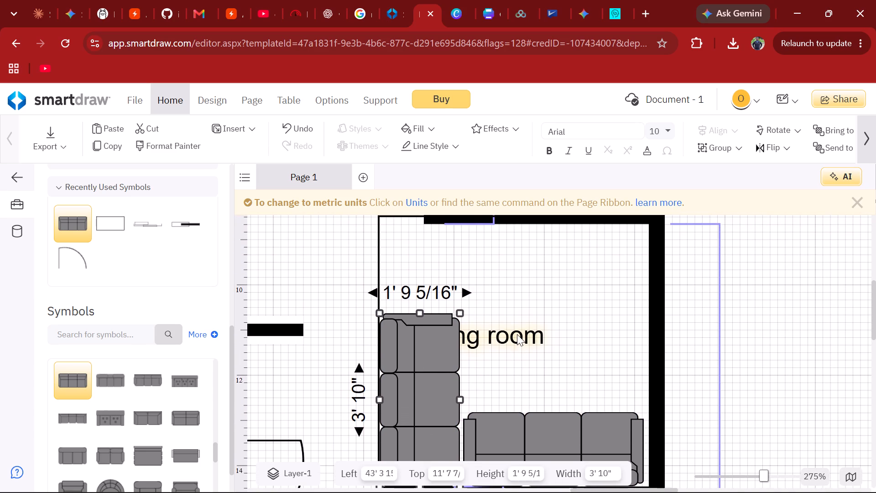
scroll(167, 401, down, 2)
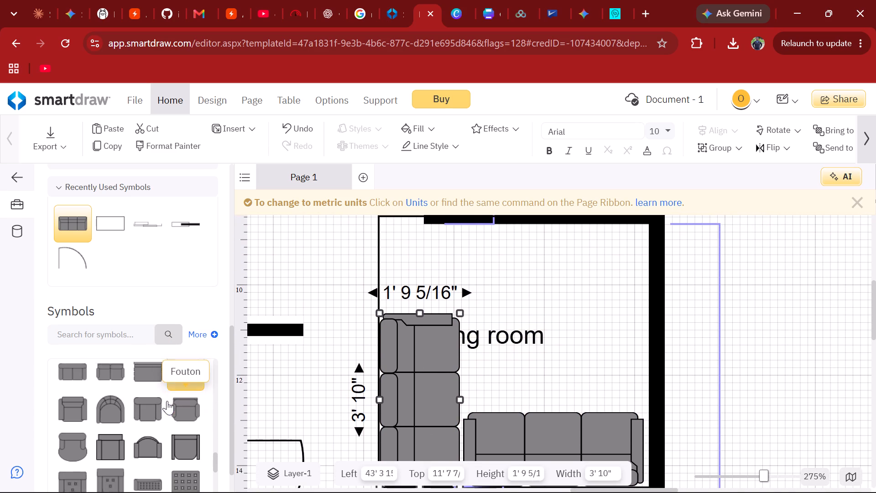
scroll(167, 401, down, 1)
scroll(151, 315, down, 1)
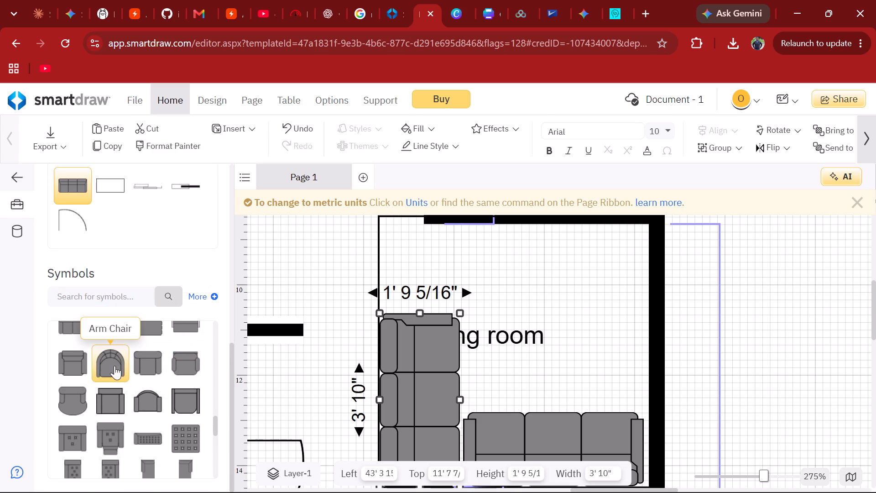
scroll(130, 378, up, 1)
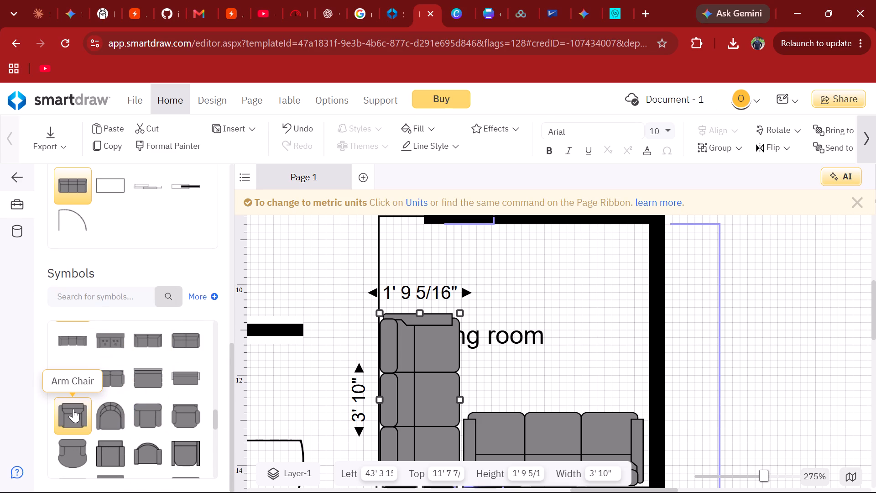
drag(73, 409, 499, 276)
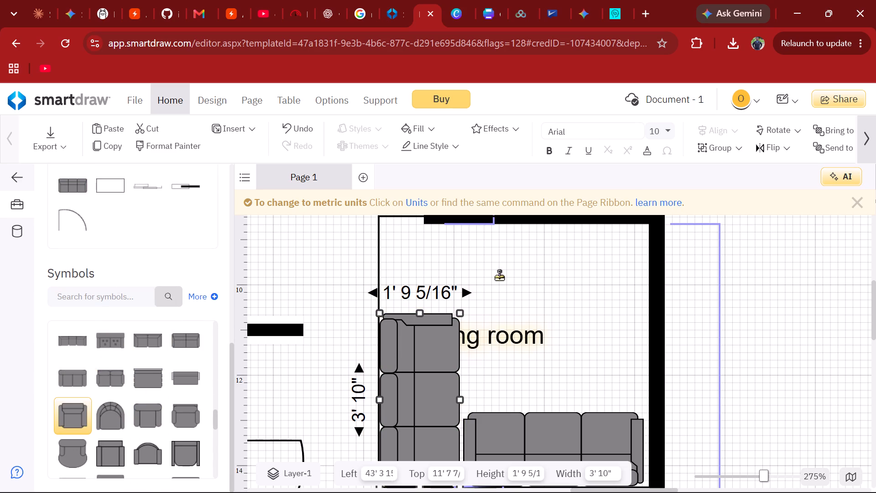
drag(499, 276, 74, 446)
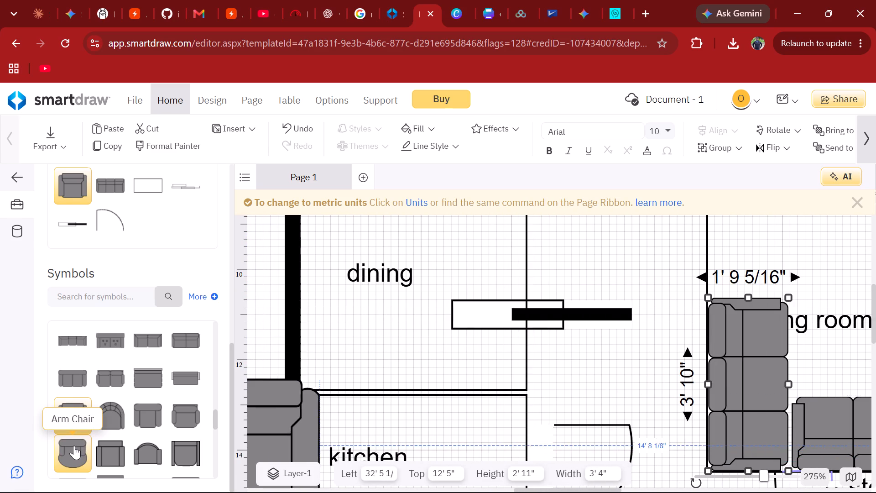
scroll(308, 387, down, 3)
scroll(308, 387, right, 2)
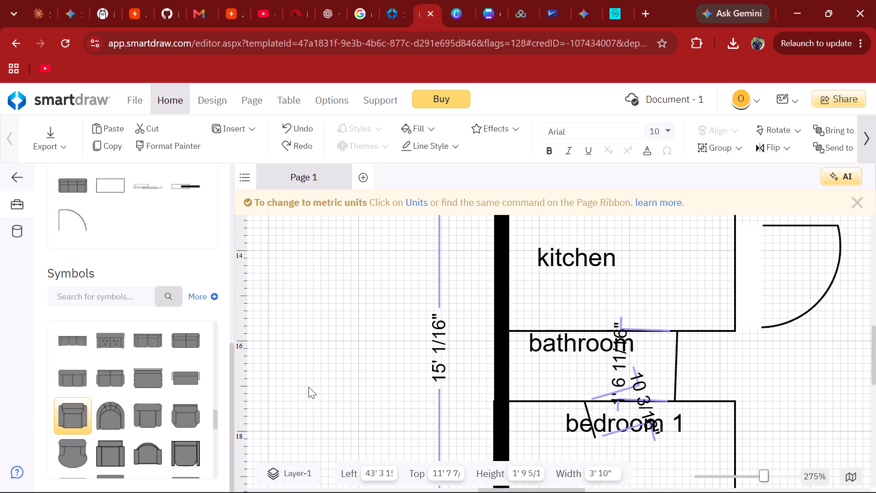
Add an Arm Chair symbol to the sitting room and rotate it so its backrest faces the thick right-hand wall.
scroll(308, 387, right, 2)
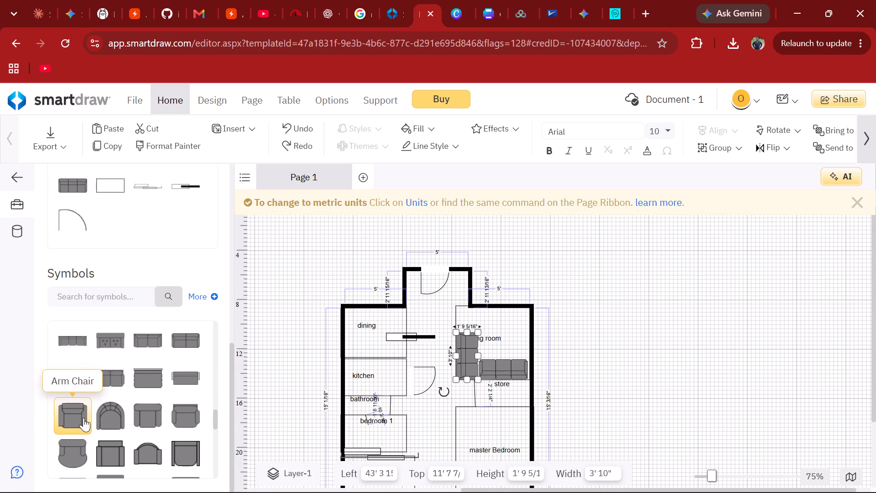
drag(83, 418, 511, 343)
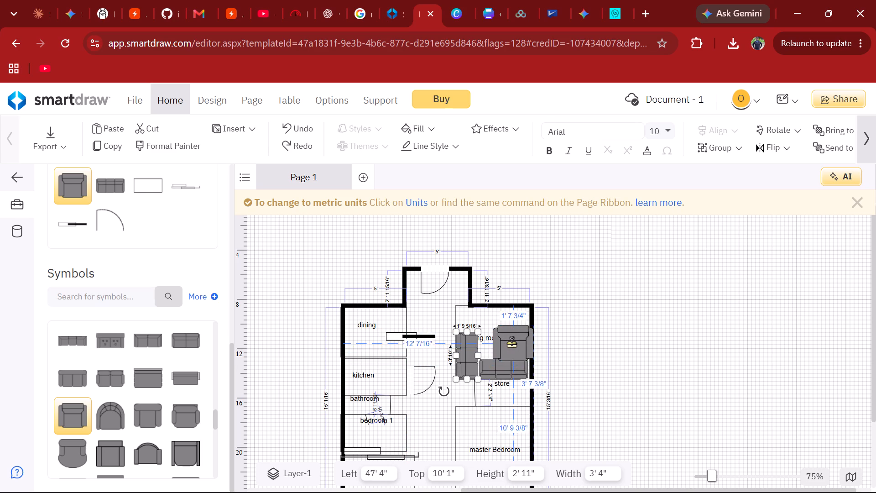
drag(511, 343, 511, 342)
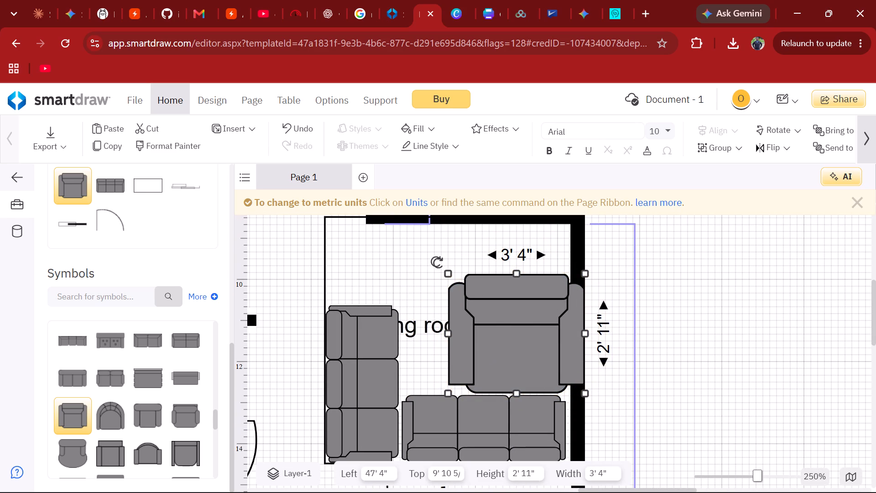
drag(437, 263, 560, 294)
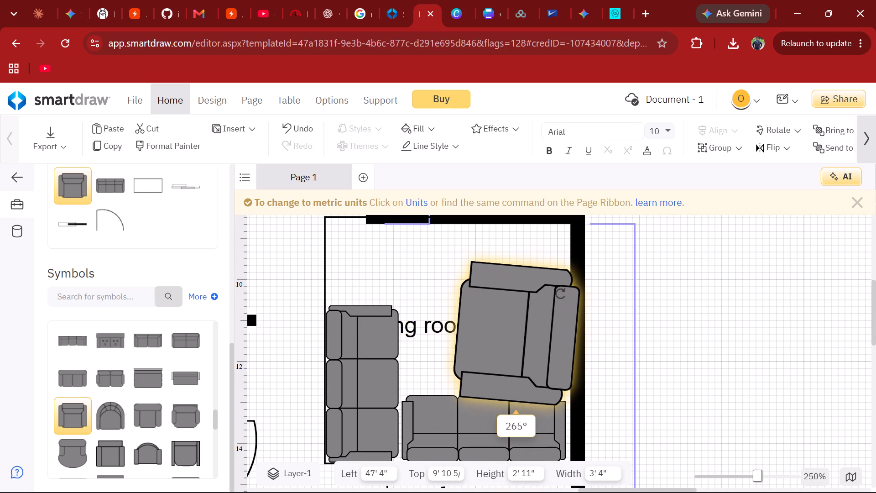
drag(560, 294, 554, 290)
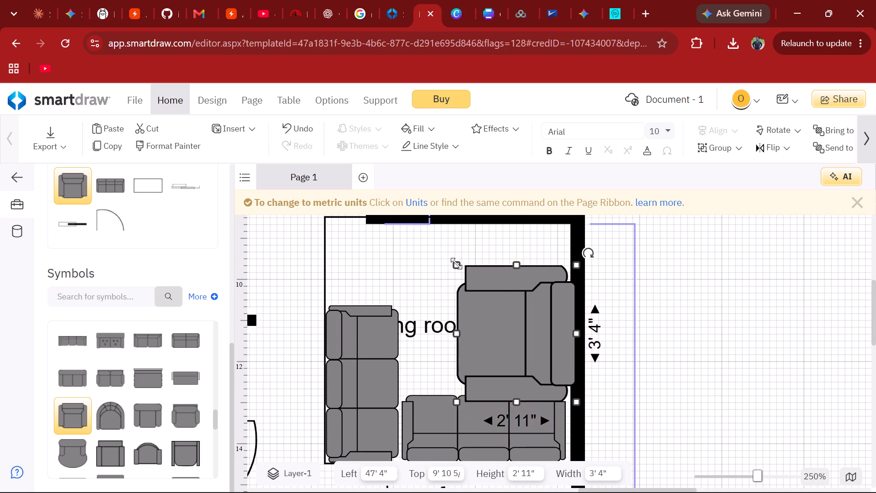
Shrink the arm chair to about 2' 2 1/2" by 1' 9 1/8" and place it against the right-hand wall, just above the horizontal sofa.
drag(456, 263, 502, 305)
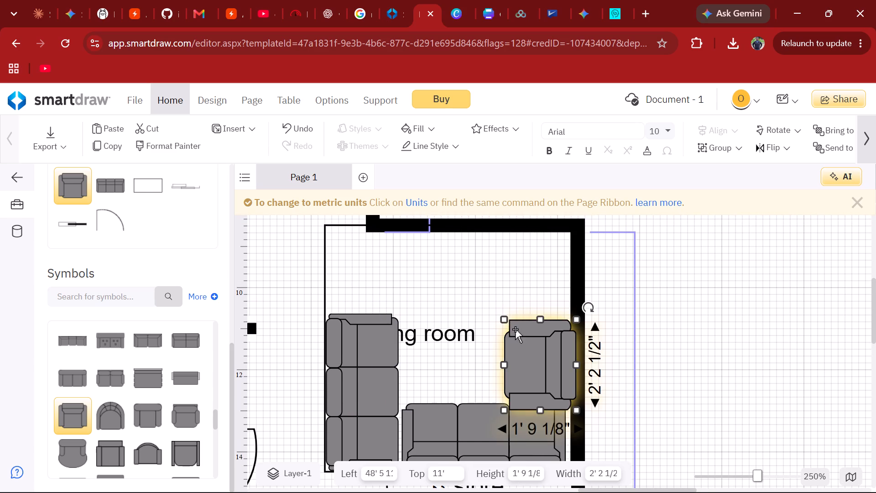
drag(515, 329, 511, 320)
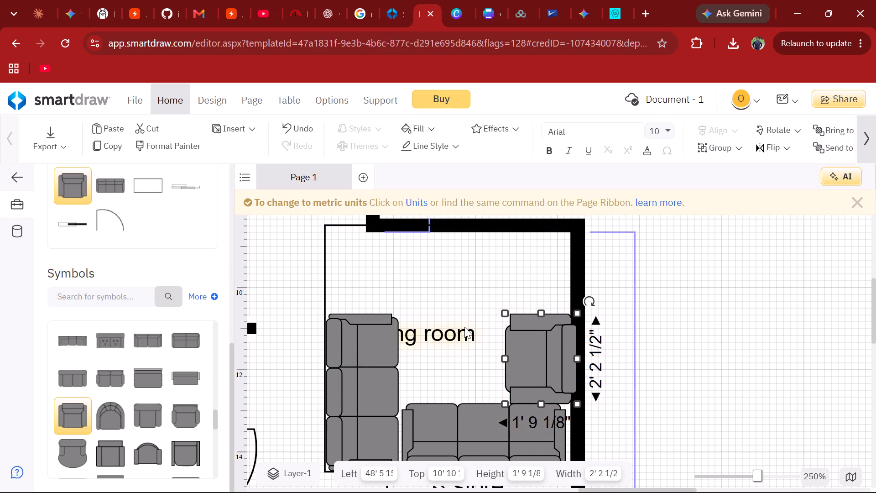
Add a Table for 2 symbol from the Tables library to the middle of the sitting room.
scroll(209, 311, down, 1)
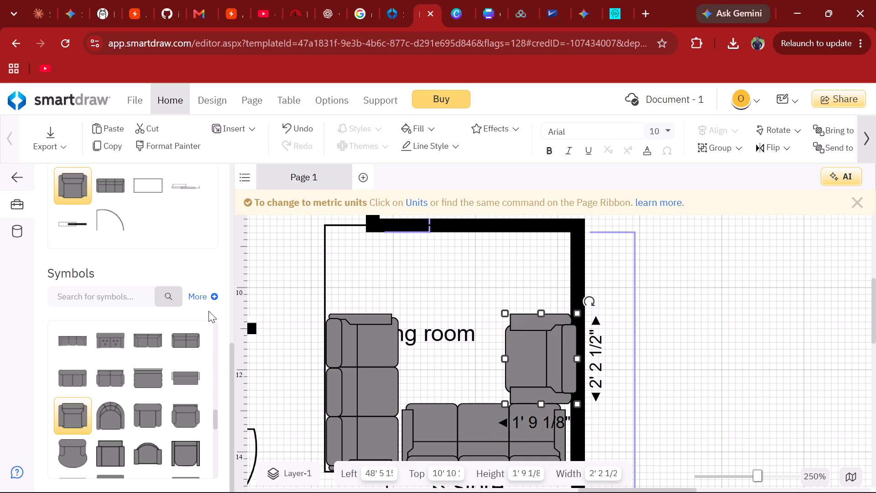
scroll(209, 311, down, 1)
scroll(173, 397, down, 2)
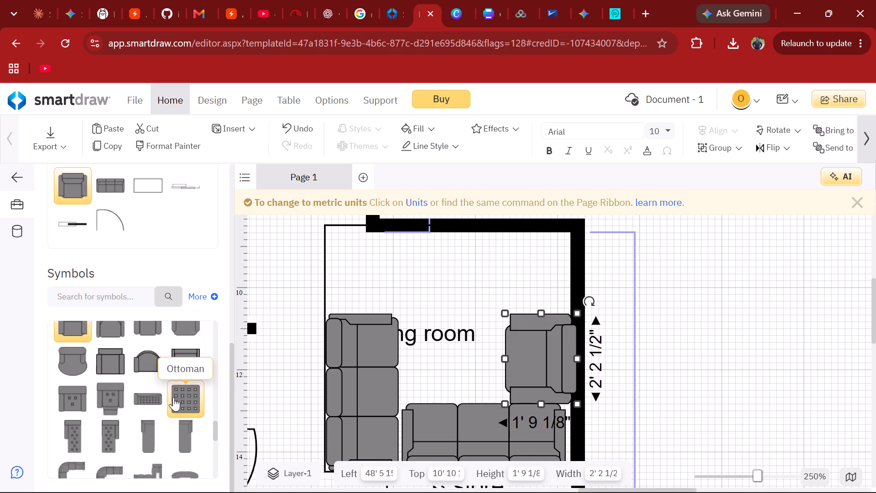
scroll(173, 397, down, 1)
scroll(214, 342, down, 2)
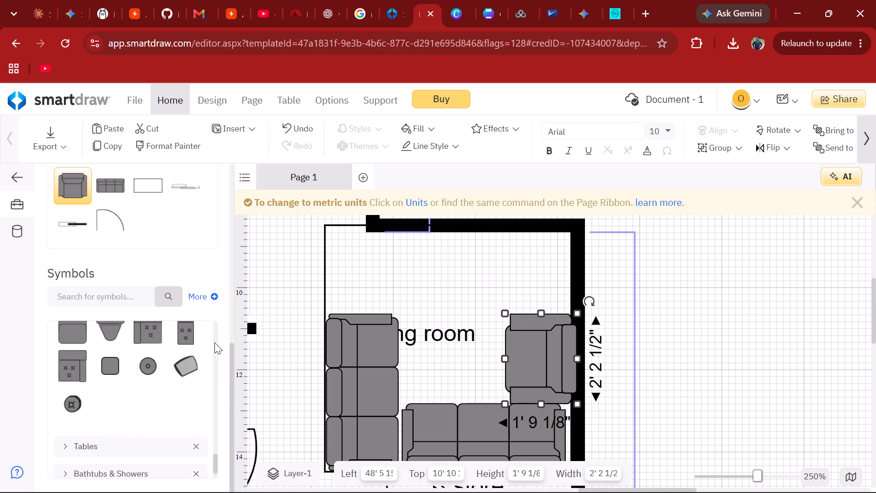
scroll(214, 342, down, 1)
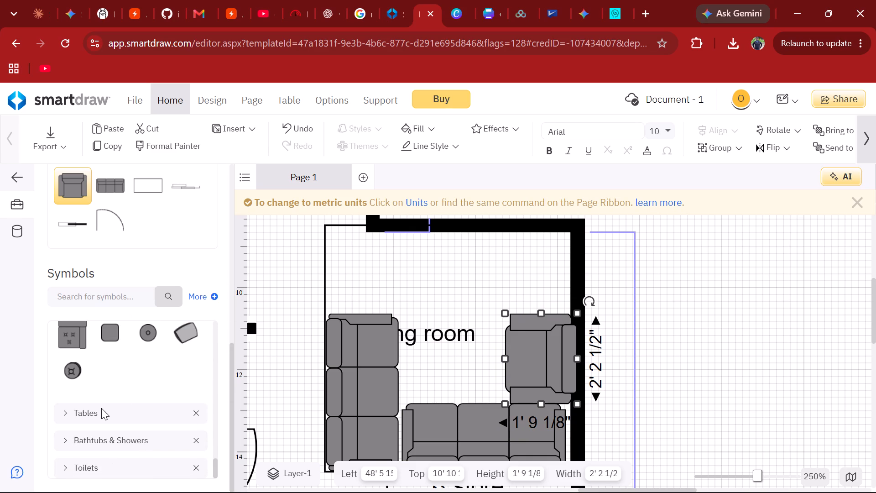
click(90, 414)
scroll(90, 414, down, 1)
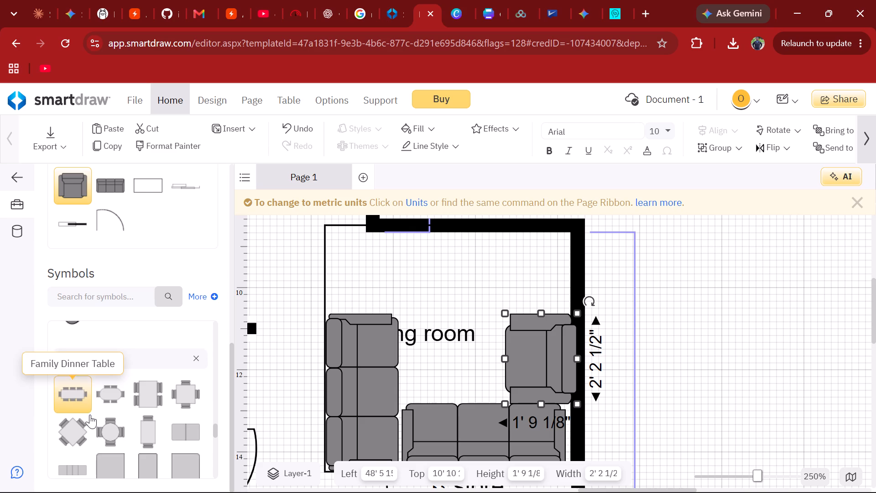
scroll(90, 414, down, 1)
click(144, 422)
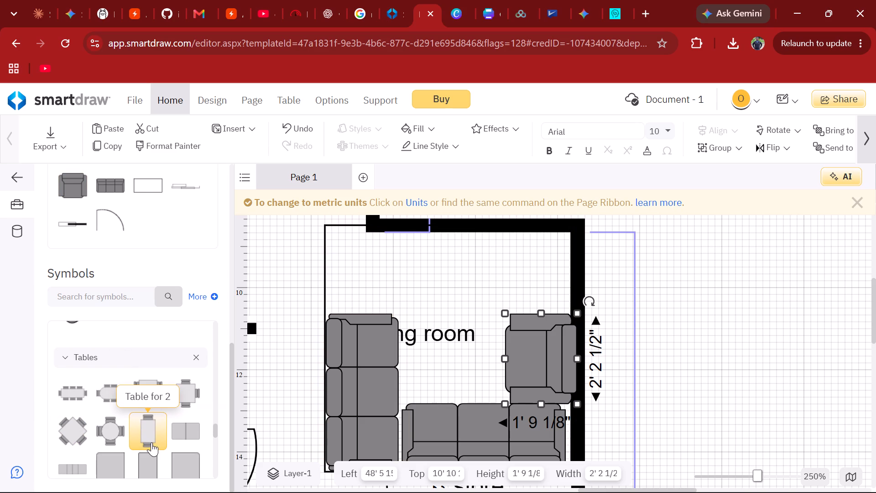
drag(136, 437, 467, 366)
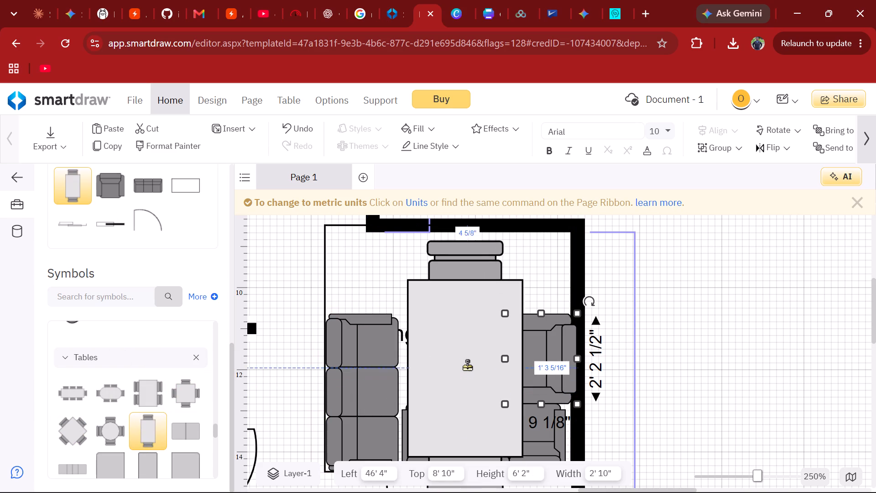
drag(467, 366, 462, 343)
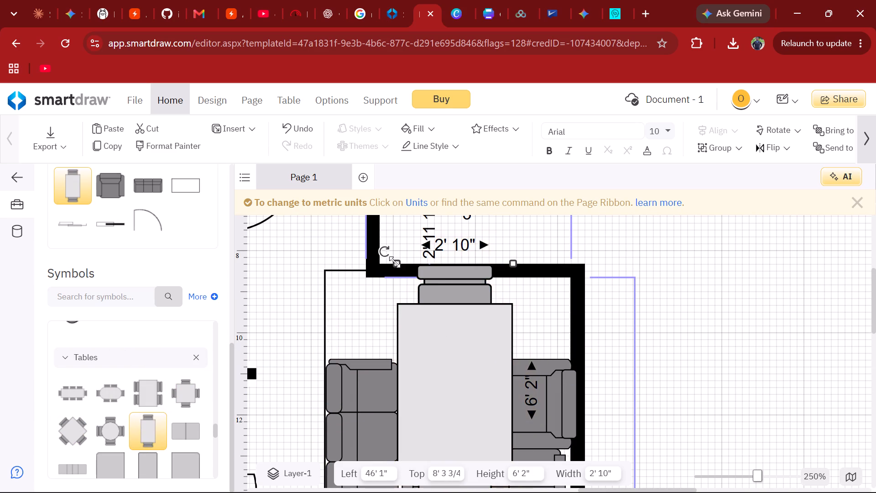
Turn the two-seat table horizontal and shrink it to about 2' 1 15/16" long by 11 15/16" deep.
drag(395, 261, 426, 339)
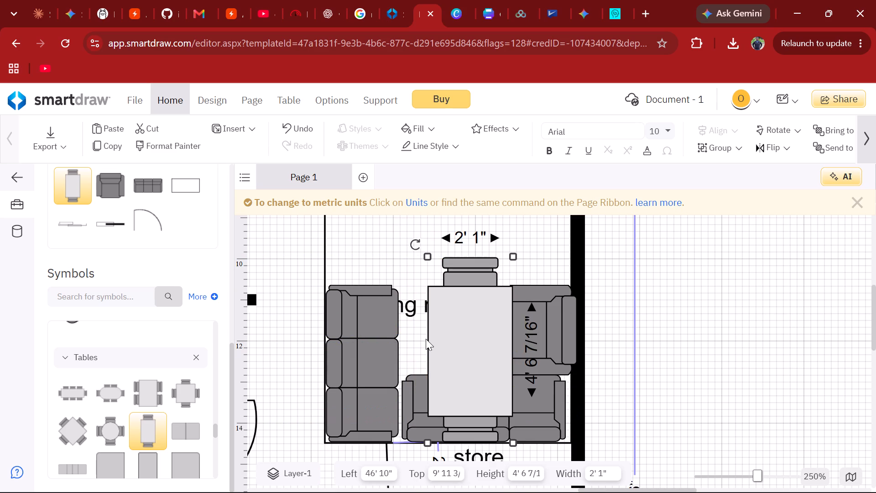
drag(417, 246, 395, 262)
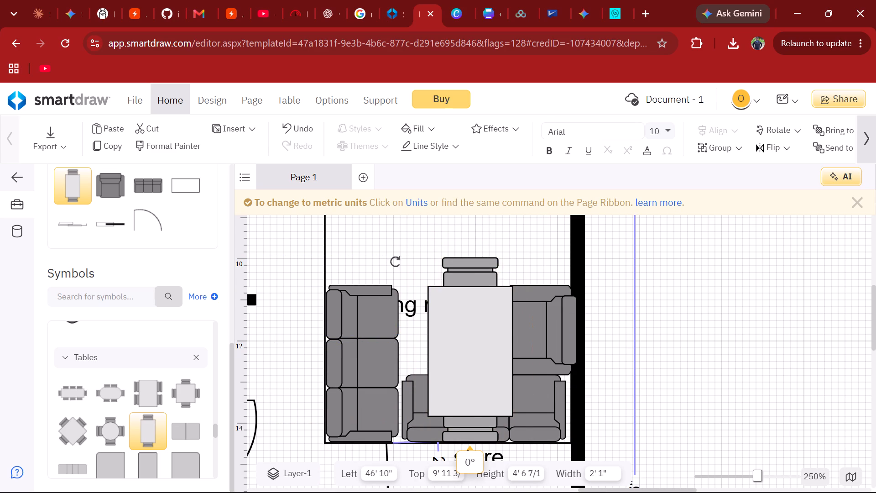
drag(395, 262, 389, 403)
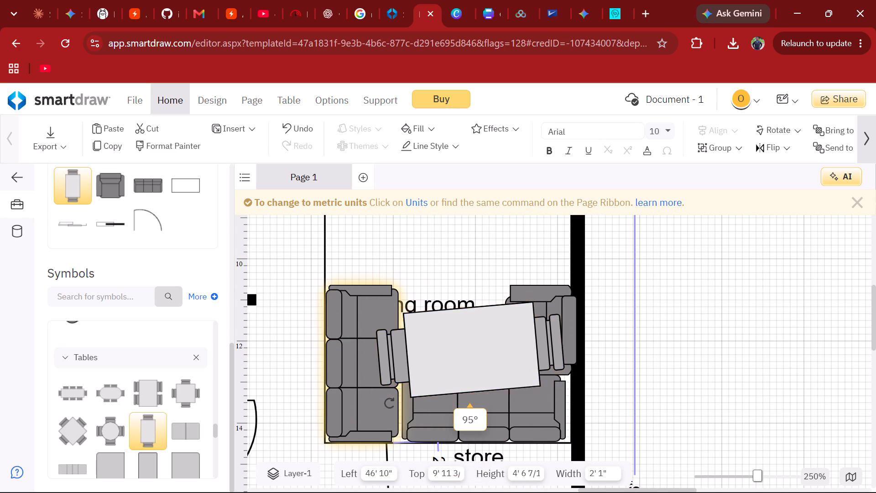
drag(389, 403, 388, 390)
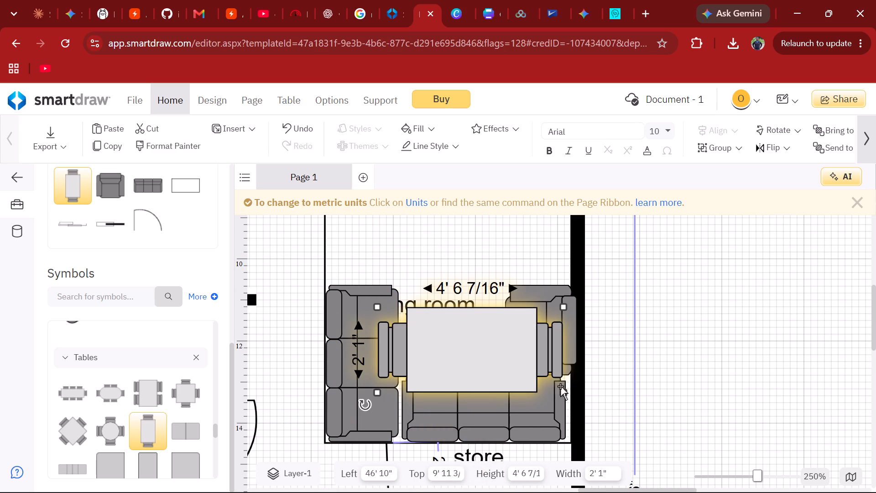
drag(562, 390, 506, 351)
Position the table in the open space between the vertical sofa and the arm chair, above the horizontal sofa.
drag(426, 319, 447, 325)
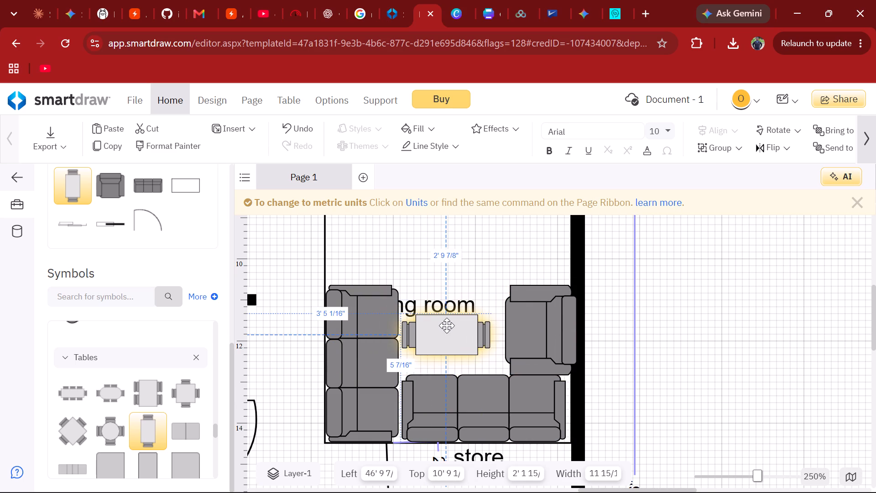
drag(447, 325, 455, 313)
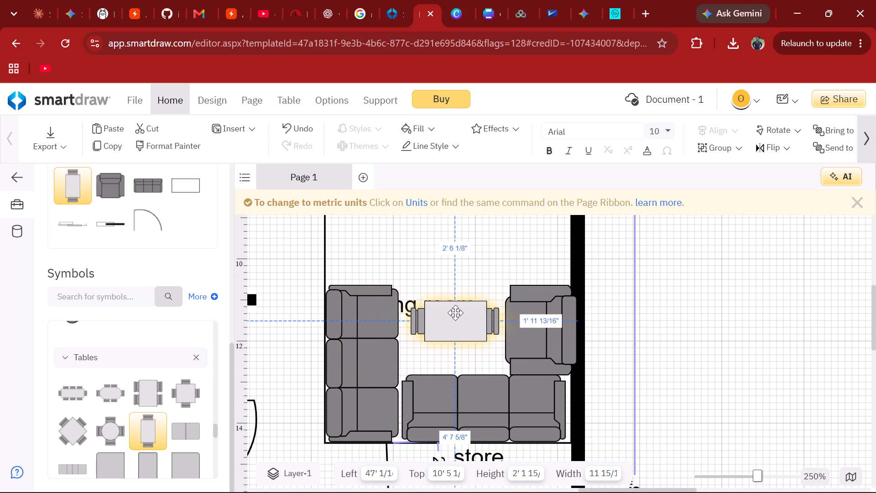
drag(455, 313, 455, 315)
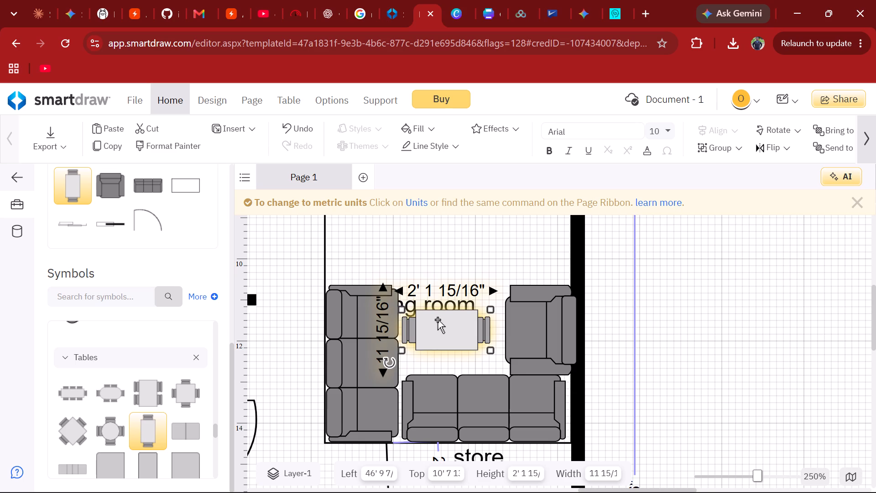
drag(443, 326, 450, 336)
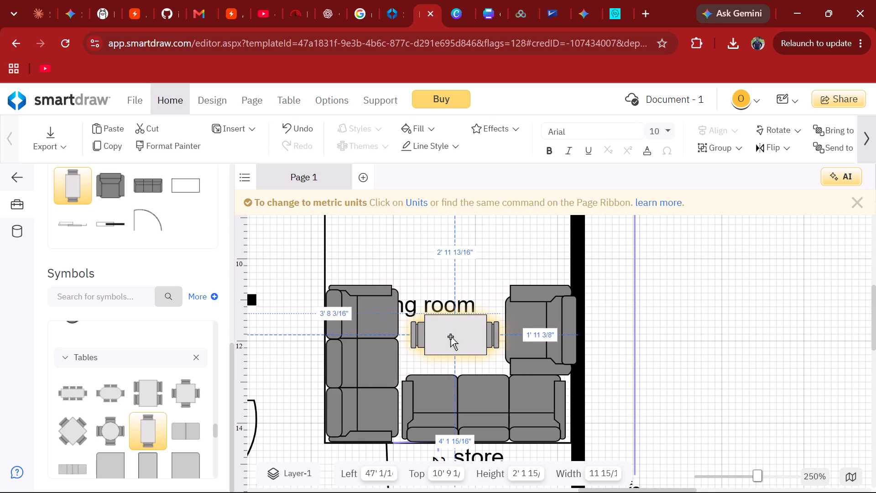
click(410, 236)
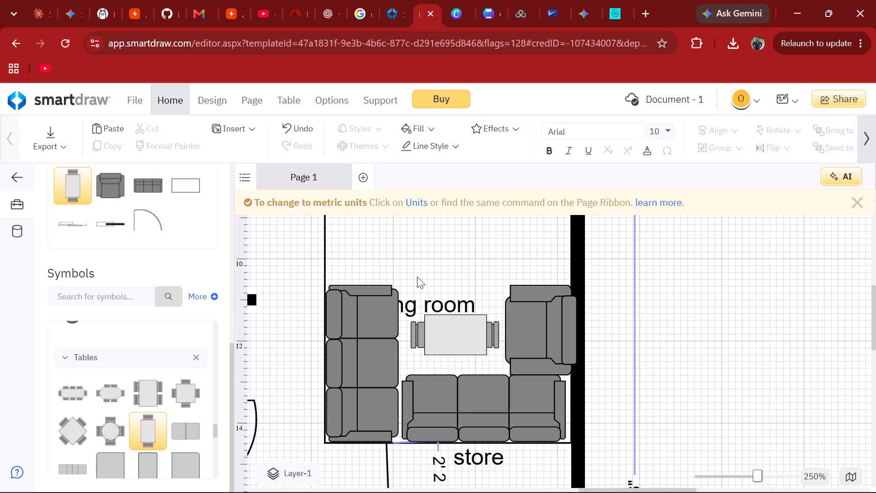
Move the "sitting room" label up into the clear area above the sofas and table.
click(404, 303)
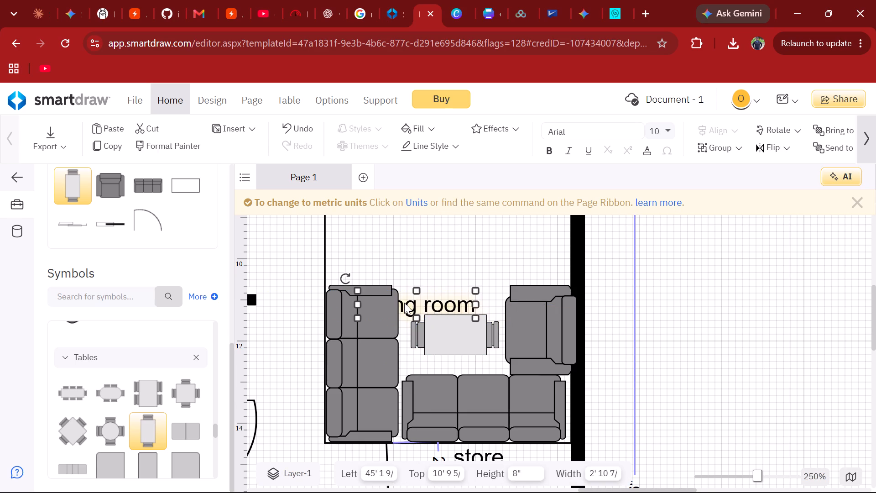
drag(404, 303, 427, 225)
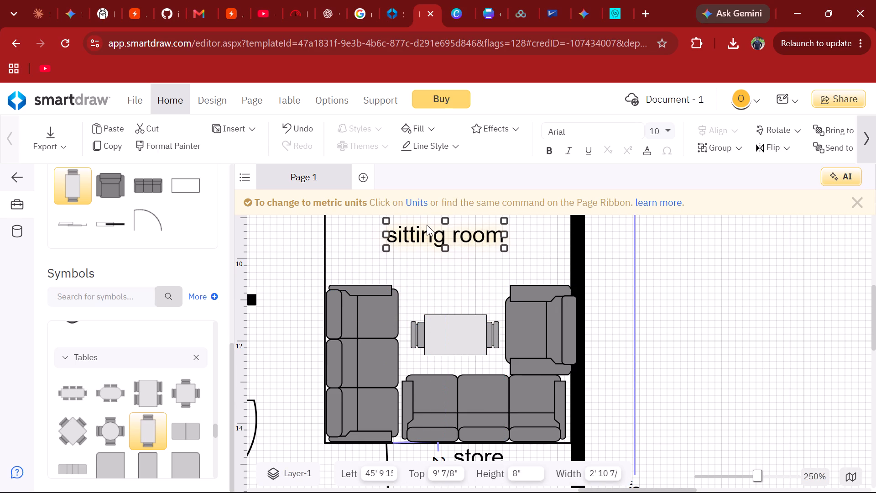
Look through the Tables symbols for another table.
scroll(427, 225, up, 1)
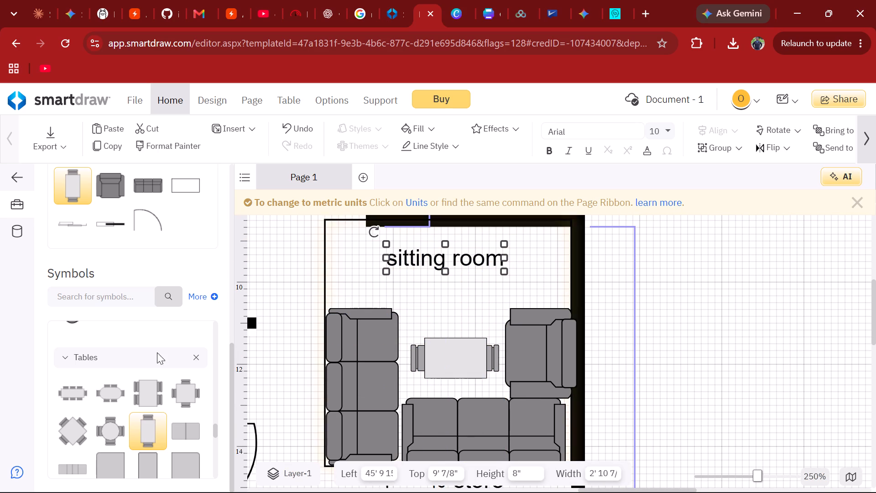
scroll(150, 364, down, 1)
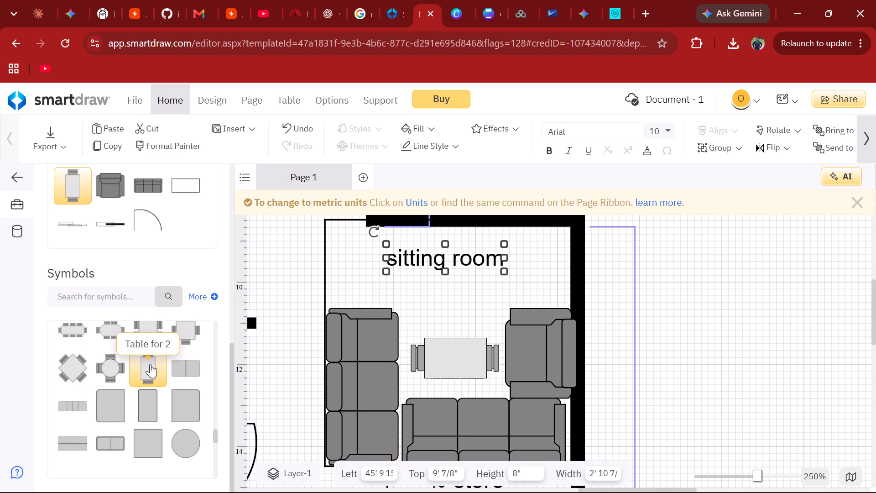
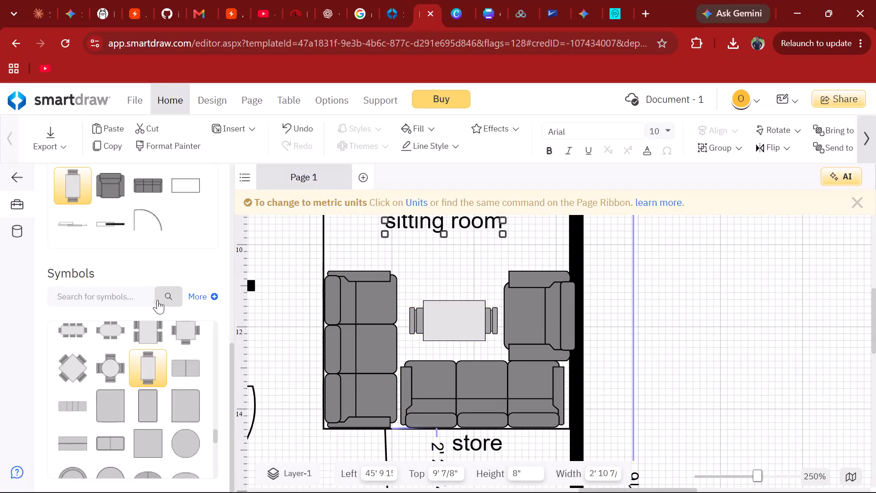
Look through the rest of the Tables symbols for another table for the sitting room.
scroll(143, 306, down, 1)
scroll(175, 374, down, 2)
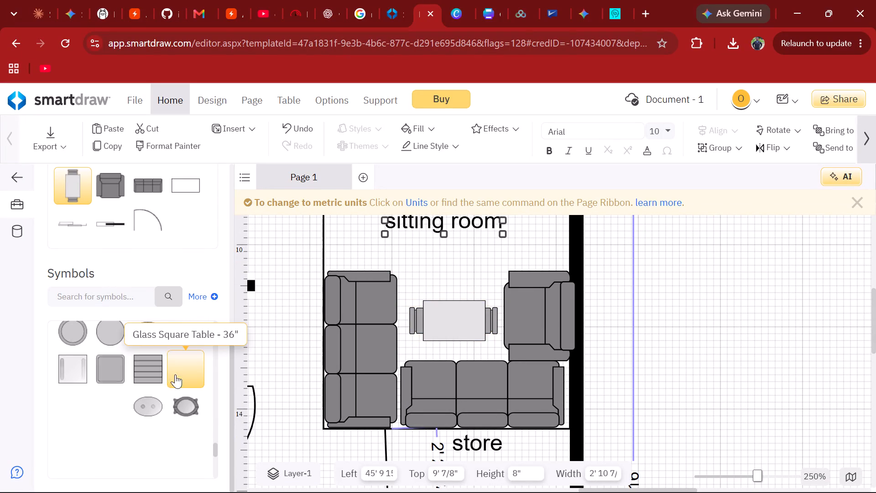
scroll(175, 374, down, 2)
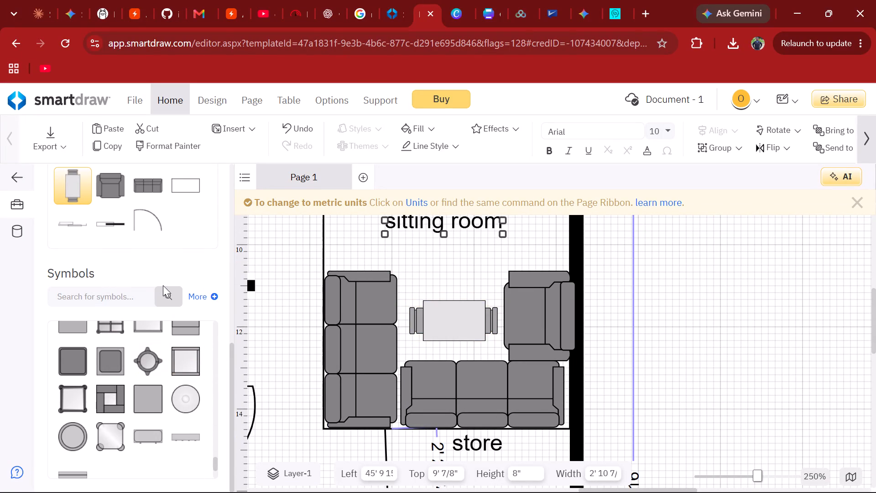
scroll(163, 285, down, 2)
scroll(184, 425, down, 2)
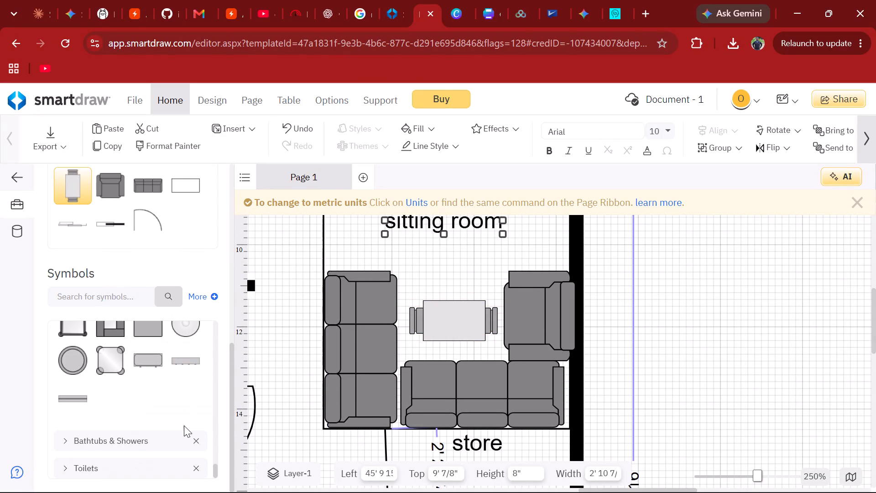
scroll(144, 421, up, 3)
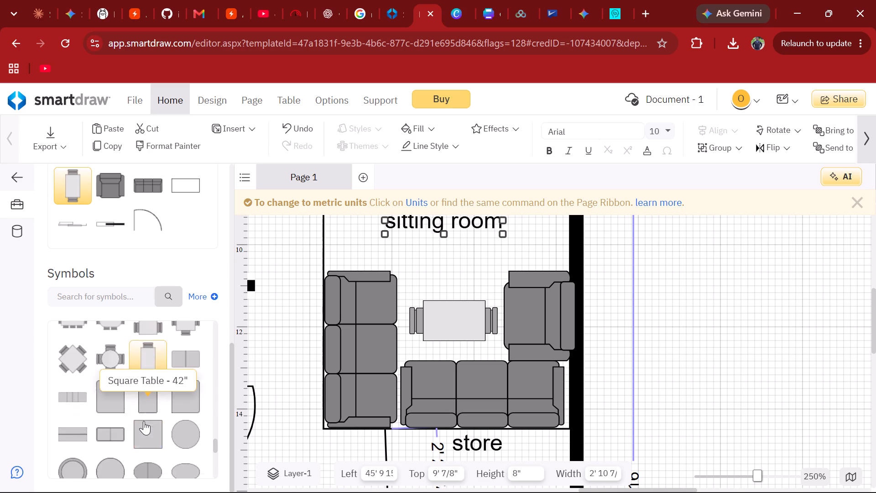
scroll(144, 421, up, 3)
Collapse the Tables and Couches & Sofas symbol groups.
click(109, 404)
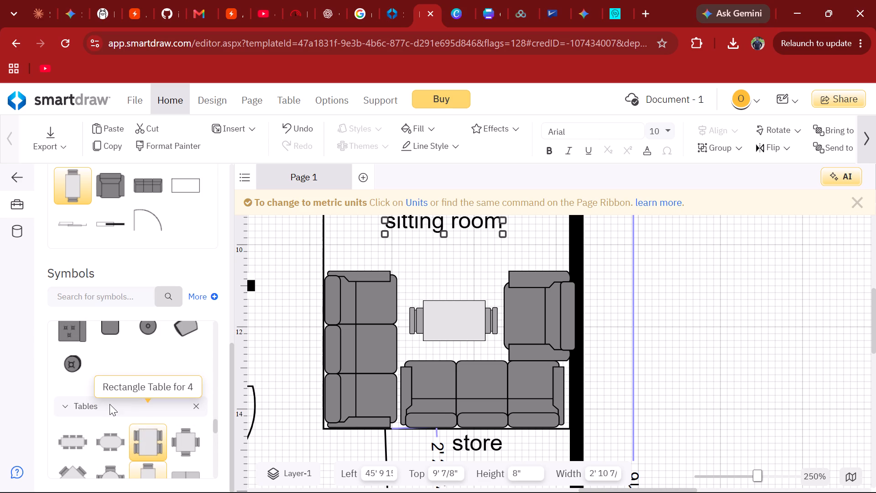
click(95, 403)
scroll(95, 403, up, 2)
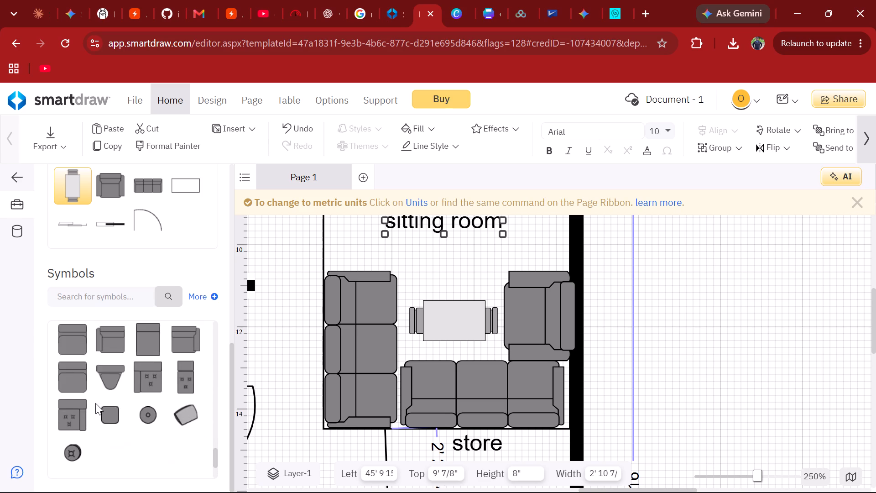
scroll(95, 403, up, 3)
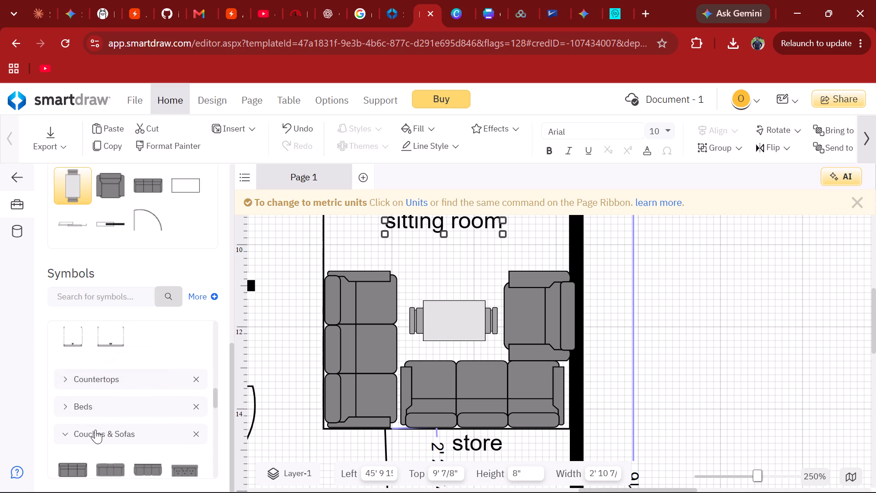
click(95, 430)
scroll(126, 390, up, 2)
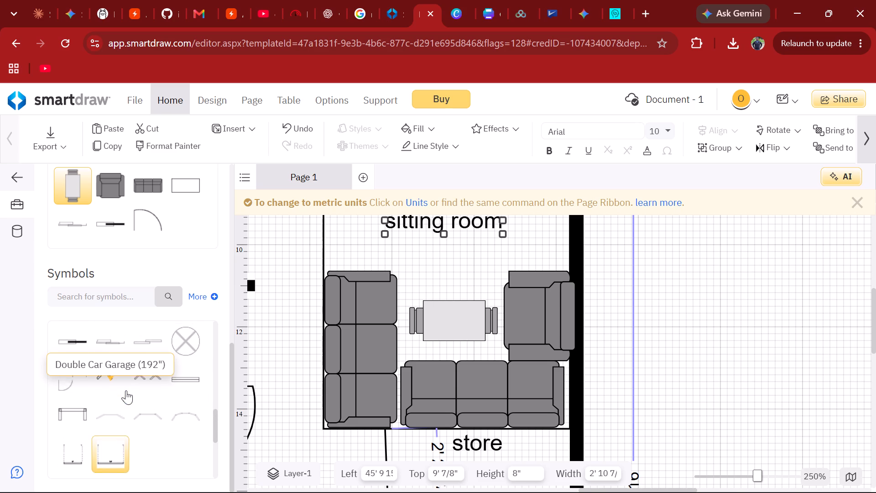
scroll(126, 390, down, 2)
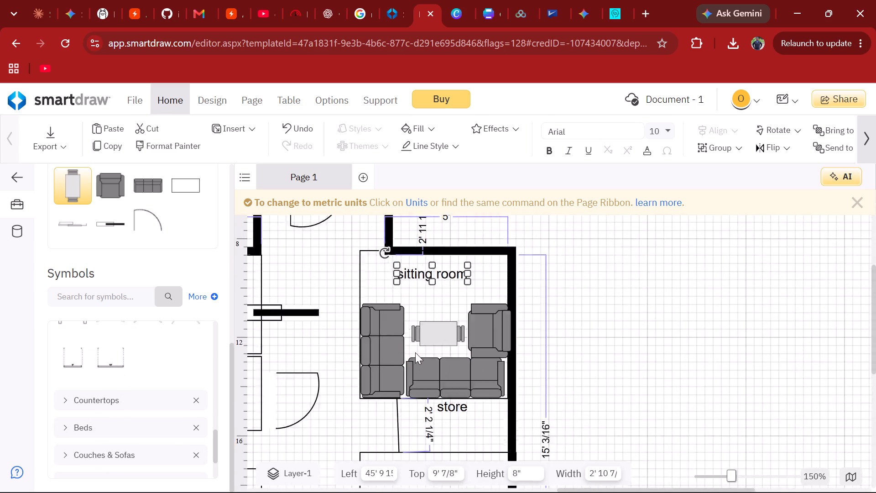
Shift the "bedroom 1" label slightly right and down inside its room, to about 37' left and 17' 8" top.
scroll(415, 352, down, 1)
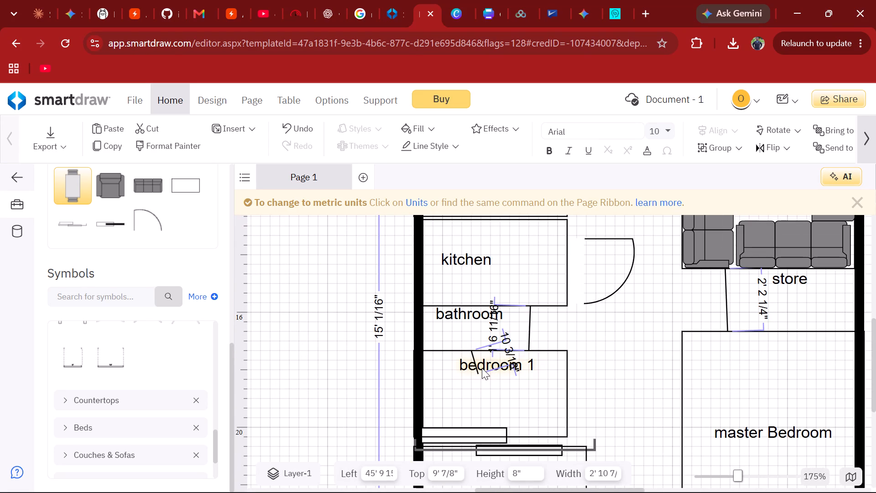
drag(482, 368, 489, 367)
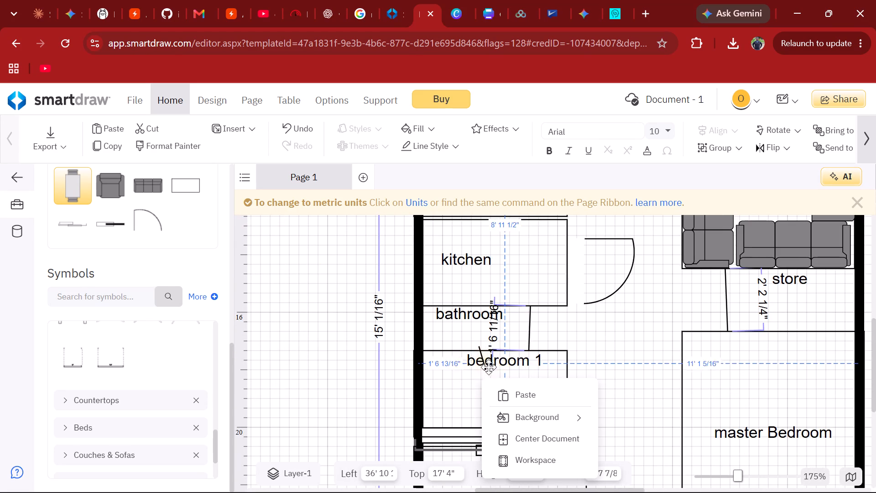
drag(489, 367, 496, 369)
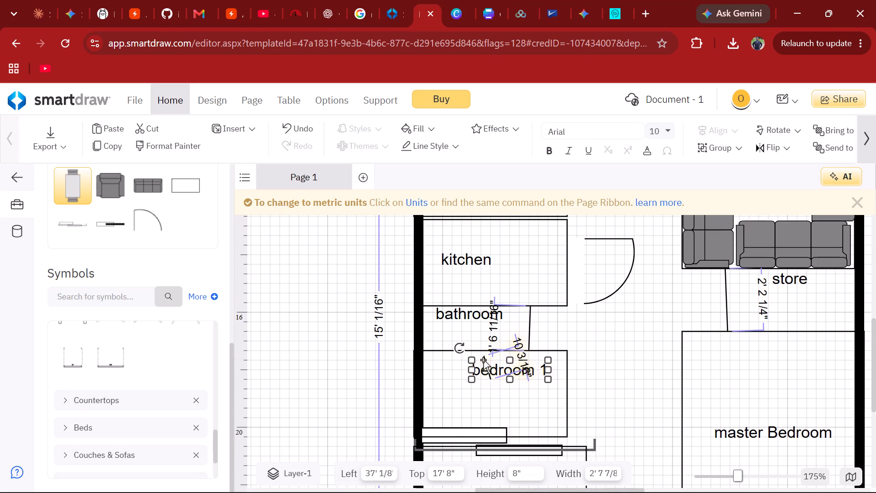
click(483, 360)
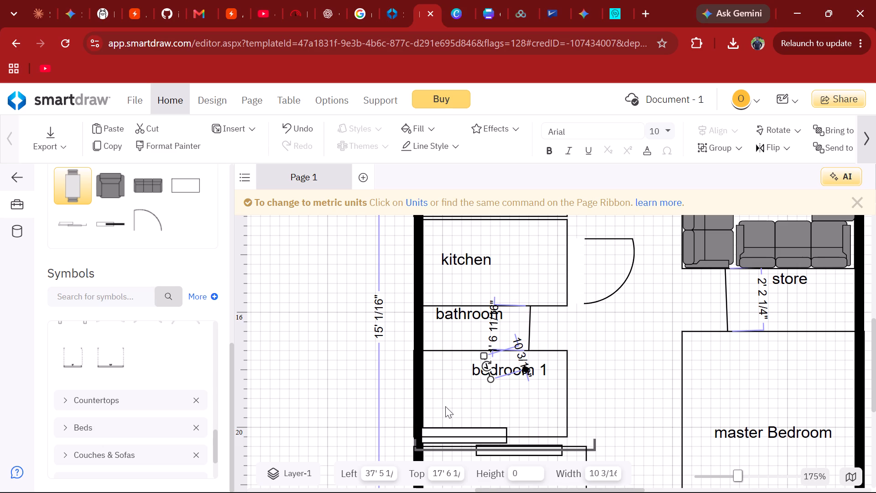
click(500, 404)
Collapse the Room Outlines and Doors & Windows symbol groups.
scroll(500, 404, down, 1)
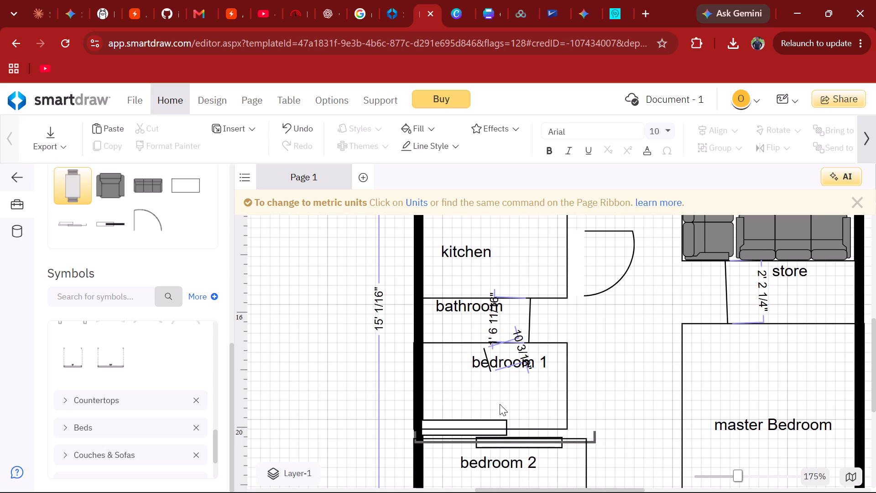
scroll(500, 404, down, 1)
scroll(150, 367, up, 2)
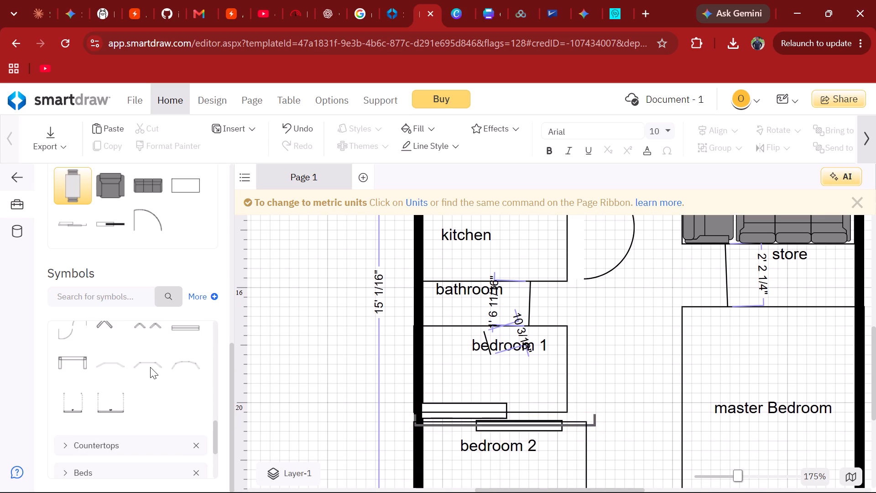
scroll(150, 367, up, 3)
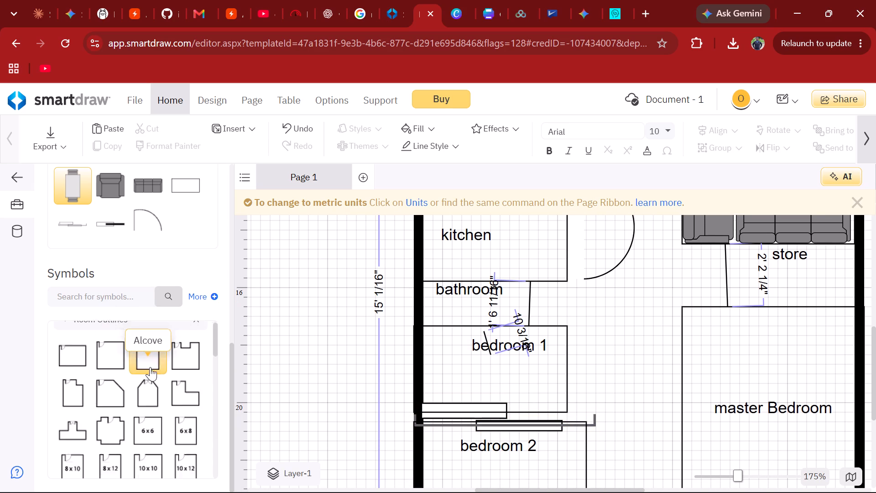
click(136, 341)
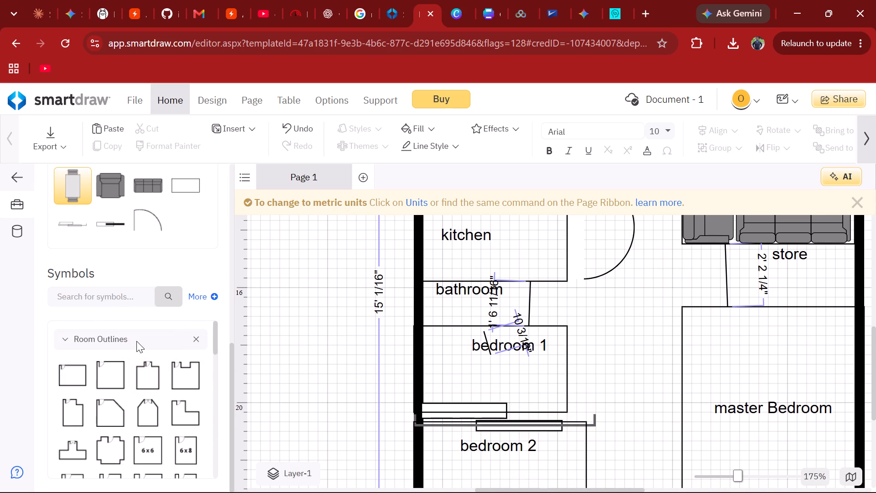
click(127, 339)
click(131, 367)
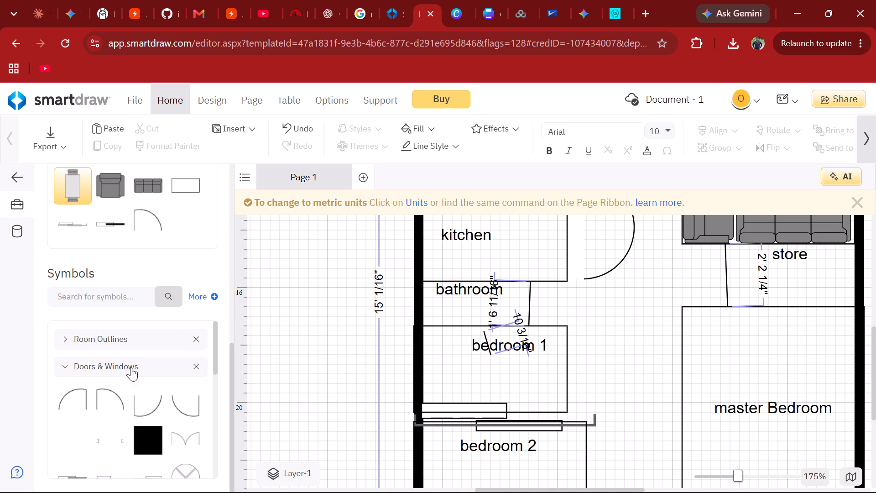
Expand the Beds symbol group and browse its bed symbols.
scroll(99, 413, down, 1)
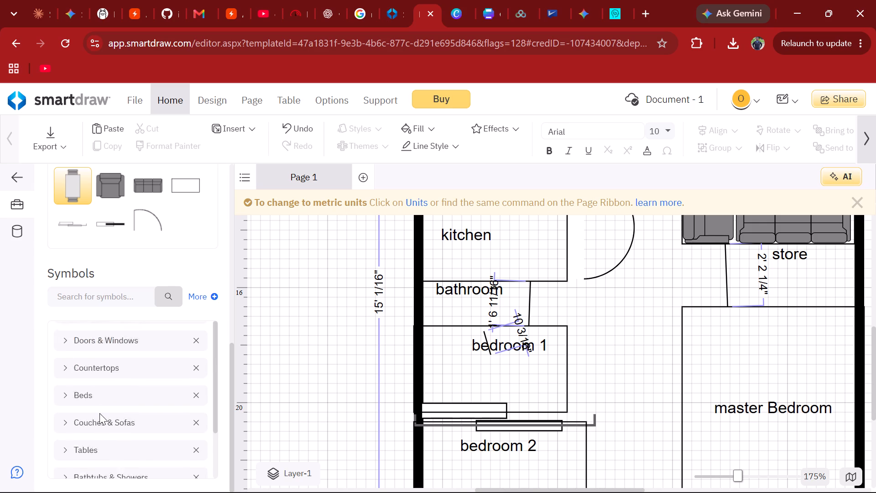
scroll(99, 413, down, 1)
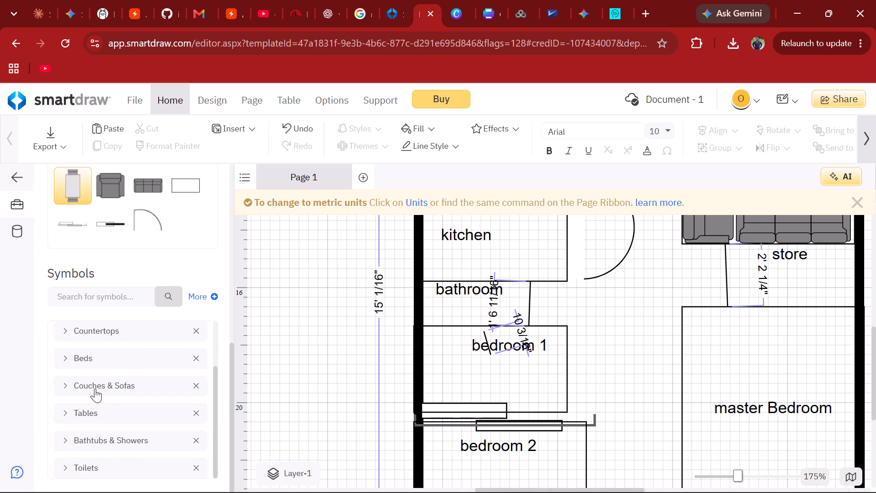
click(84, 367)
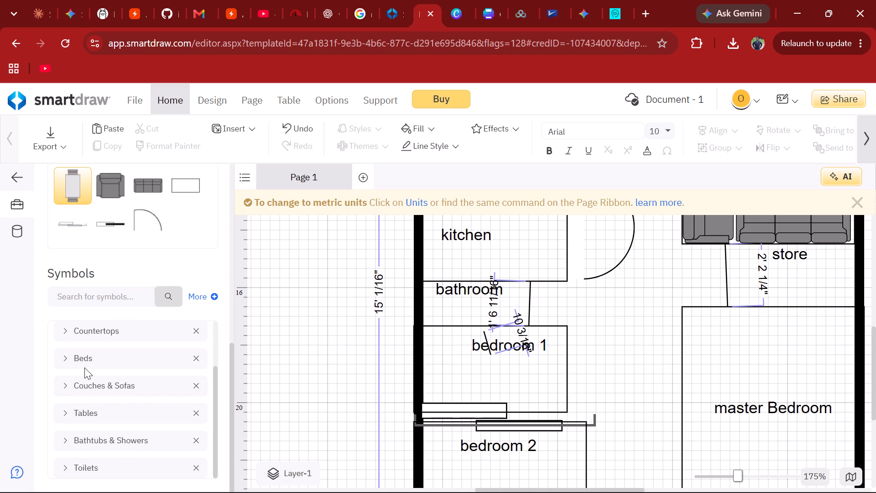
click(83, 359)
scroll(83, 359, down, 1)
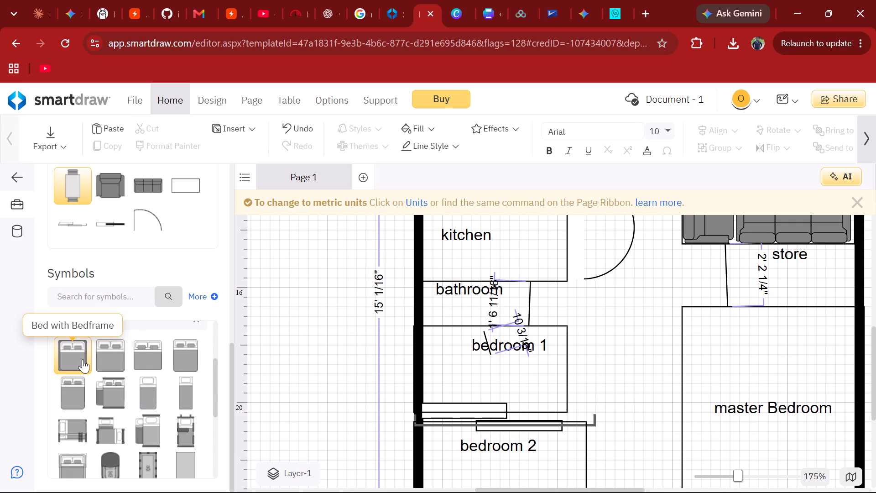
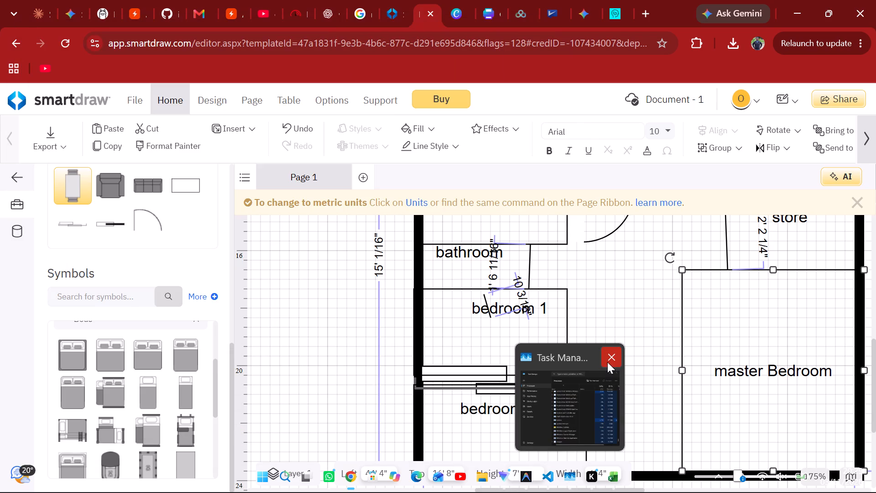
Close the Task Manager window.
click(607, 362)
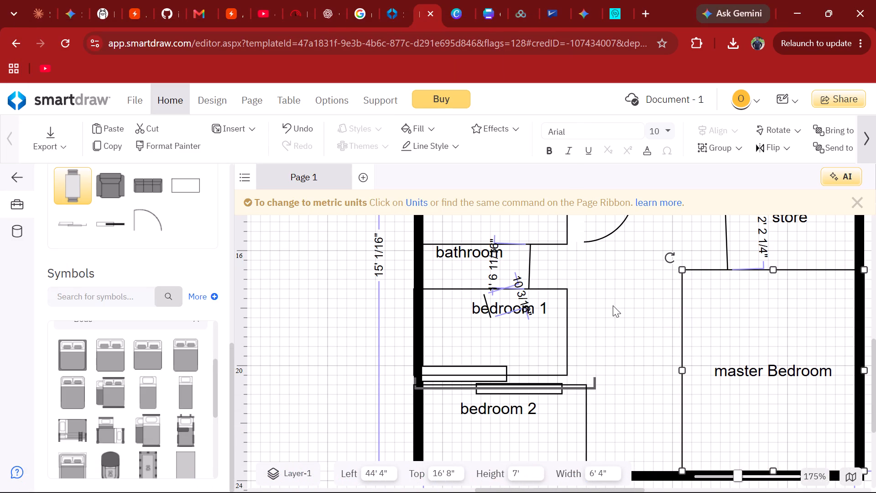
Place the two-pillow bed without a bedframe in bedroom 1 and shrink it to about 2' 9" wide by 3' 9" long.
scroll(613, 305, down, 1)
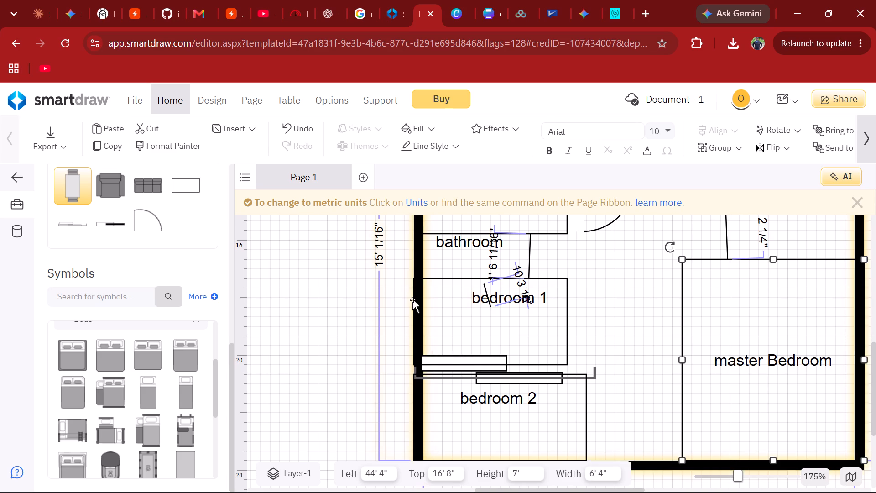
scroll(412, 299, up, 1)
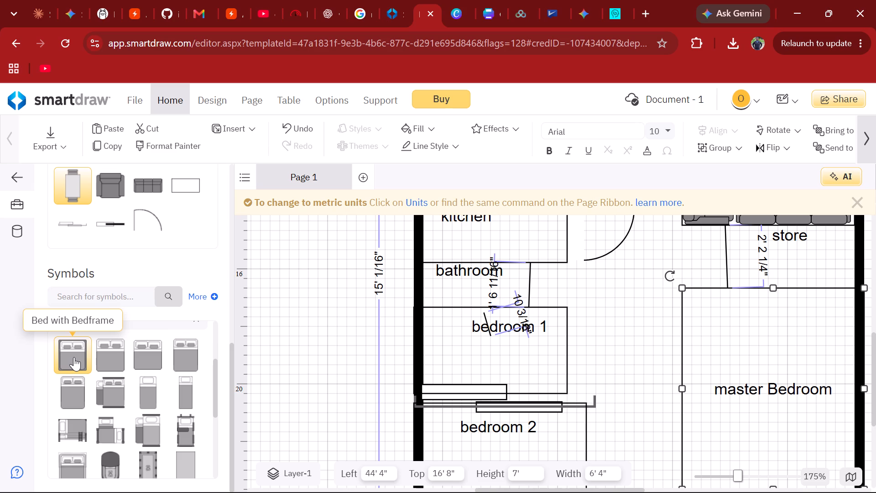
scroll(100, 358, down, 1)
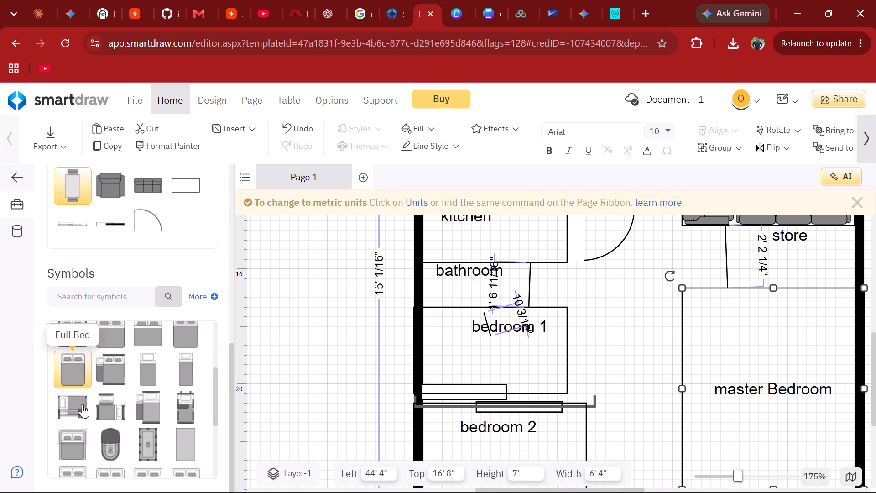
scroll(73, 438, down, 1)
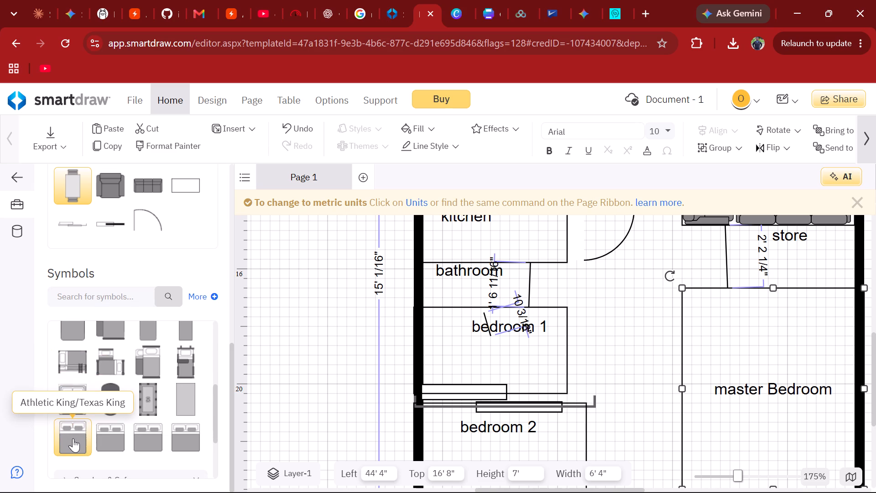
scroll(190, 434, down, 1)
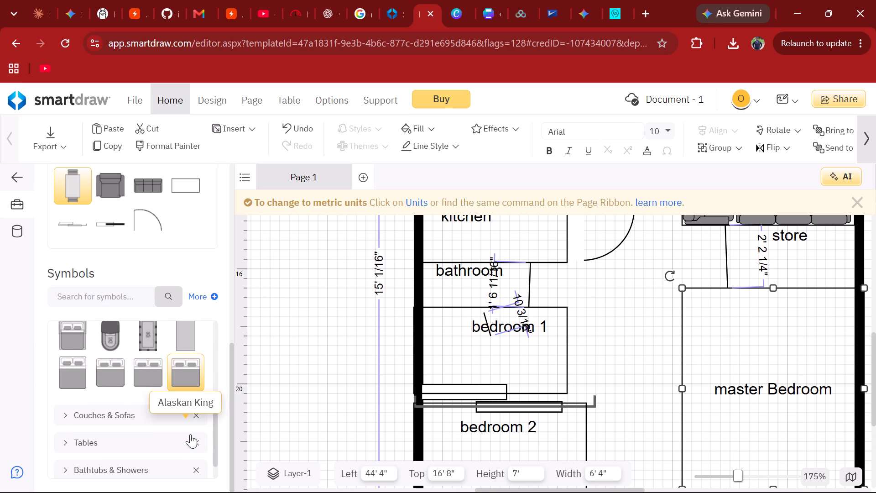
scroll(190, 434, down, 1)
scroll(190, 434, up, 1)
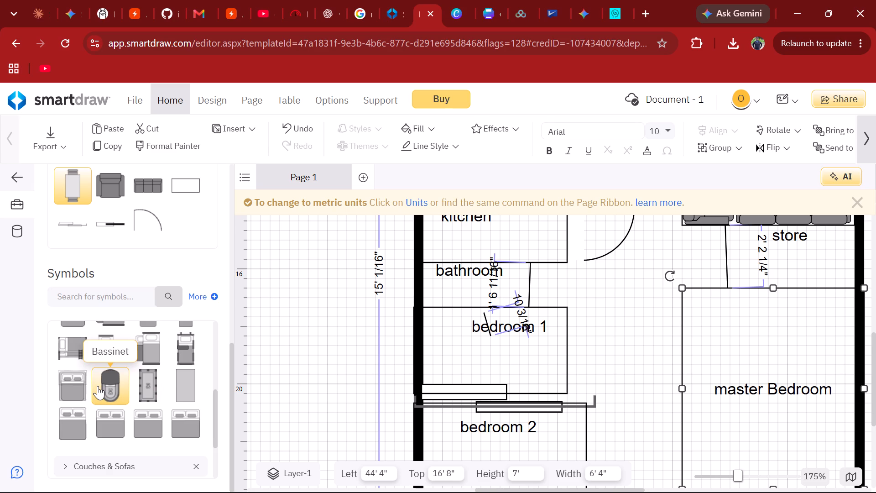
scroll(98, 386, up, 1)
scroll(133, 326, up, 1)
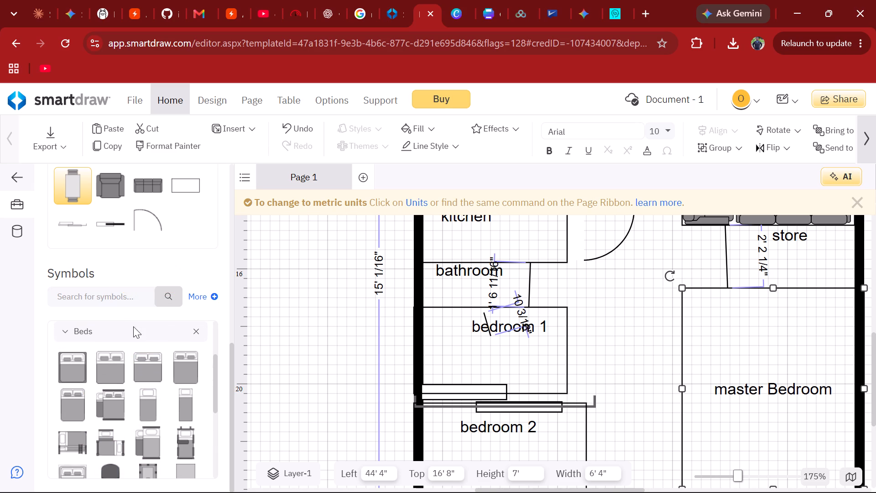
drag(116, 364, 467, 360)
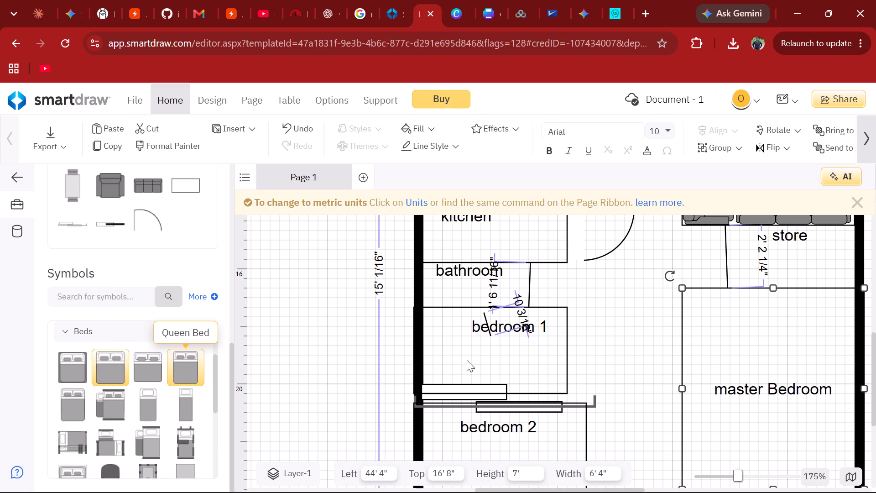
drag(467, 360, 474, 360)
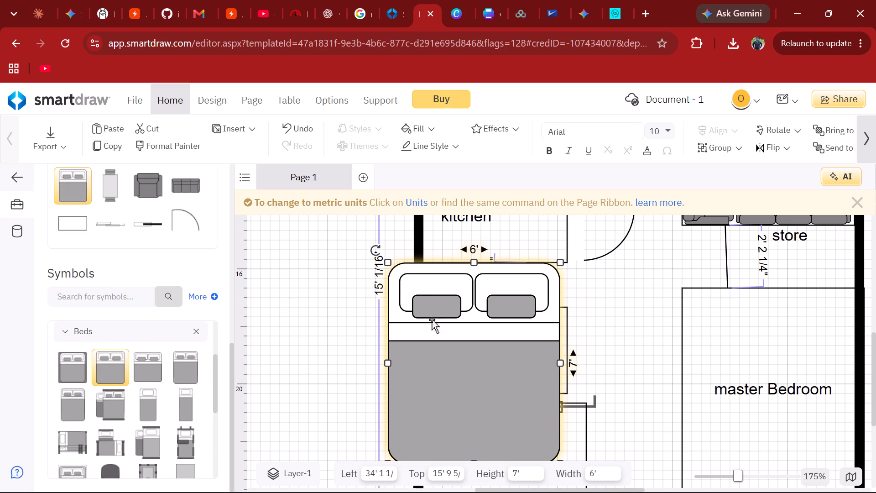
drag(386, 262, 479, 353)
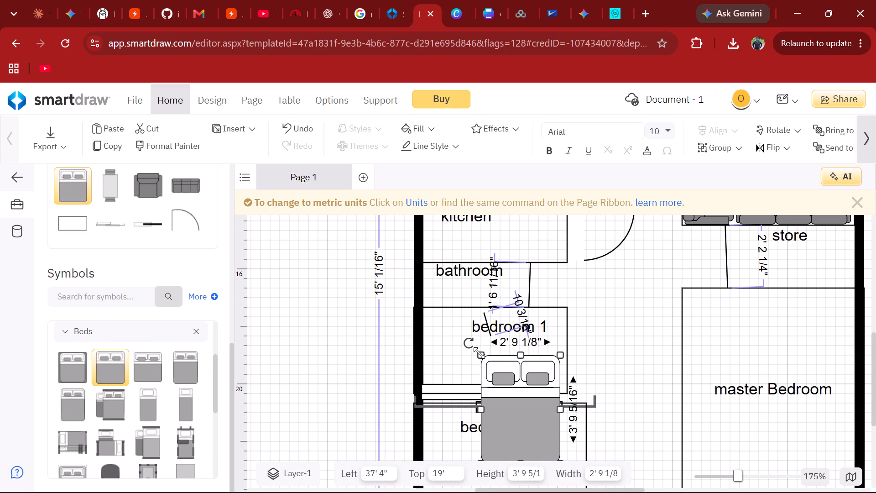
Rotate the bed a quarter turn so its pillows face the outer wall, and move it up against that wall in bedroom 1.
drag(470, 341, 443, 375)
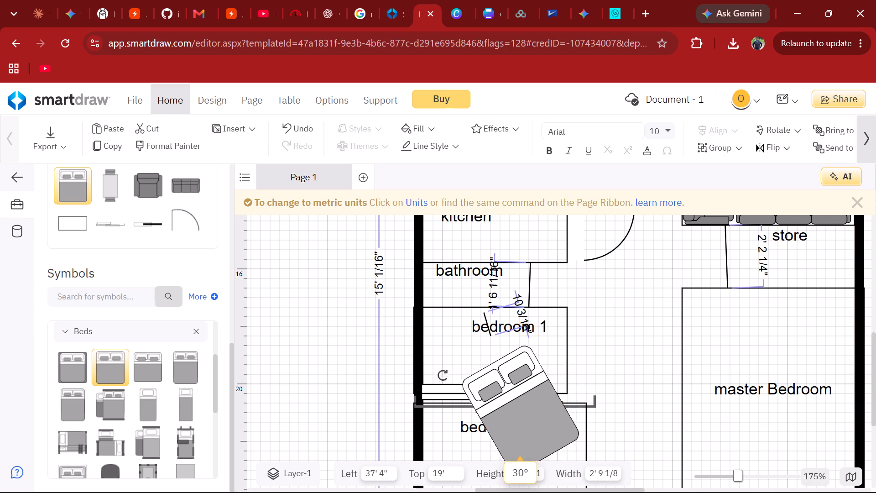
drag(443, 375, 456, 464)
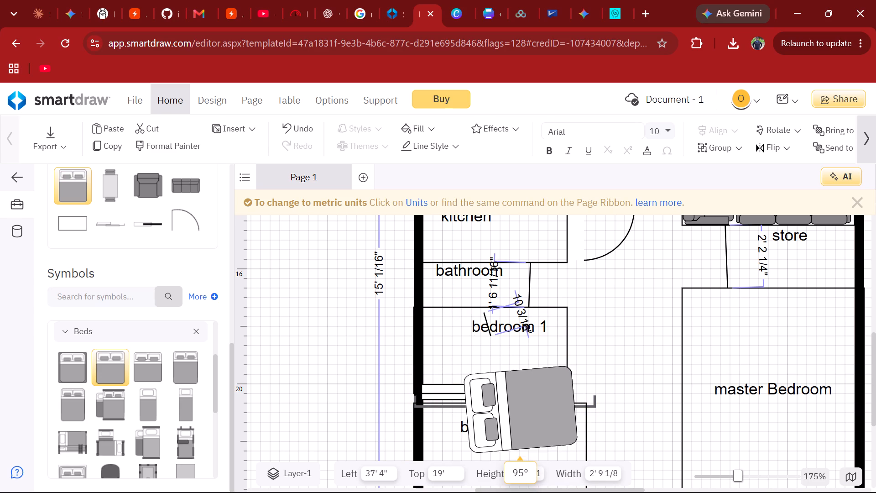
drag(456, 464, 454, 455)
drag(503, 413, 474, 379)
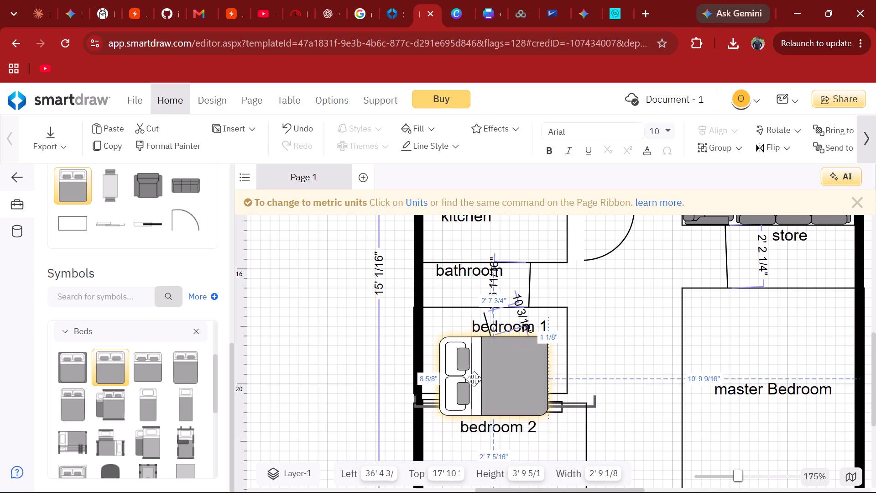
drag(474, 379, 457, 353)
Shrink the bed to about 1' 1" by 2' and fit it into bedroom 1's corner by the outer wall and bathroom.
drag(421, 305, 440, 319)
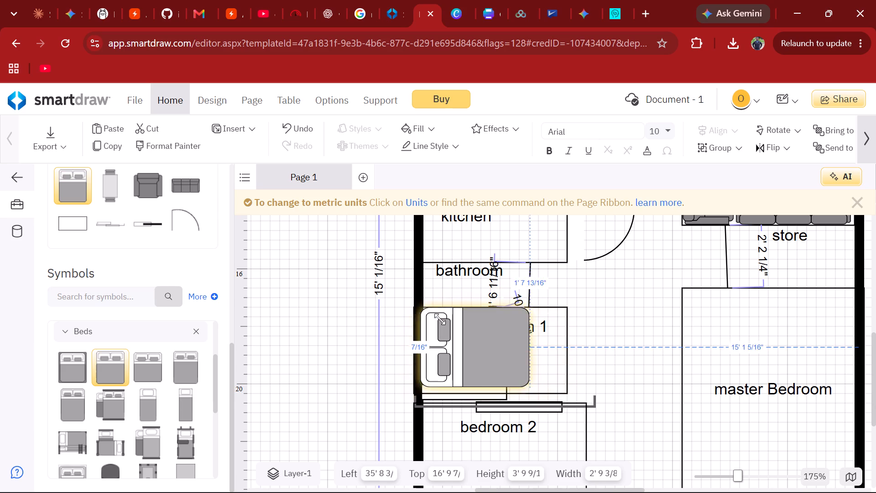
drag(440, 319, 469, 351)
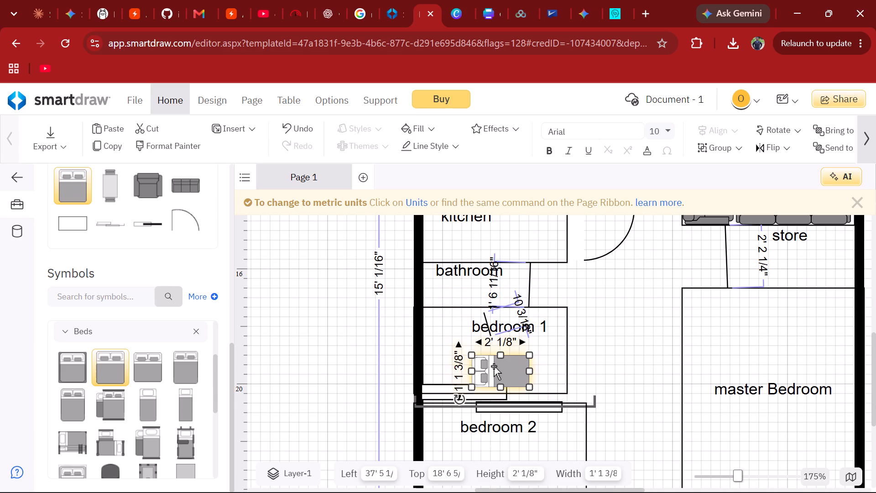
drag(494, 366, 519, 364)
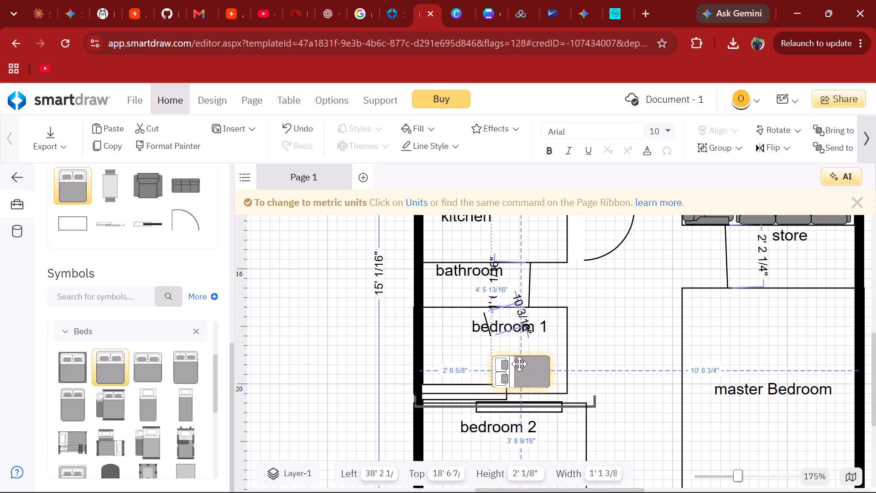
drag(519, 364, 520, 364)
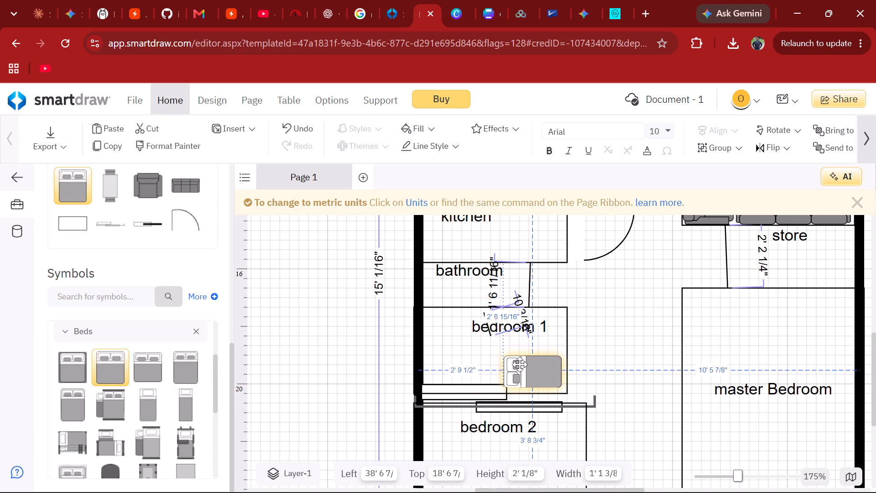
drag(520, 364, 447, 318)
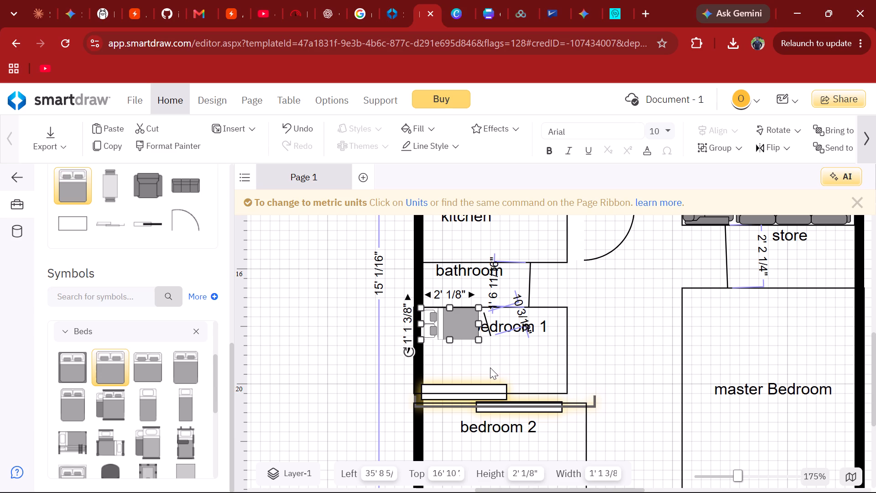
Examine the bedroom area of the plan and the available bed symbols.
scroll(490, 367, down, 1)
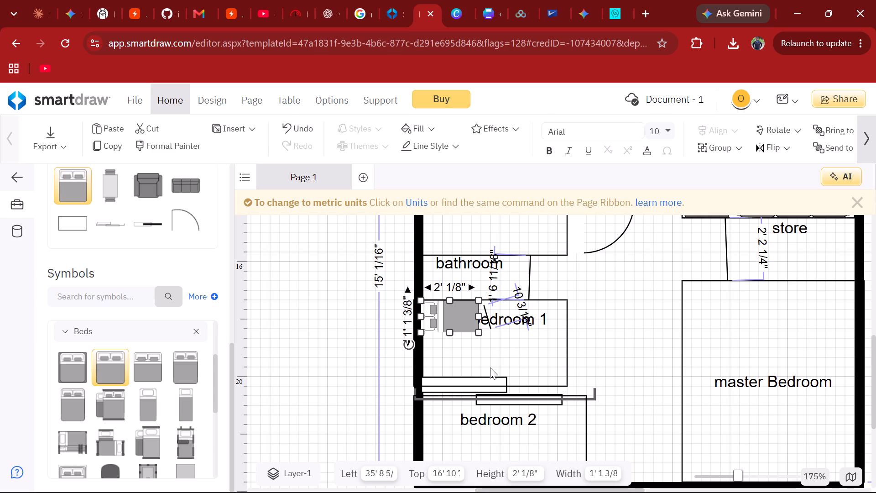
scroll(386, 310, down, 1)
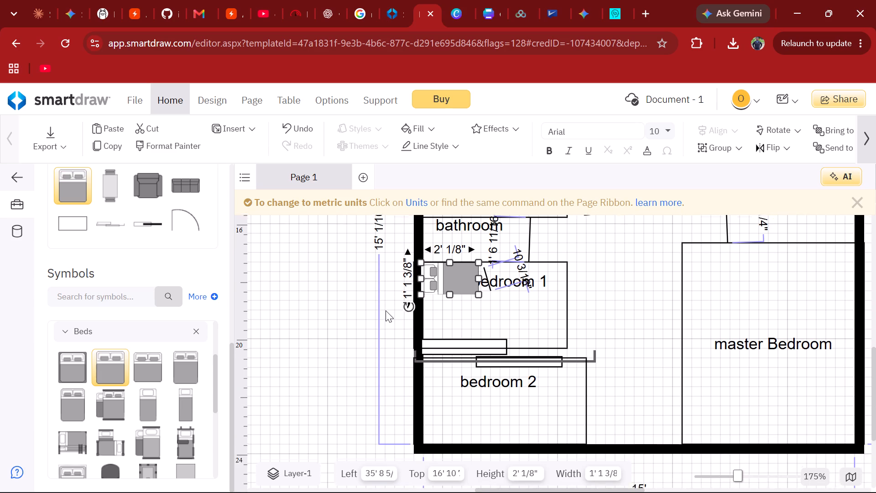
scroll(386, 310, down, 2)
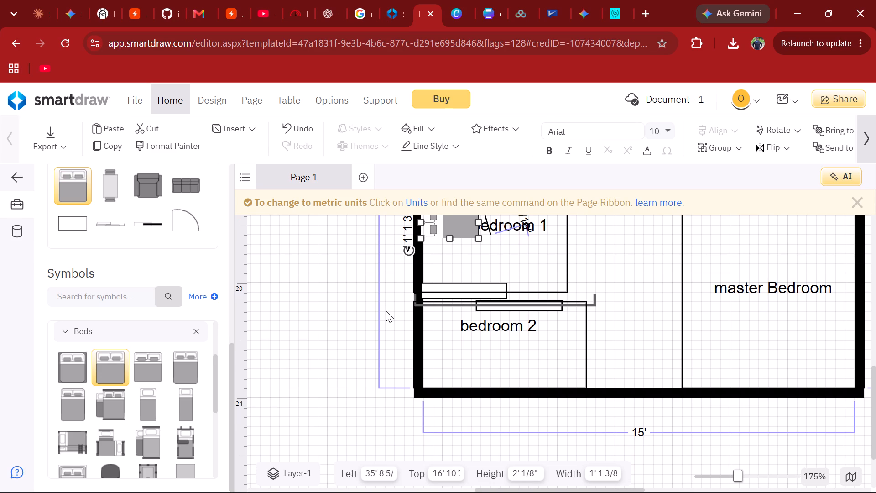
scroll(386, 310, down, 1)
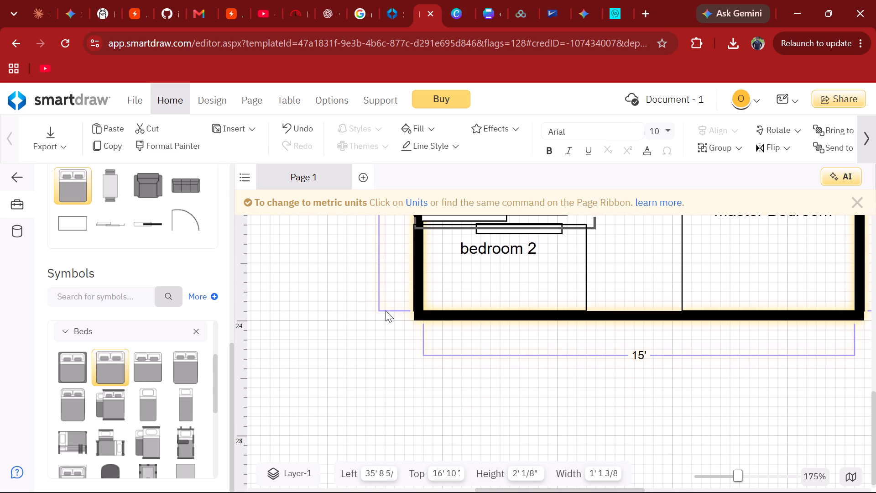
scroll(423, 304, up, 1)
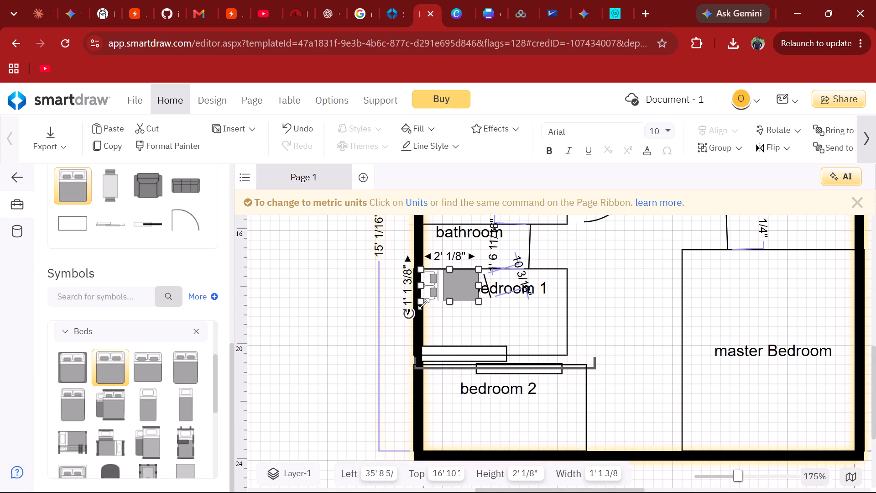
scroll(423, 304, up, 1)
scroll(261, 265, up, 2)
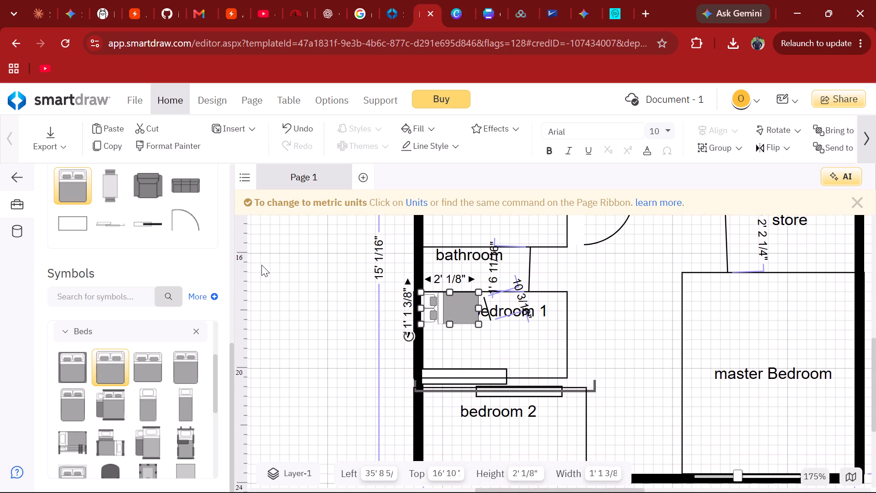
scroll(261, 265, up, 1)
scroll(134, 291, down, 1)
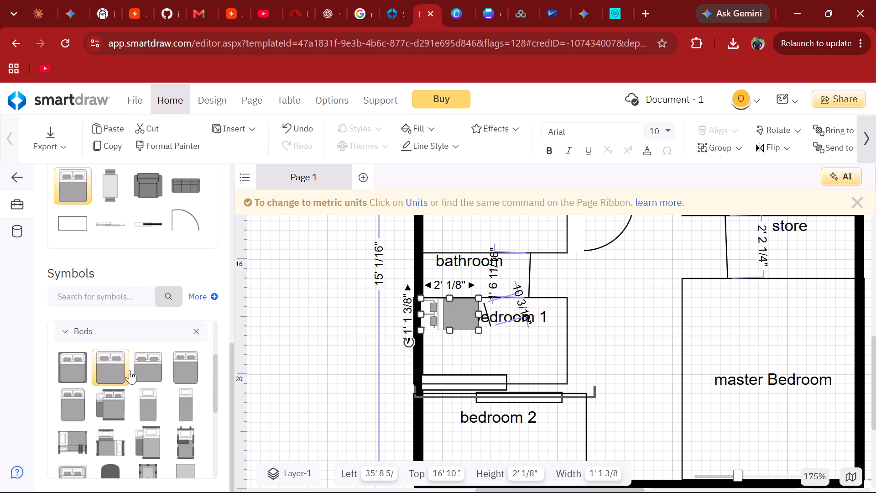
scroll(119, 402, down, 1)
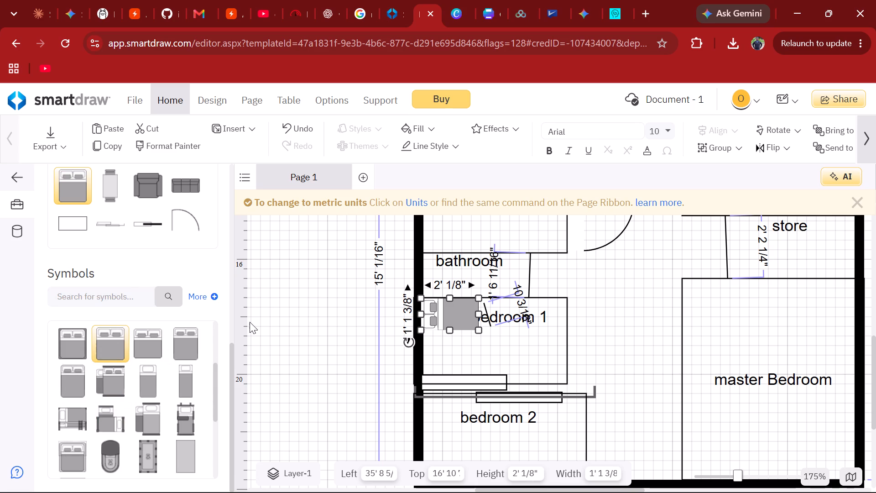
Draw a straight horizontal line about 2' 8 11/16" long below the bed in bedroom 1, starting at the outer wall.
scroll(156, 218, up, 3)
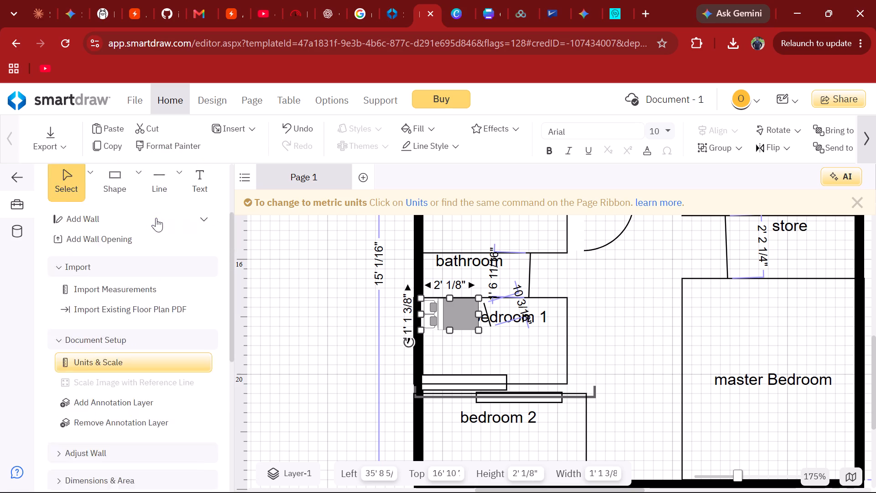
scroll(156, 218, up, 1)
click(156, 218)
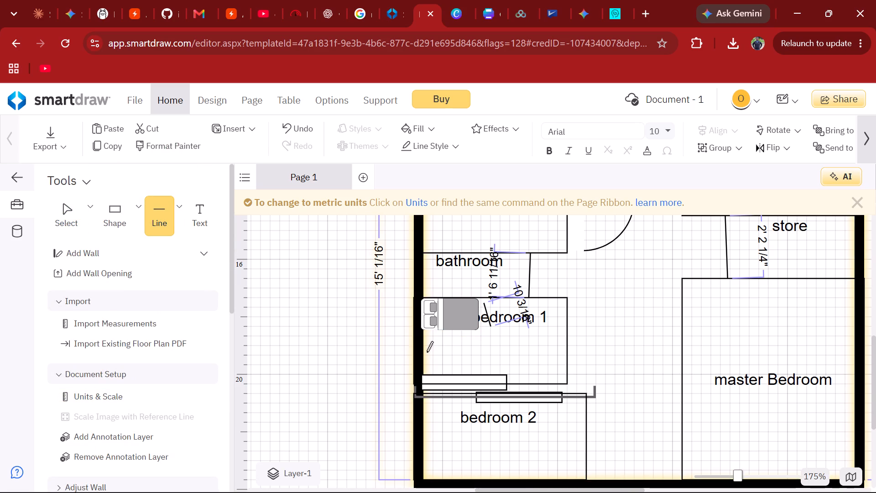
drag(425, 346, 486, 349)
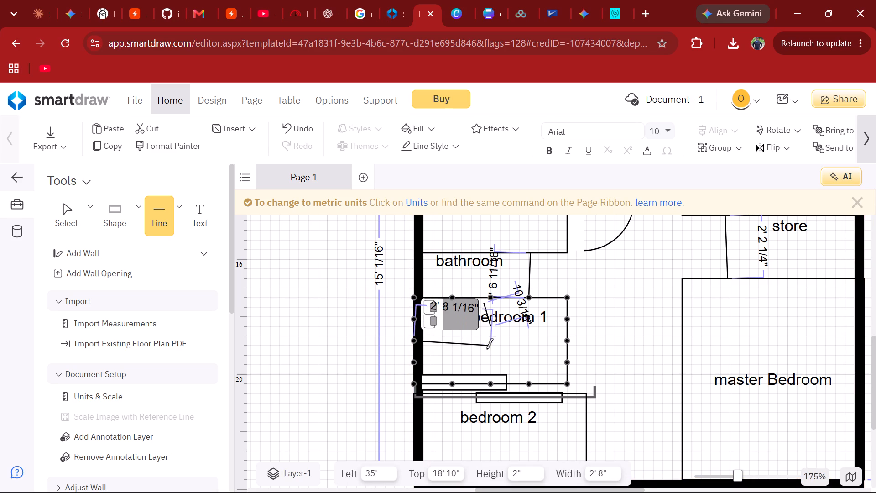
drag(486, 349, 487, 340)
drag(487, 340, 485, 345)
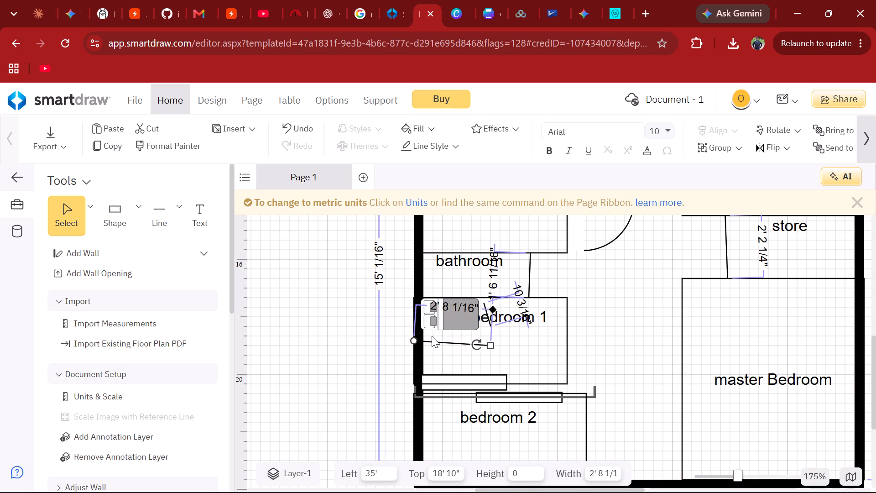
click(431, 341)
drag(412, 341, 412, 345)
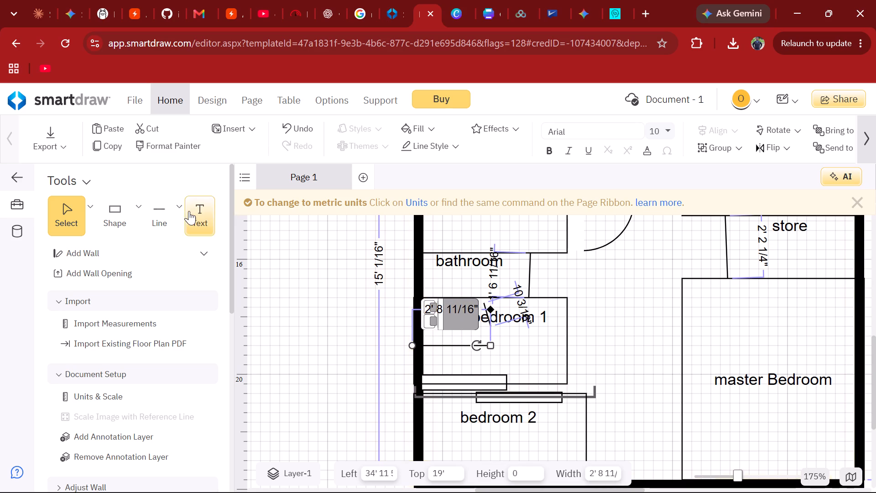
Draw a vertical line about 1' 4" long from the horizontal line's free end down to bedroom 1's lower wall.
click(164, 204)
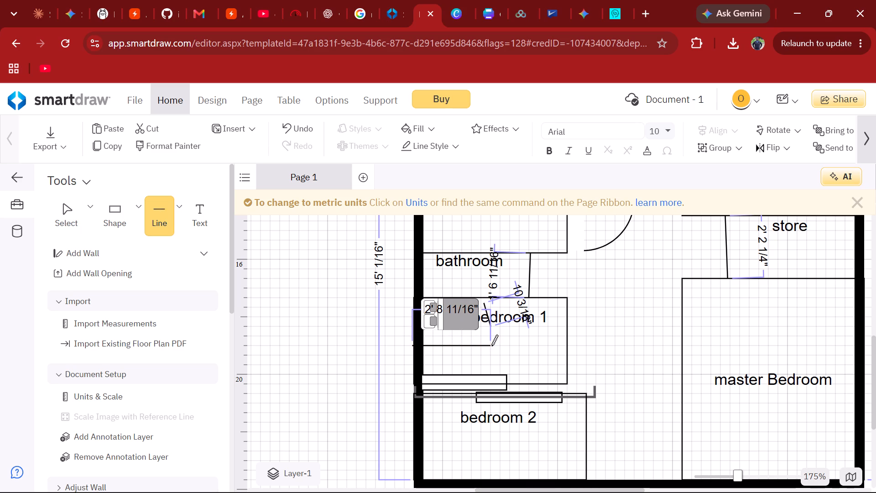
drag(490, 346, 488, 365)
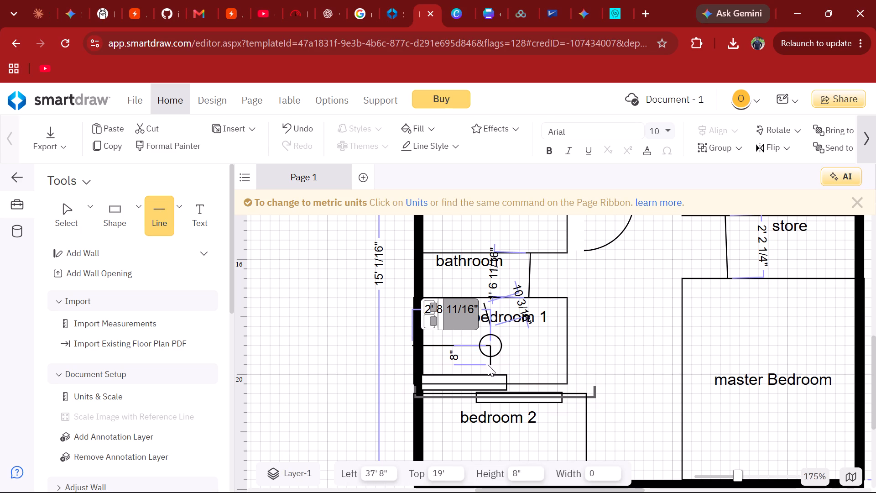
drag(488, 365, 488, 383)
Look through the recently used symbols and the symbol library's categories for bathroom fixtures.
scroll(134, 320, down, 1)
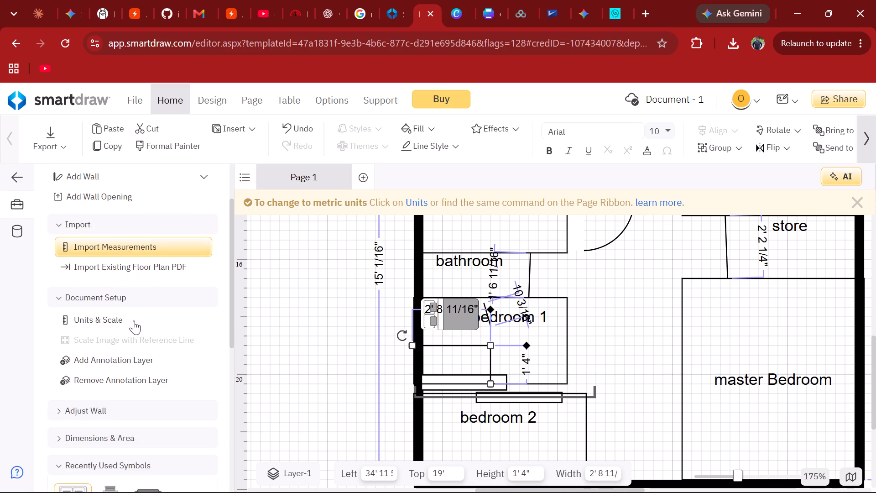
scroll(134, 320, down, 5)
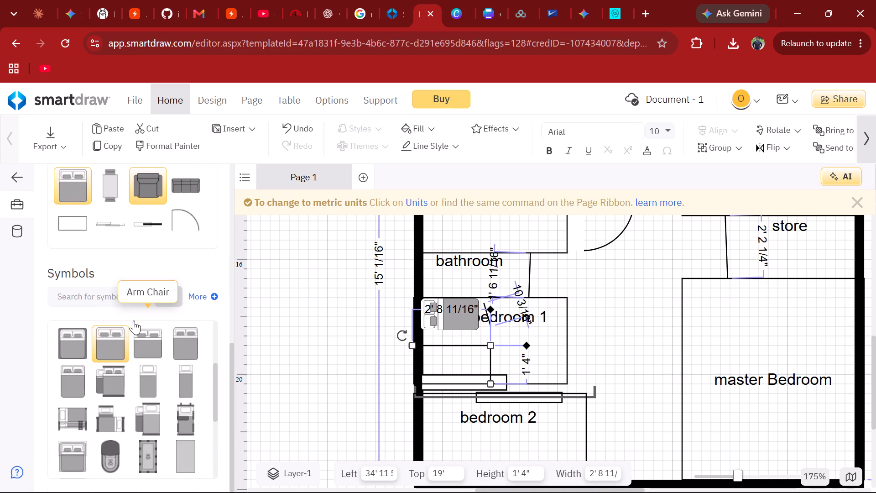
scroll(134, 320, down, 1)
scroll(134, 320, up, 2)
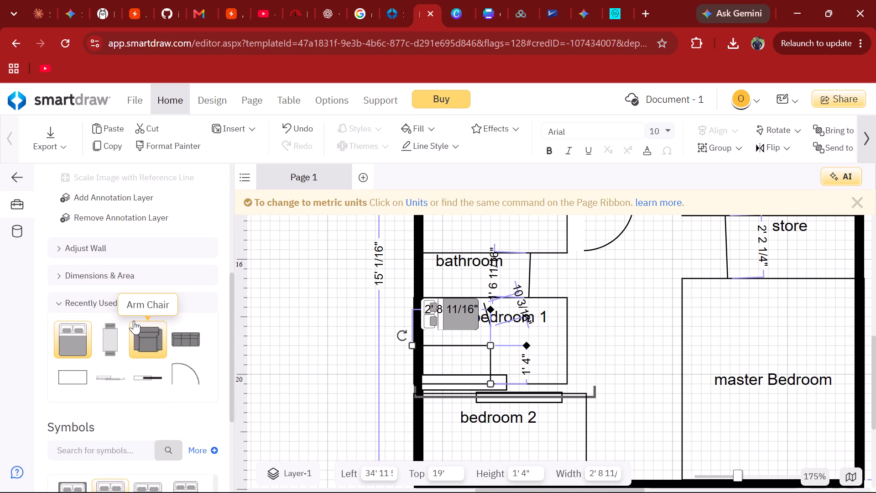
scroll(134, 320, up, 2)
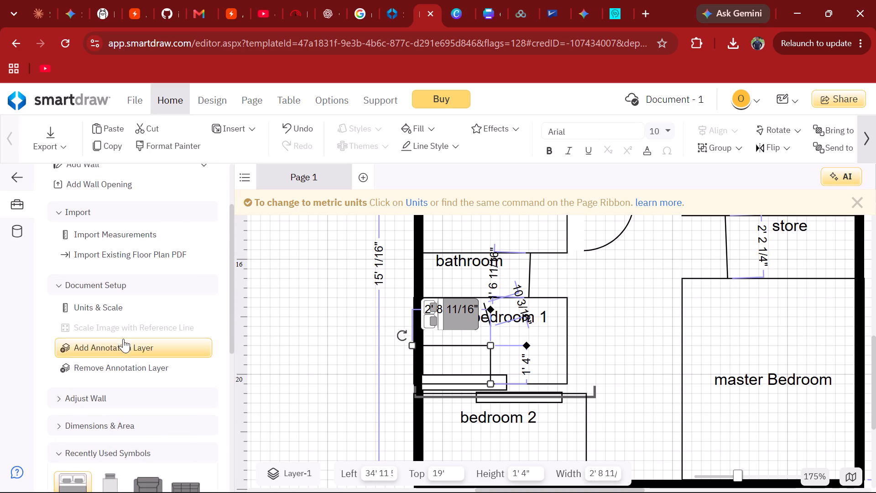
scroll(123, 339, up, 1)
scroll(123, 339, down, 5)
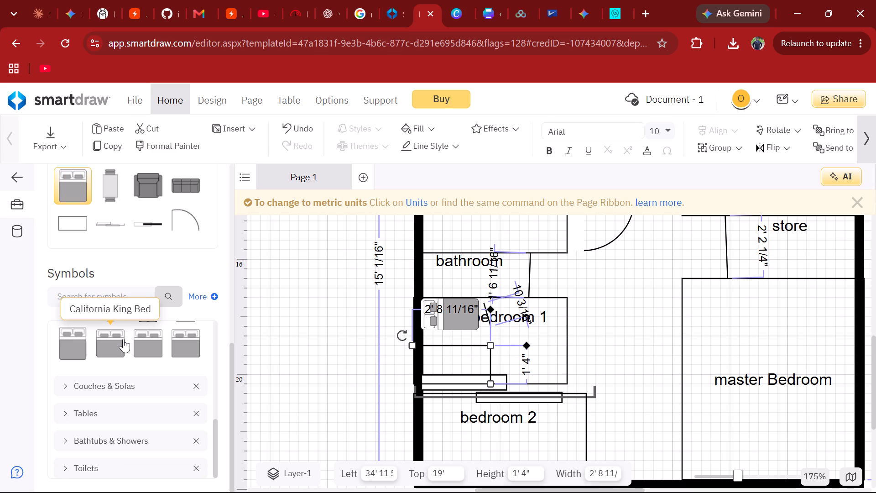
scroll(123, 339, down, 2)
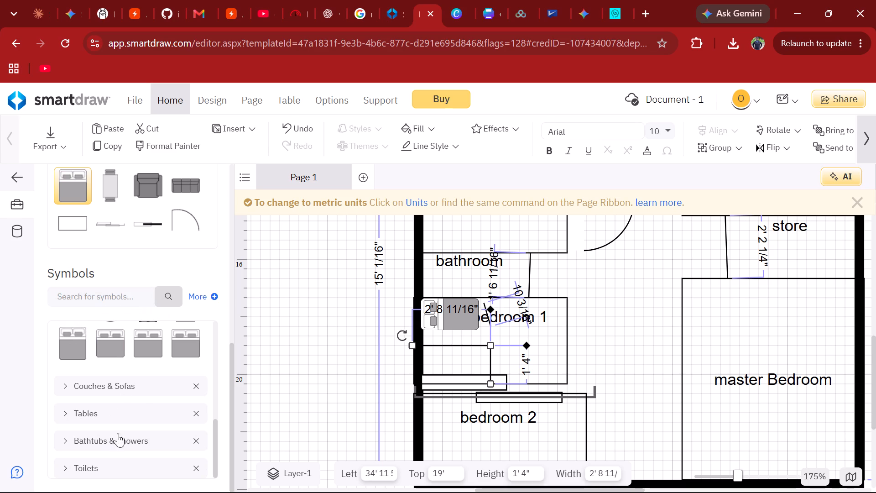
scroll(139, 399, down, 1)
Examine the Bathtubs & Showers symbols in the symbol library.
click(133, 435)
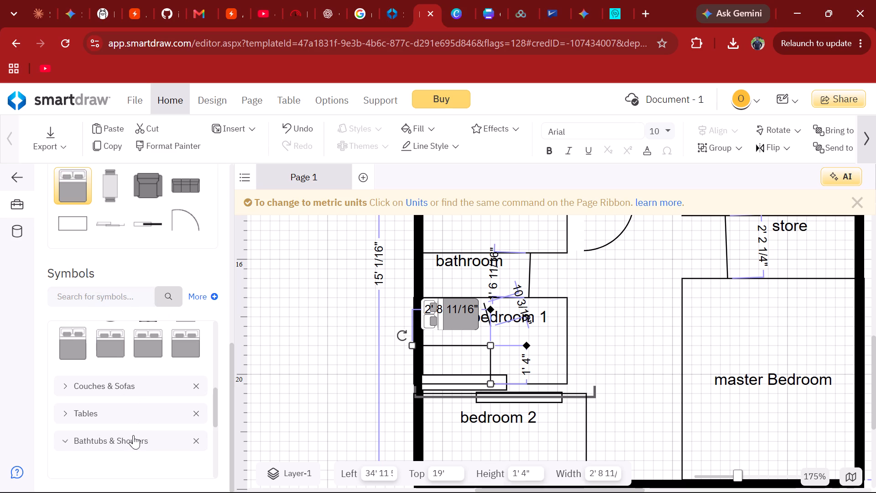
scroll(133, 435, down, 2)
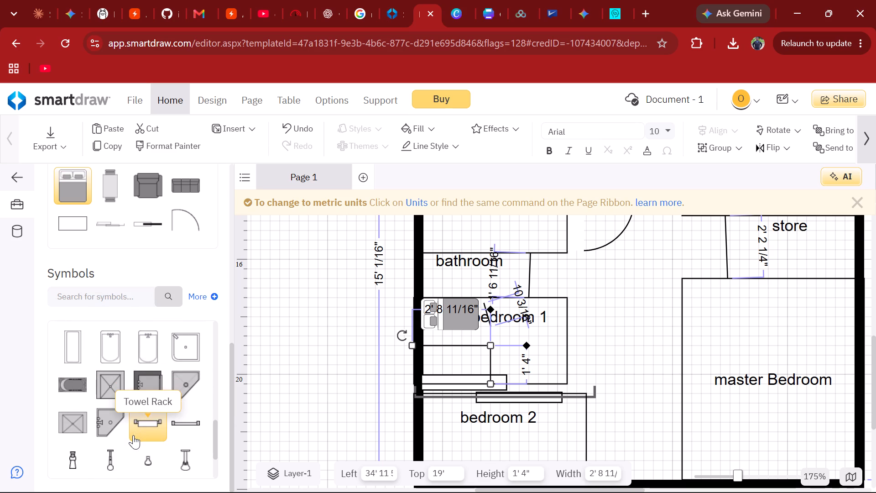
scroll(133, 435, down, 2)
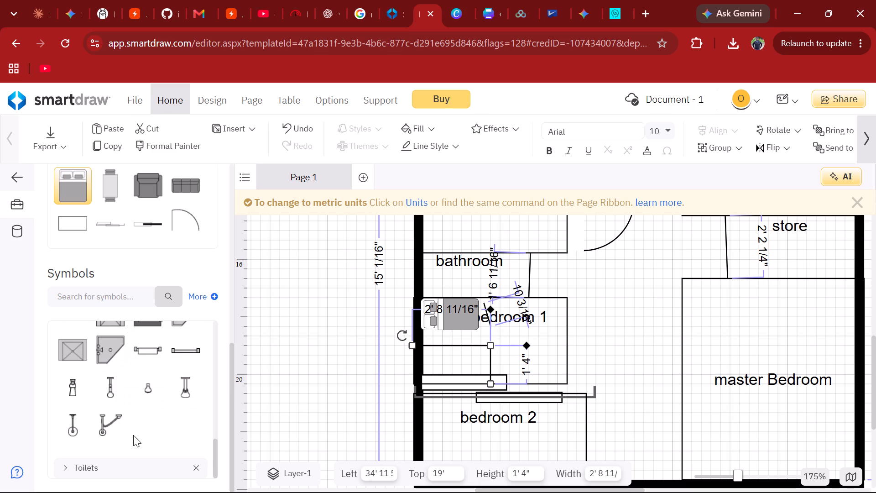
scroll(133, 435, up, 3)
scroll(133, 435, down, 1)
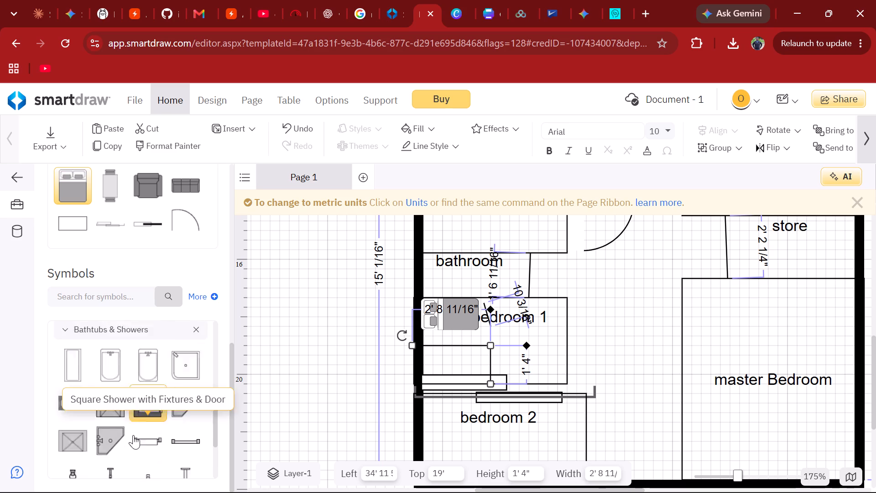
scroll(133, 435, down, 2)
Add an Elongated Toilet in the partitioned corner below the bed in bedroom 1 and shrink it to about 1' 1 9/16" by 1' 2".
click(120, 477)
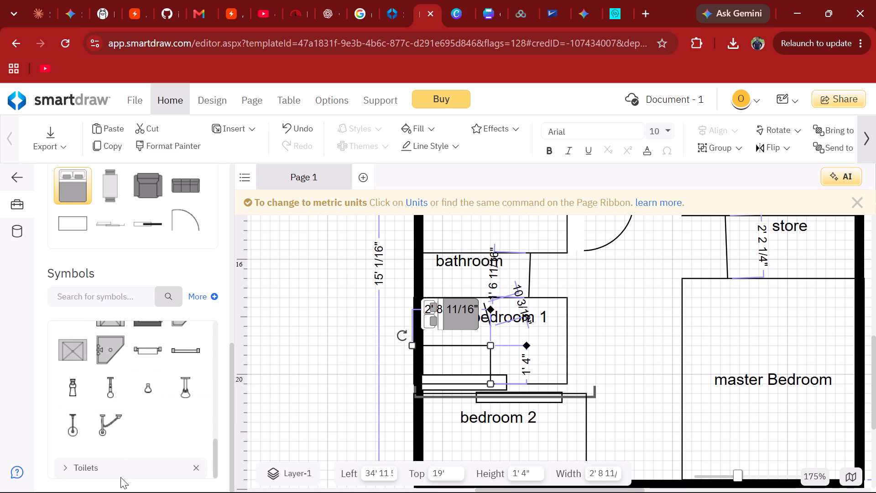
scroll(91, 466, down, 2)
click(65, 475)
click(67, 460)
scroll(67, 460, down, 1)
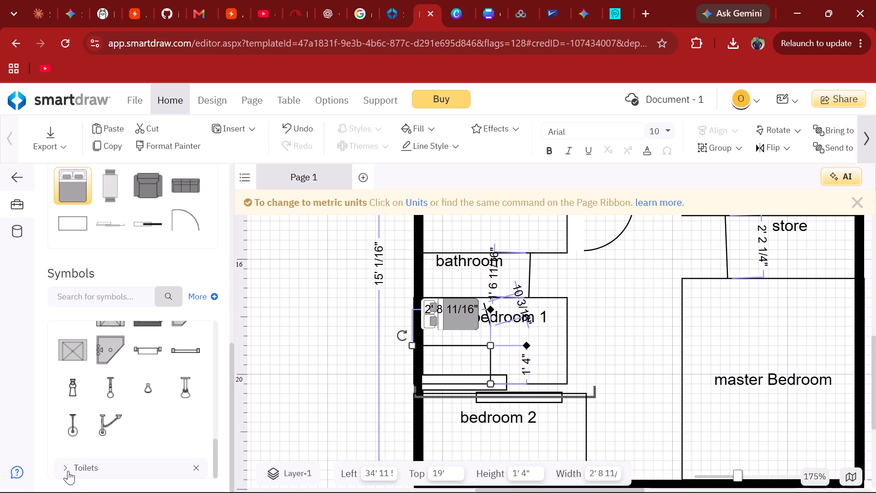
click(68, 471)
scroll(68, 471, down, 3)
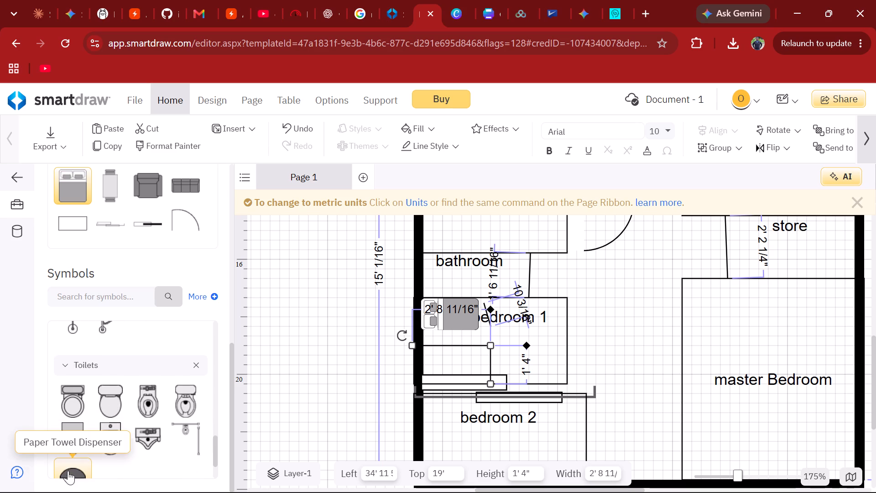
scroll(68, 471, down, 1)
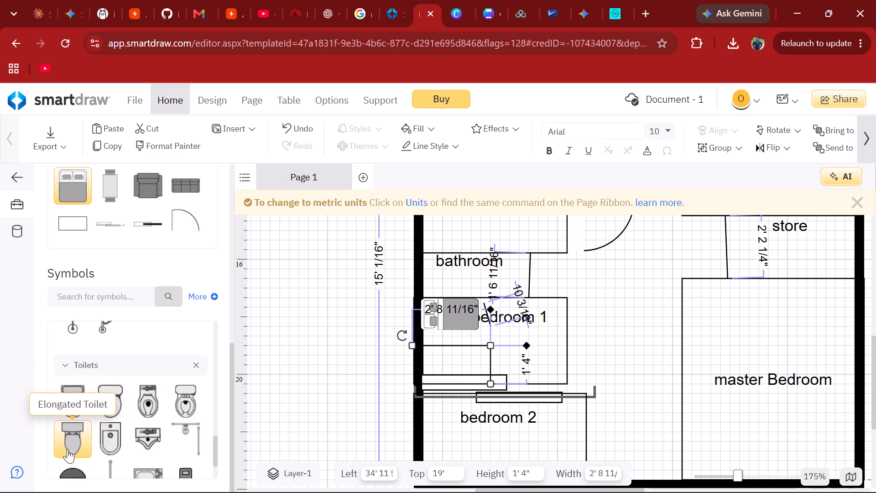
drag(68, 449, 444, 358)
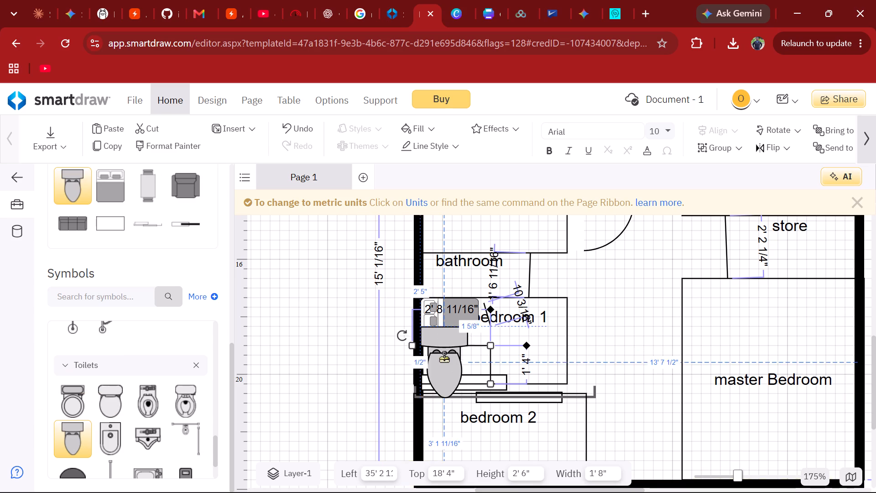
drag(444, 358, 444, 358)
drag(420, 322, 439, 366)
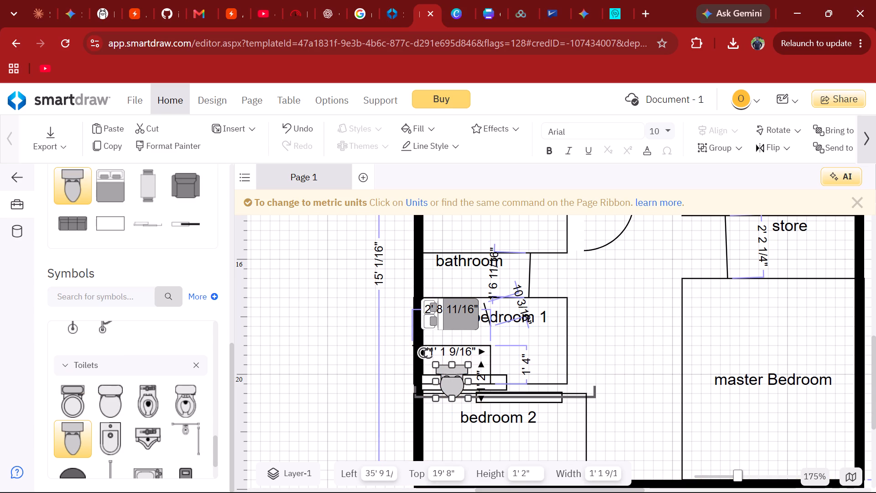
Rotate the toilet about a quarter turn so its tank faces the outer wall, and move it against that wall inside the partition.
drag(428, 353, 419, 367)
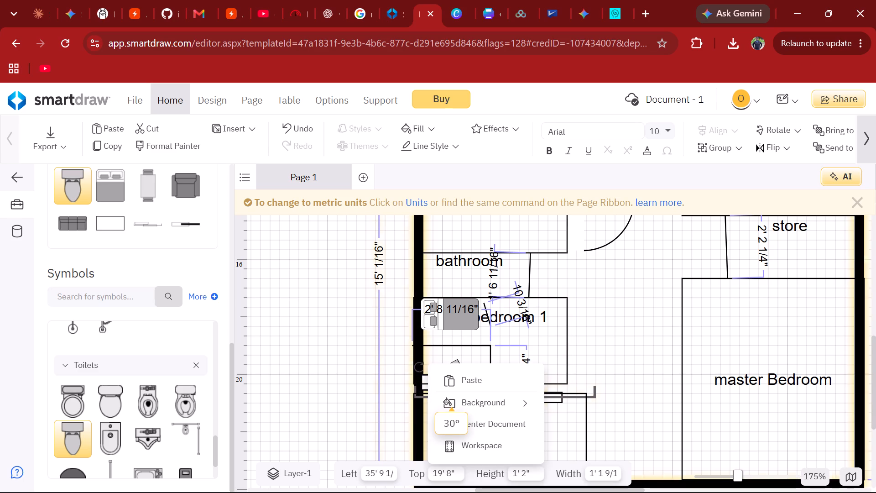
drag(419, 367, 413, 409)
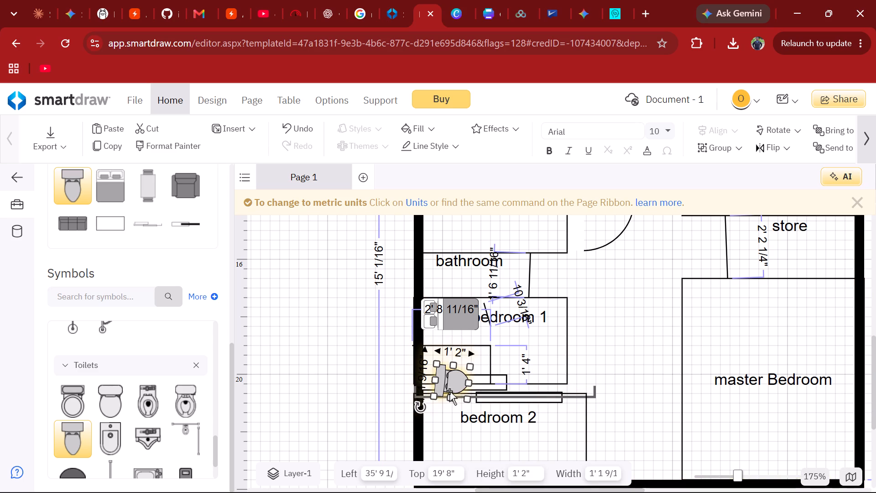
drag(452, 409, 444, 393)
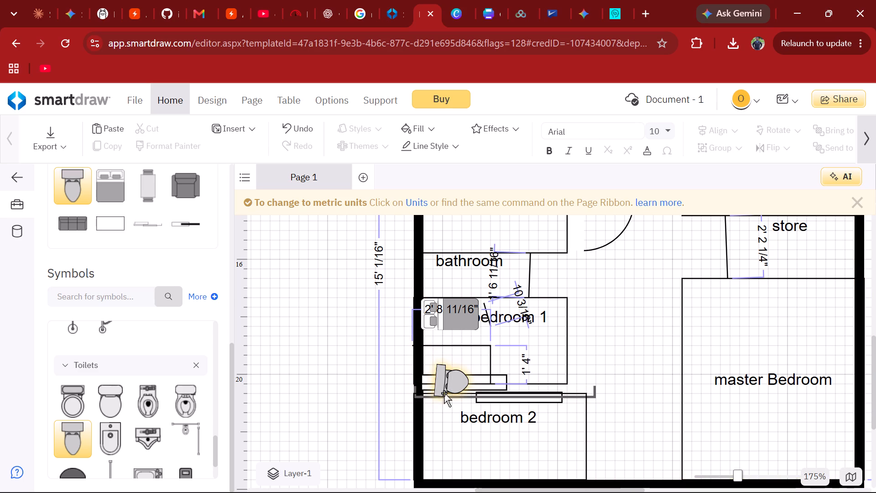
drag(446, 382, 434, 366)
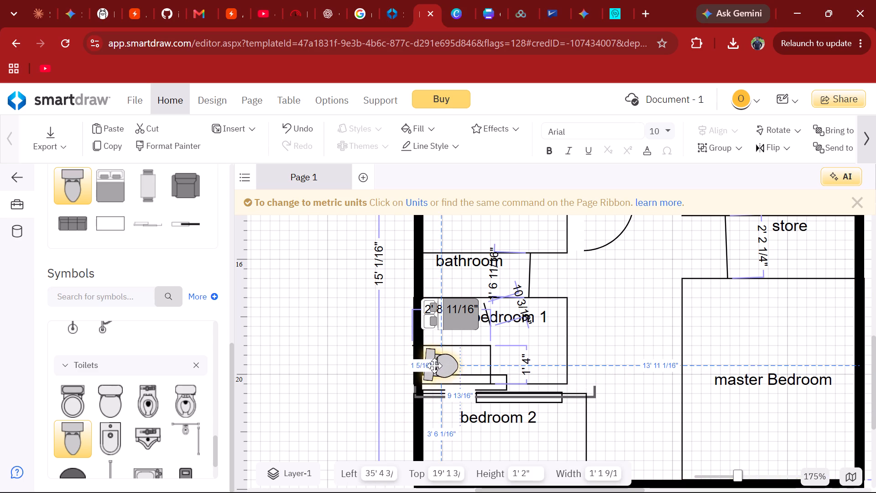
drag(434, 366, 434, 363)
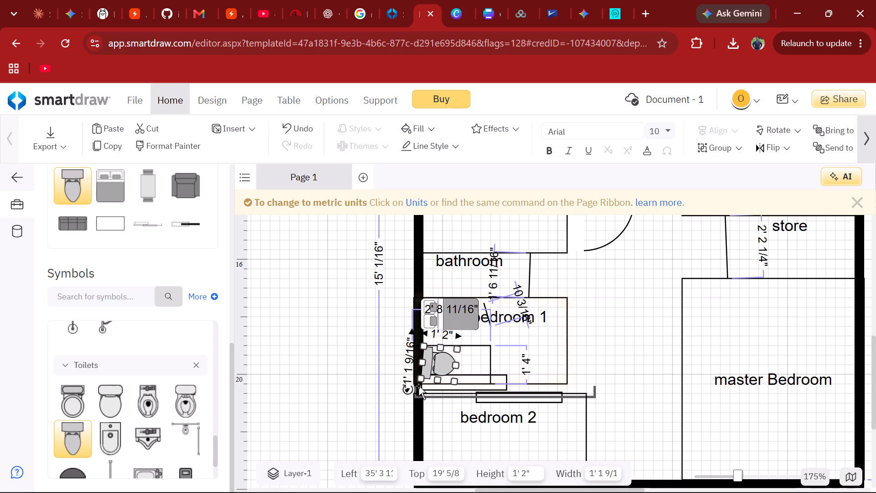
Resize the toilet to about 11 13/16" by 1' 2 7/16".
click(419, 378)
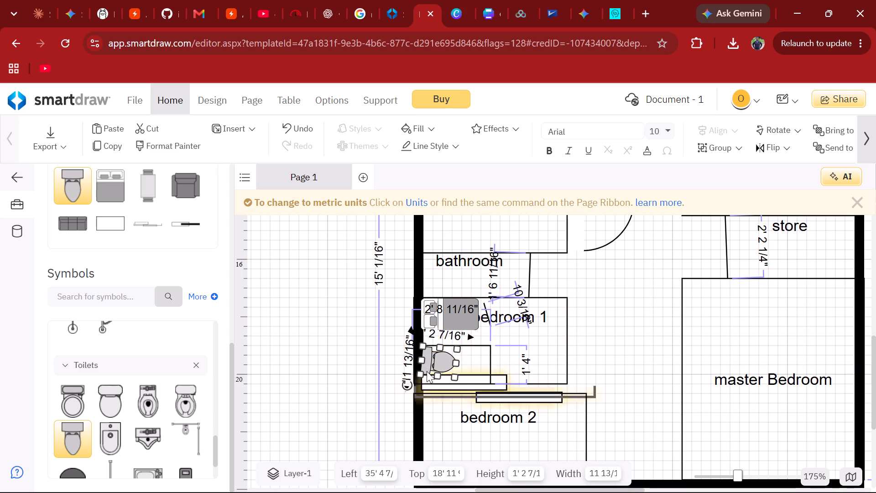
Straighten the toilet so it sits square to the outer wall, and place it against that wall inside the partition.
drag(440, 358, 451, 358)
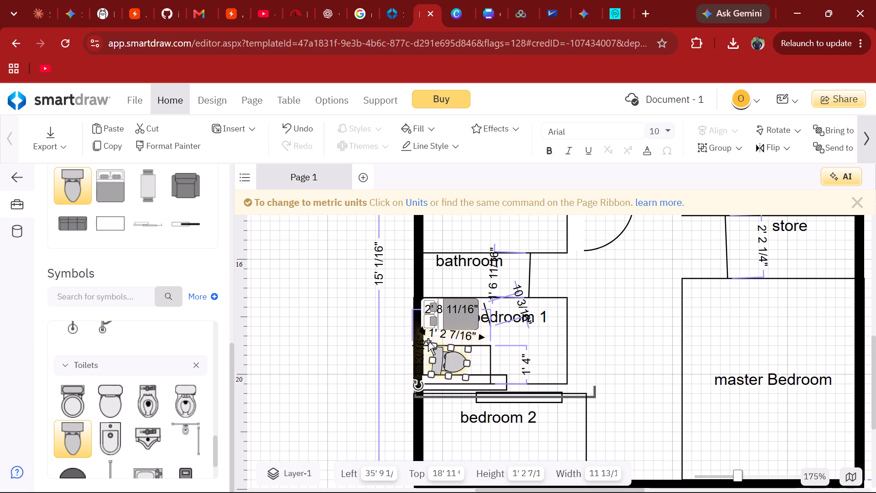
drag(448, 358, 457, 360)
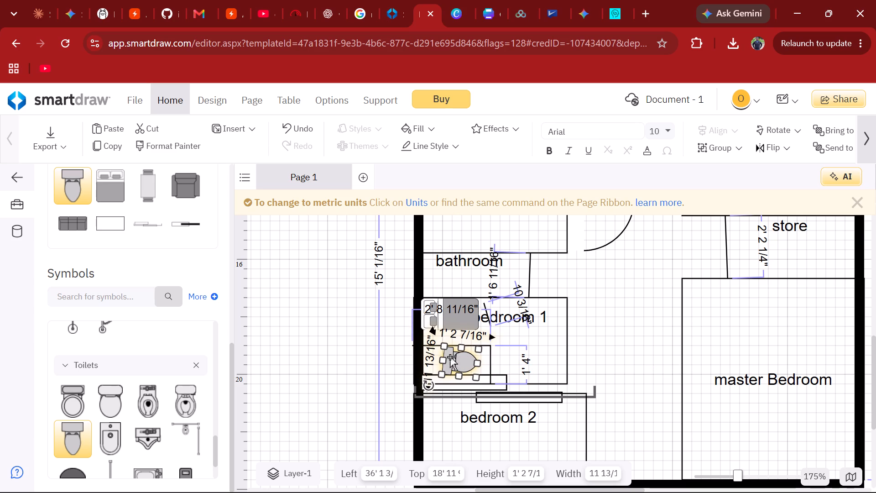
drag(428, 379, 432, 386)
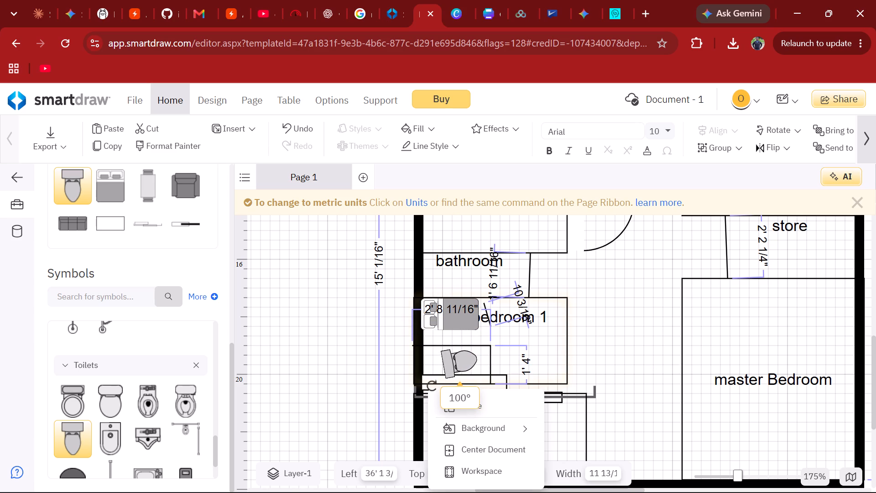
drag(432, 386, 433, 377)
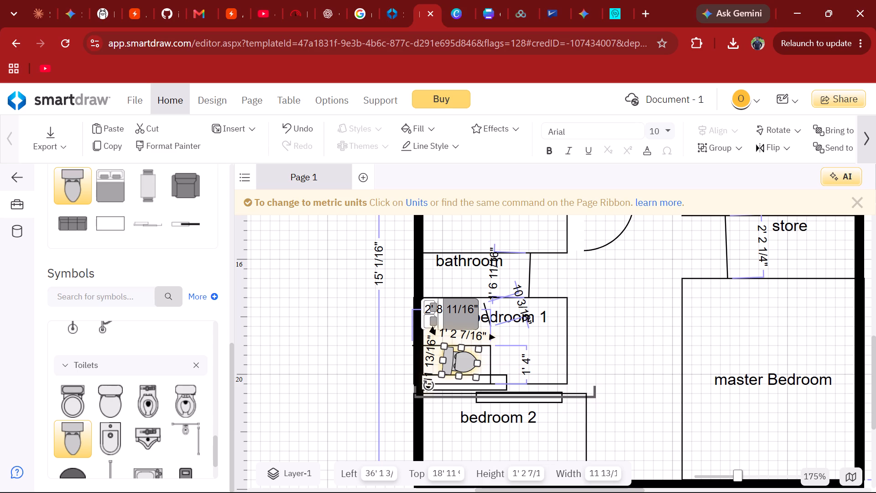
drag(427, 381, 427, 386)
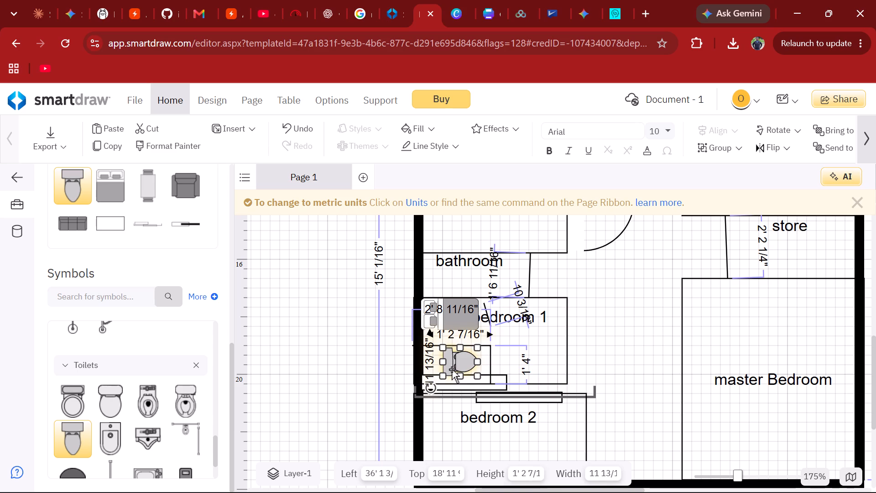
drag(452, 369, 434, 382)
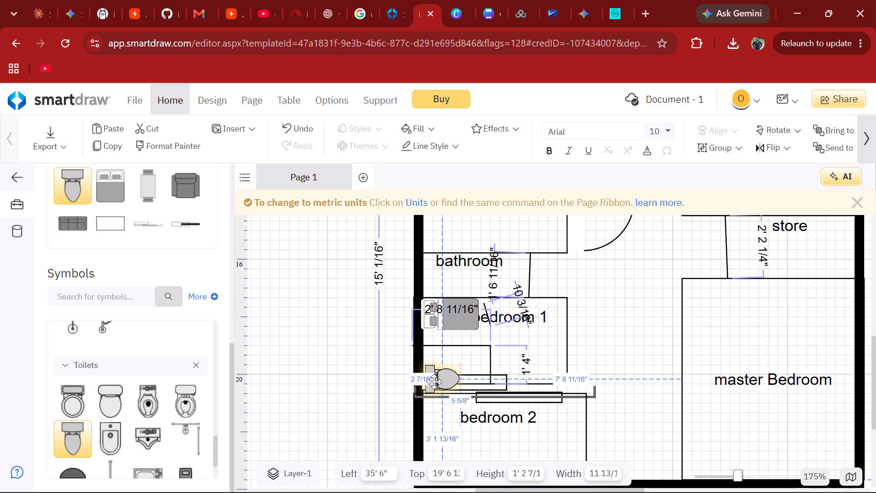
drag(434, 382, 430, 366)
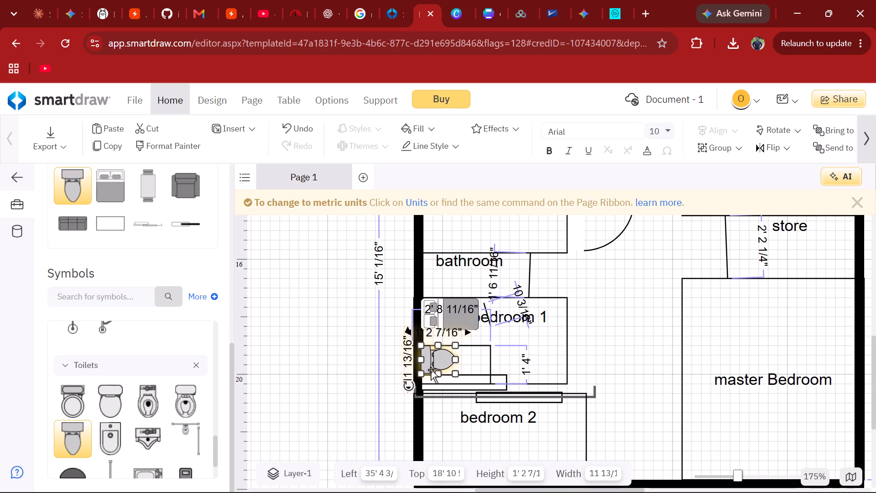
Shrink the toilet to about 8 1/16" by 1' 1 5/16" so it fits inside the partitioned corner of bedroom 1.
drag(457, 376, 452, 353)
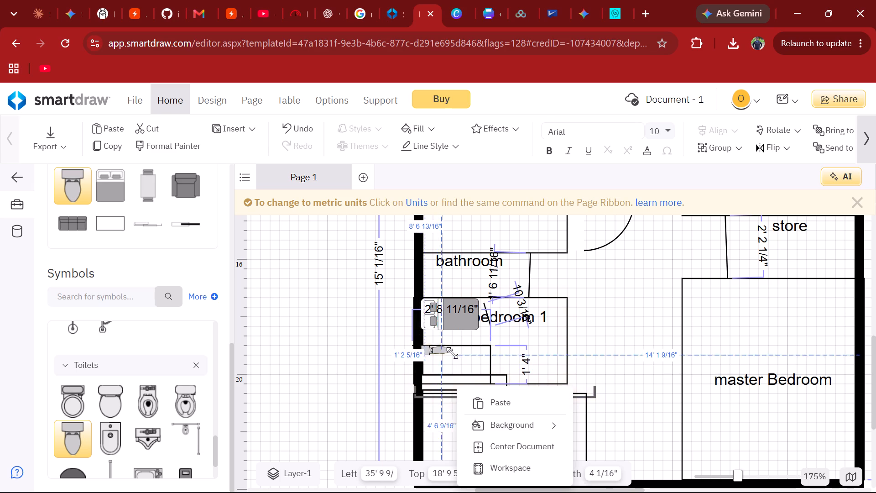
drag(452, 353, 451, 369)
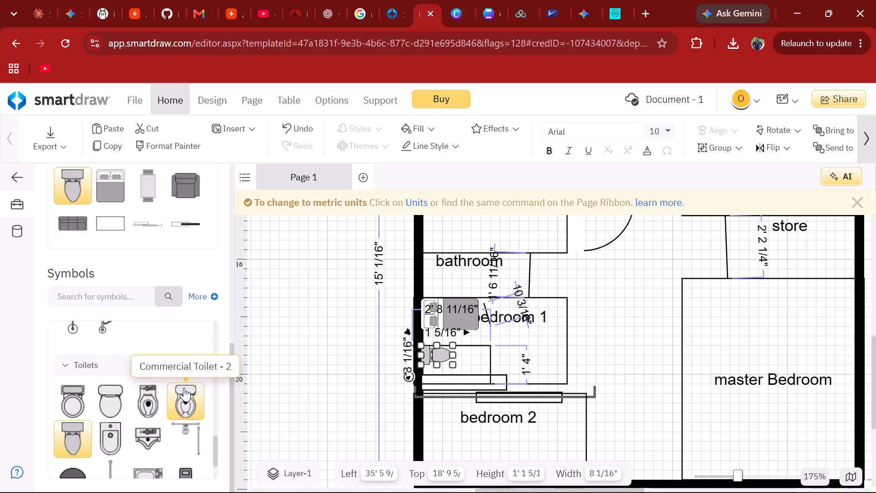
Place a shower head symbol in the open area of bedroom 1, just below the room's label.
scroll(143, 378, up, 2)
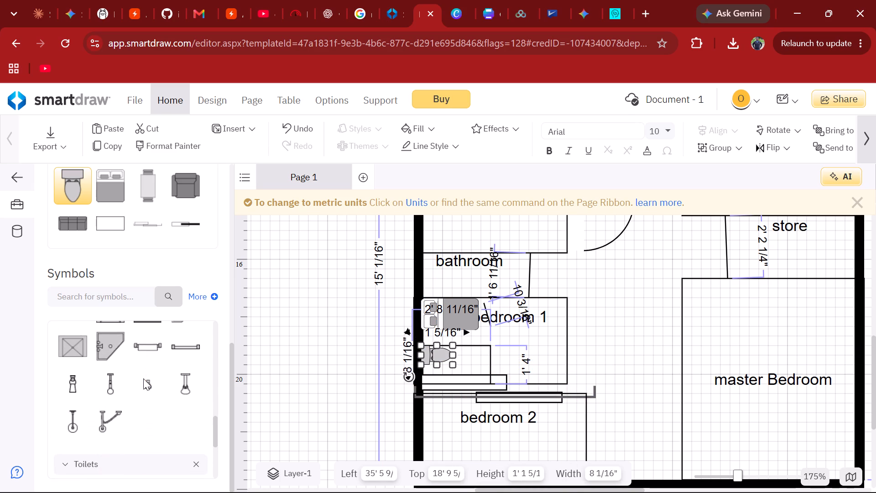
scroll(143, 378, up, 1)
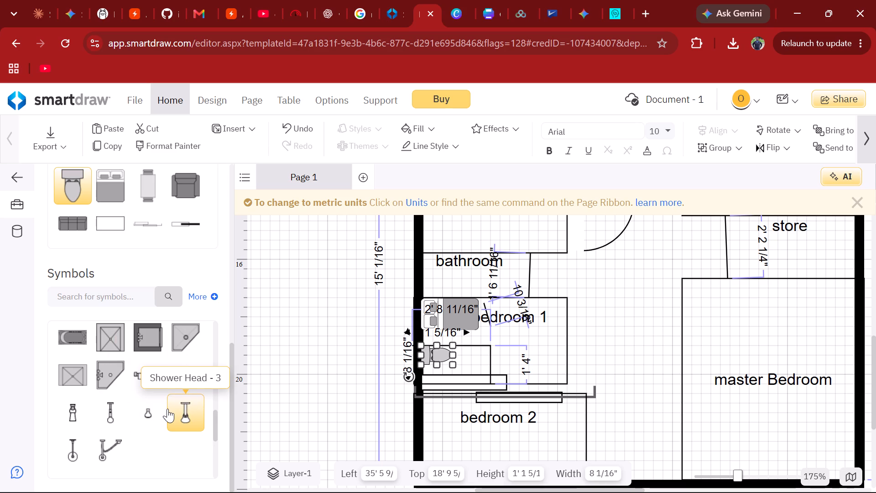
drag(162, 411, 495, 314)
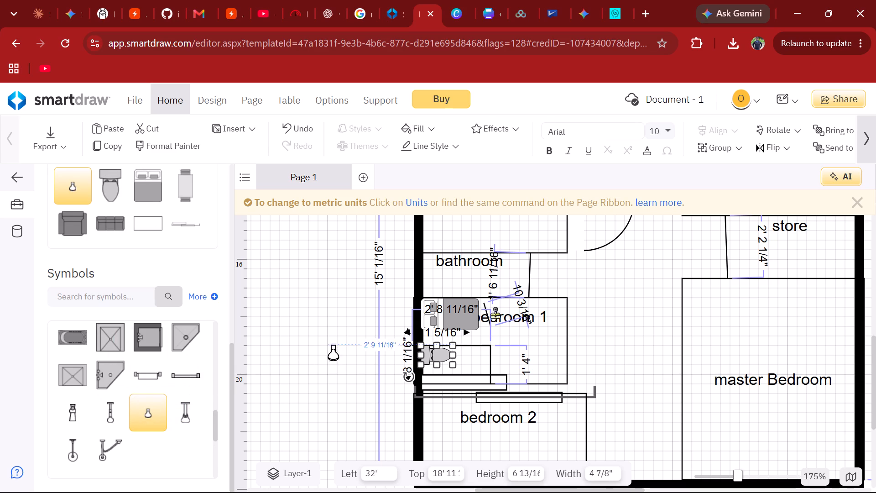
drag(495, 314, 549, 330)
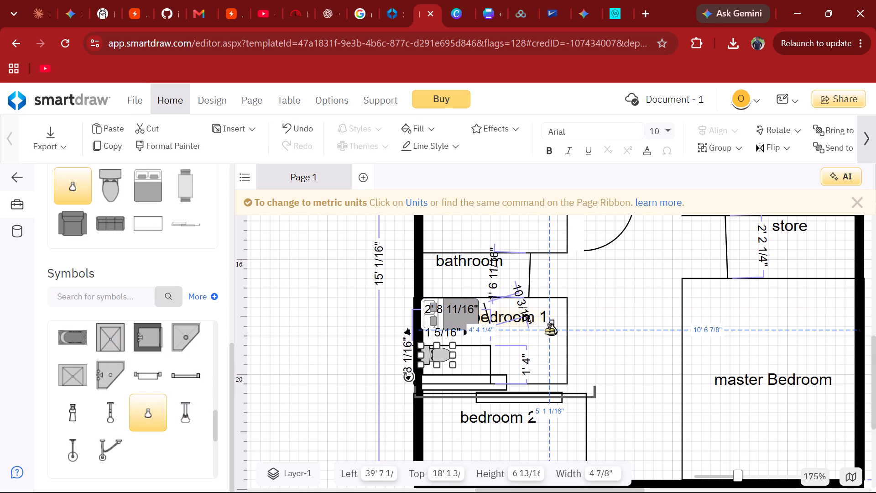
drag(549, 330, 530, 340)
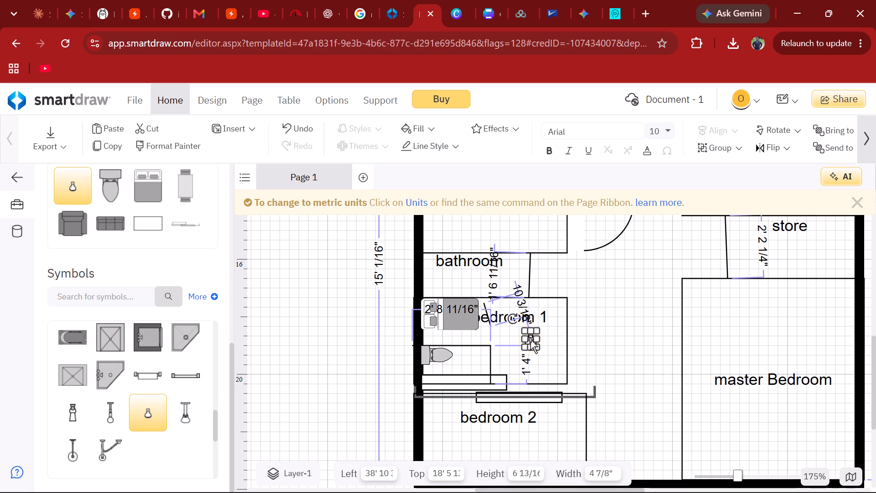
click(595, 336)
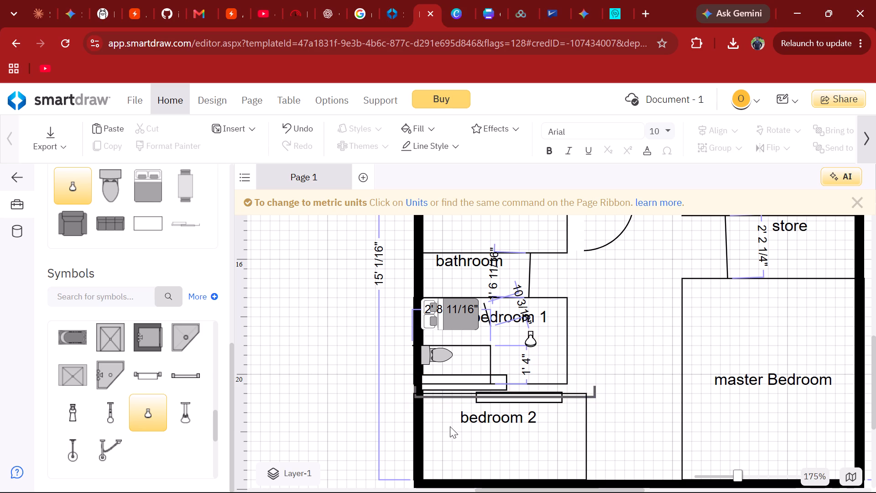
Look over the floor plan from the dining room and kitchen down to bedroom 2 and the bottom outer wall.
scroll(450, 426, down, 2)
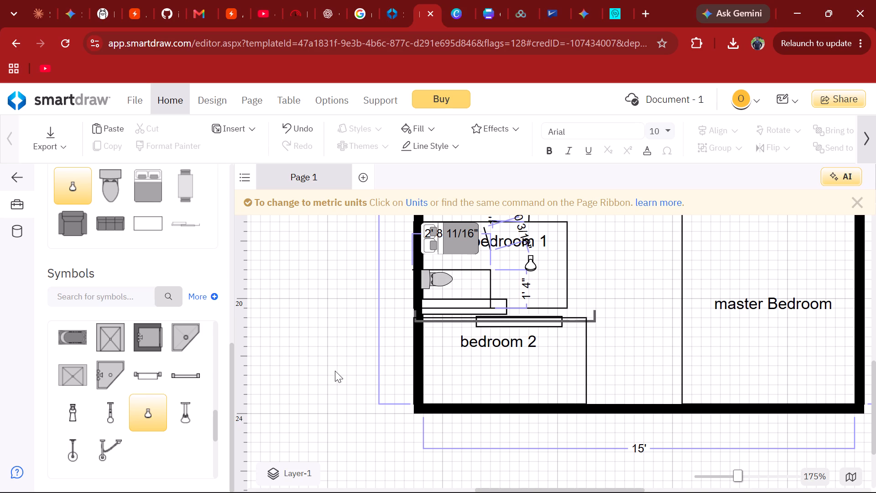
scroll(335, 371, down, 1)
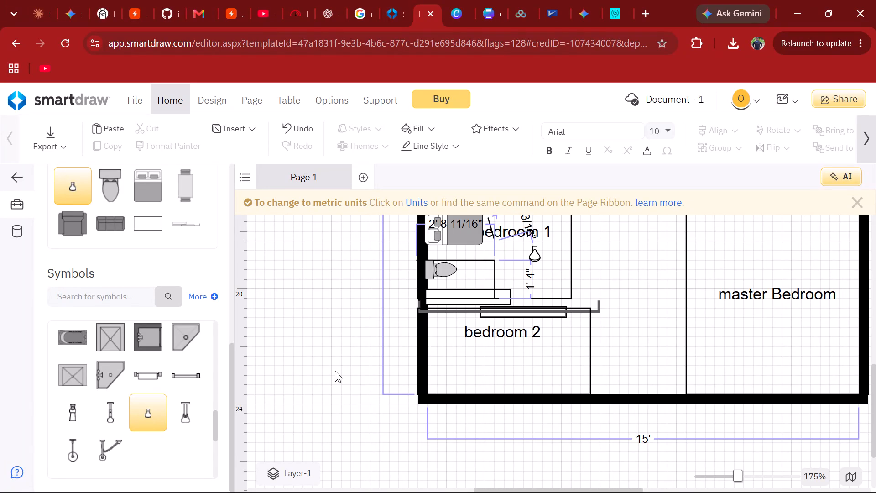
scroll(335, 371, up, 2)
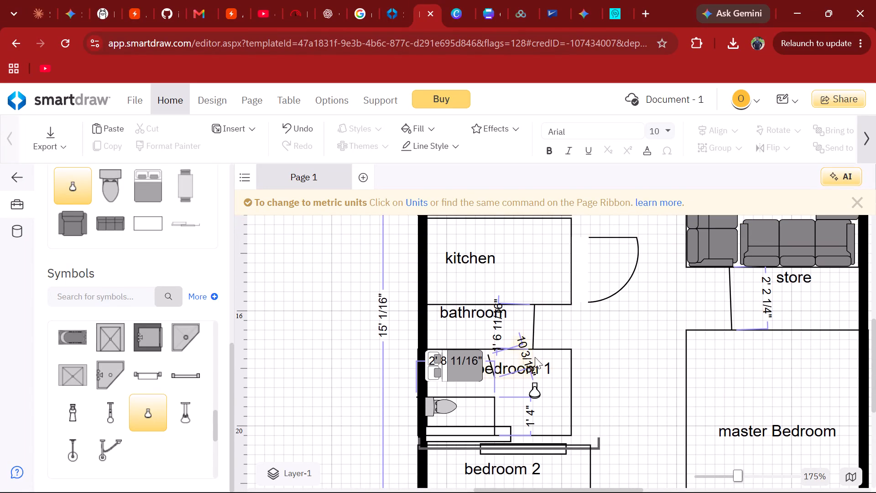
scroll(535, 388, up, 3)
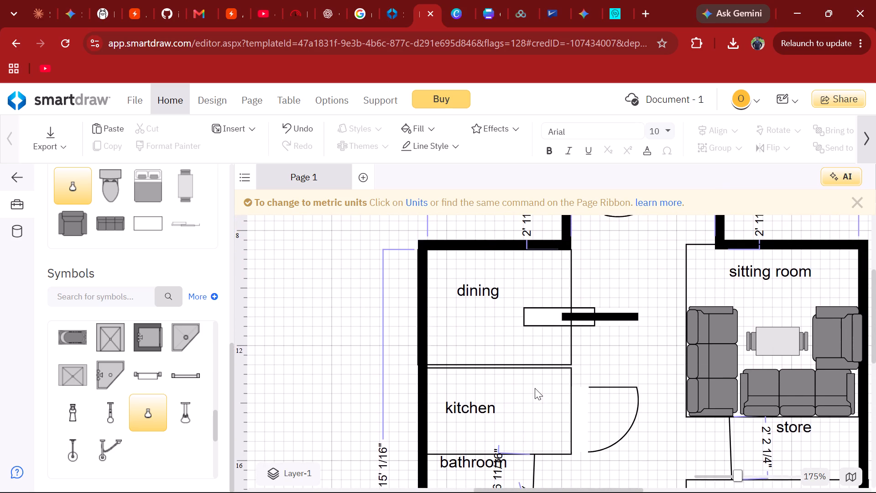
scroll(535, 388, down, 3)
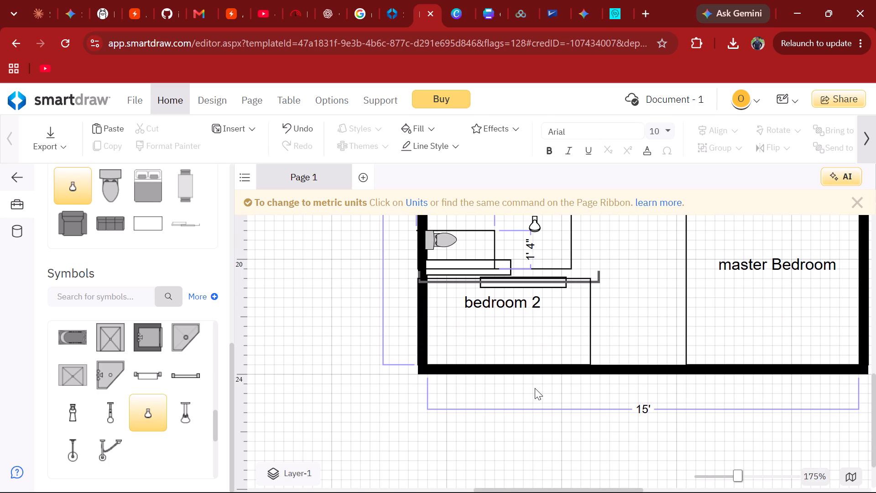
scroll(535, 388, down, 1)
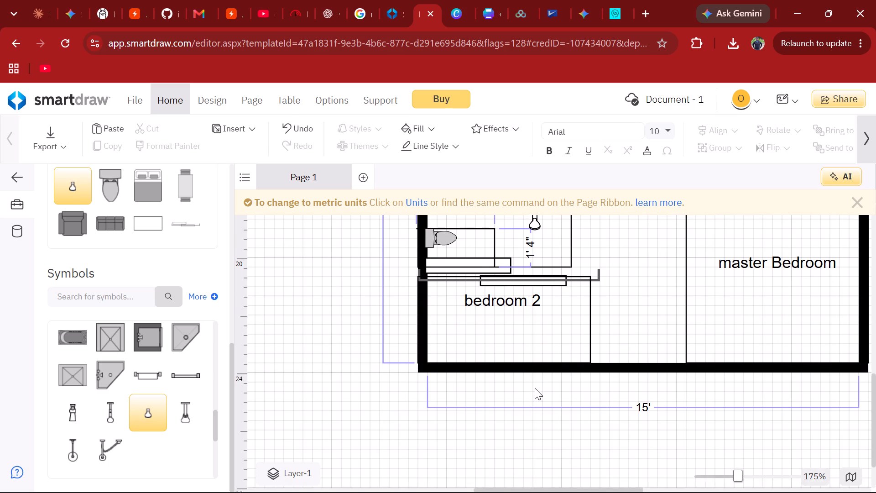
scroll(535, 388, down, 1)
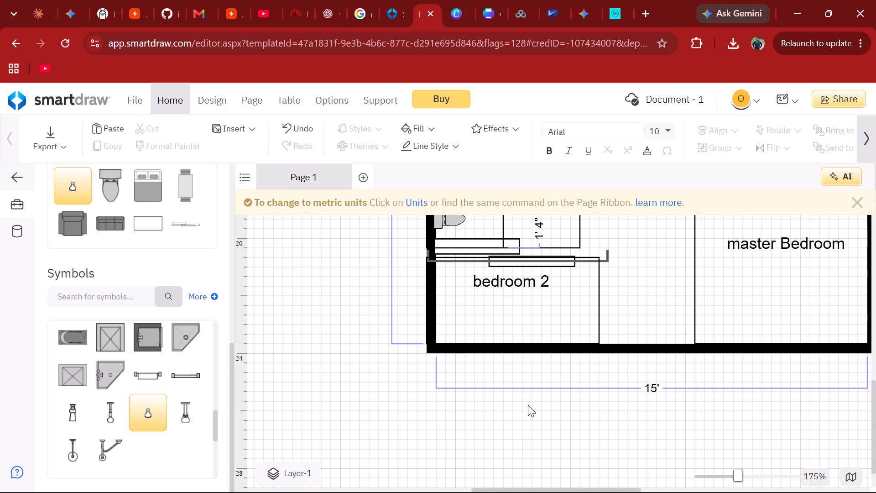
scroll(528, 405, down, 1)
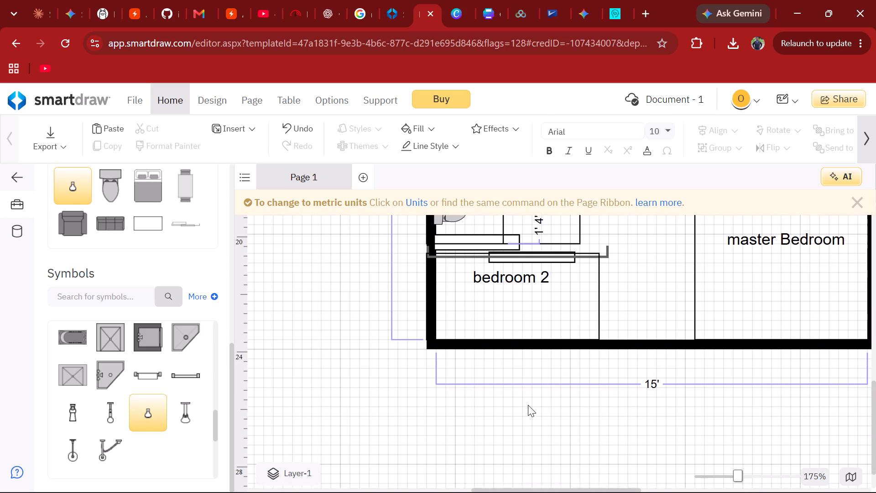
scroll(528, 405, down, 1)
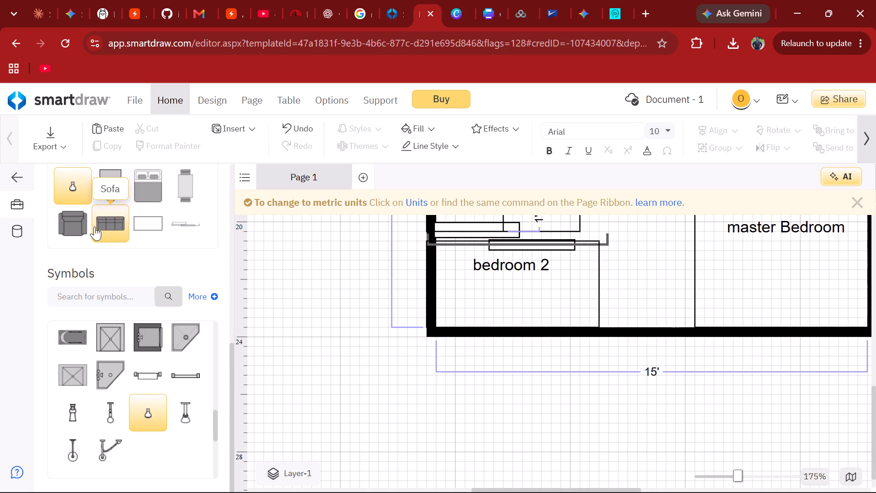
Draw a partition line about 2' 4 1/16" long from the outer wall into bedroom 2, below the room's label.
scroll(94, 226, up, 3)
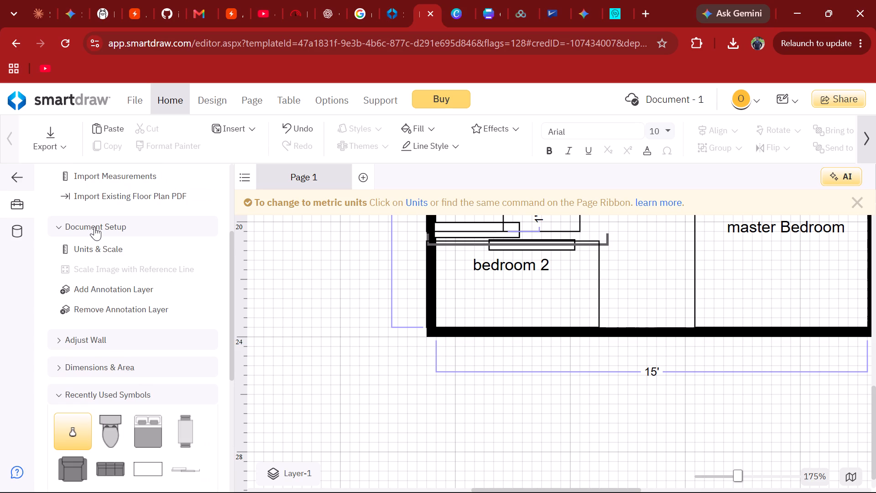
scroll(172, 215, up, 2)
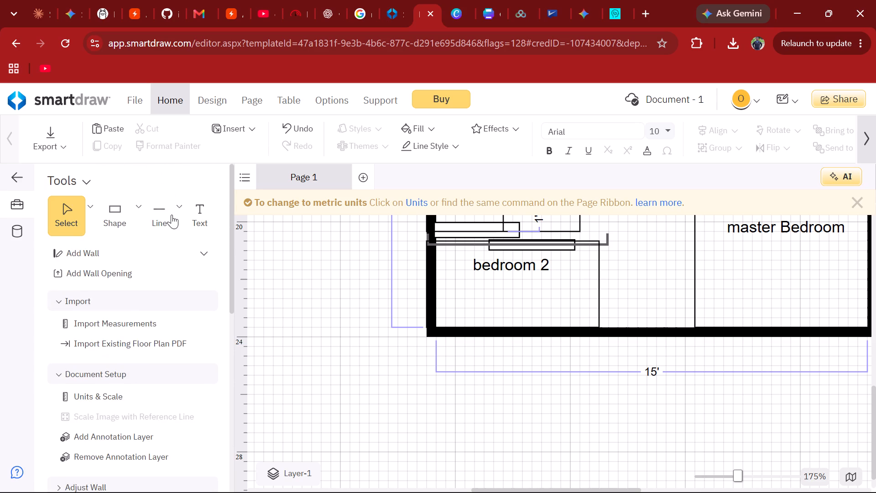
scroll(172, 215, up, 1)
click(155, 215)
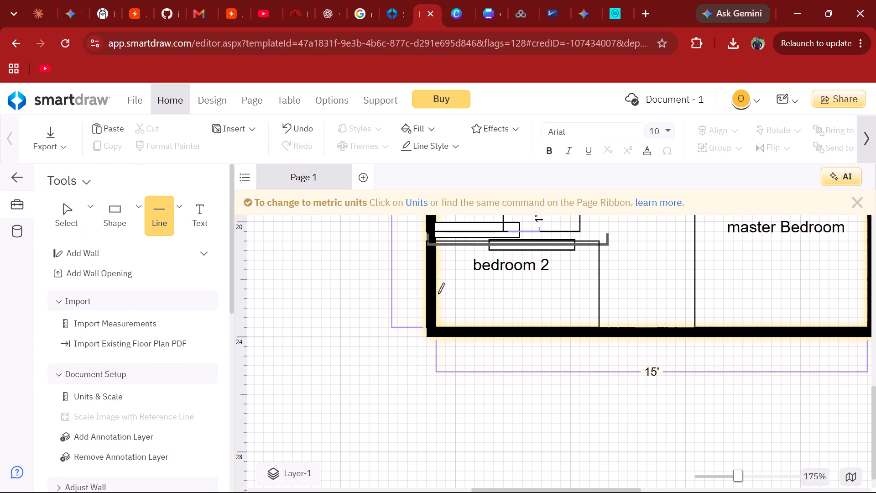
drag(438, 294, 487, 287)
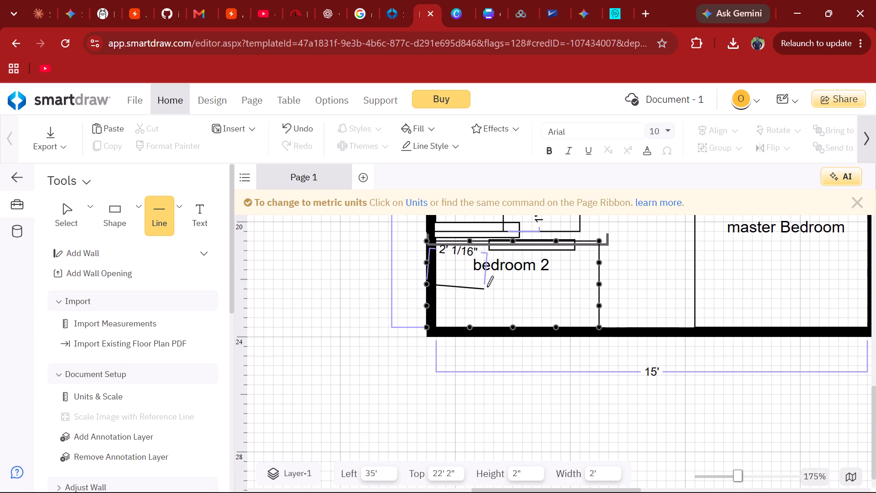
drag(487, 287, 495, 285)
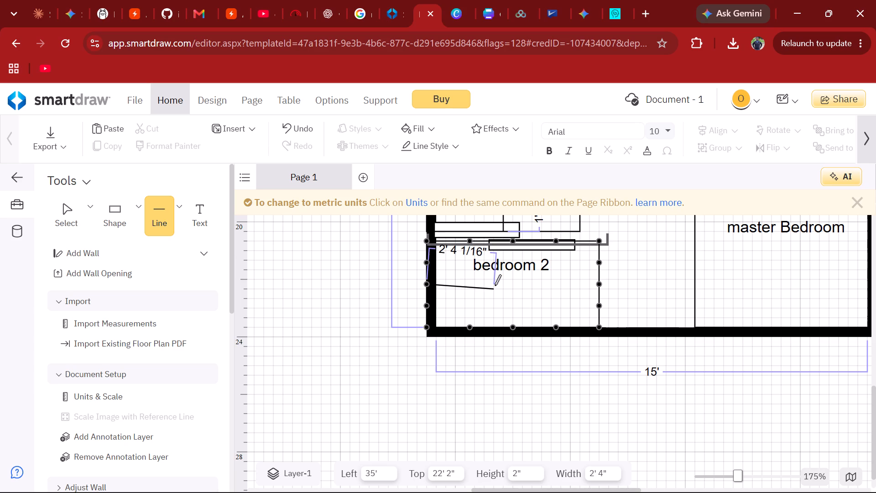
drag(495, 285, 495, 286)
Lower the free end of bedroom 2's partition line, making the line about 2' 4 5/8" long.
drag(463, 286, 461, 293)
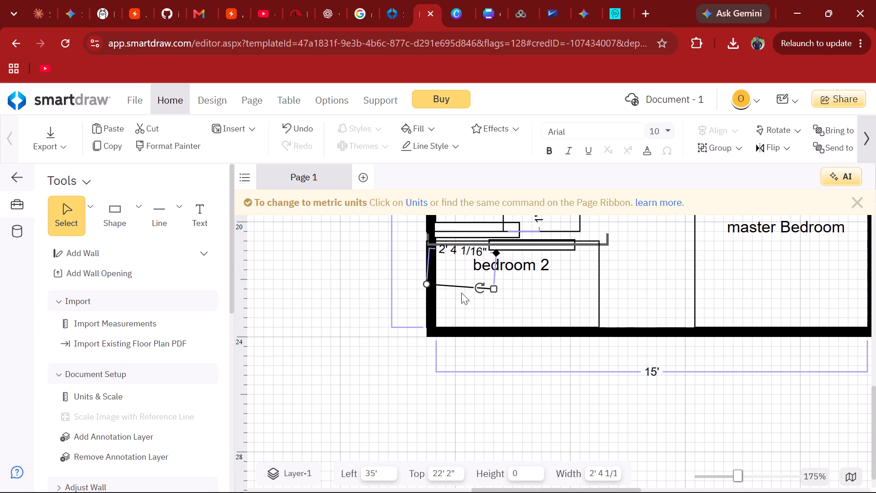
click(459, 286)
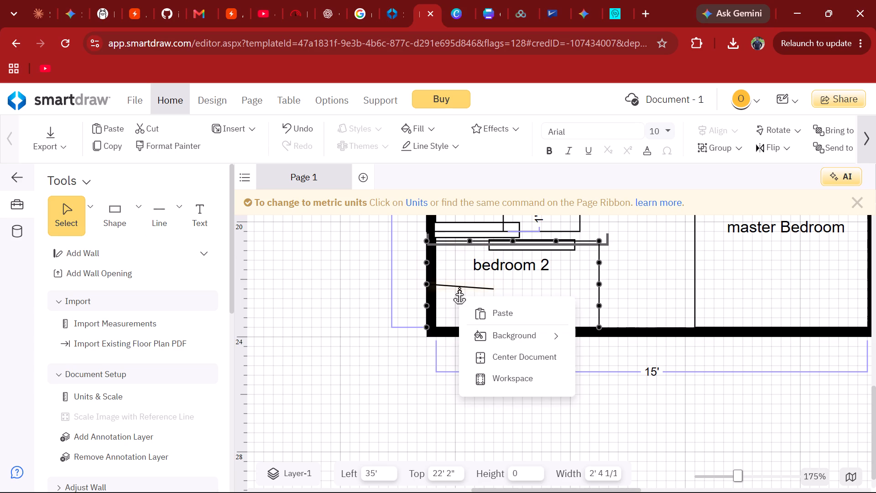
drag(492, 291, 489, 287)
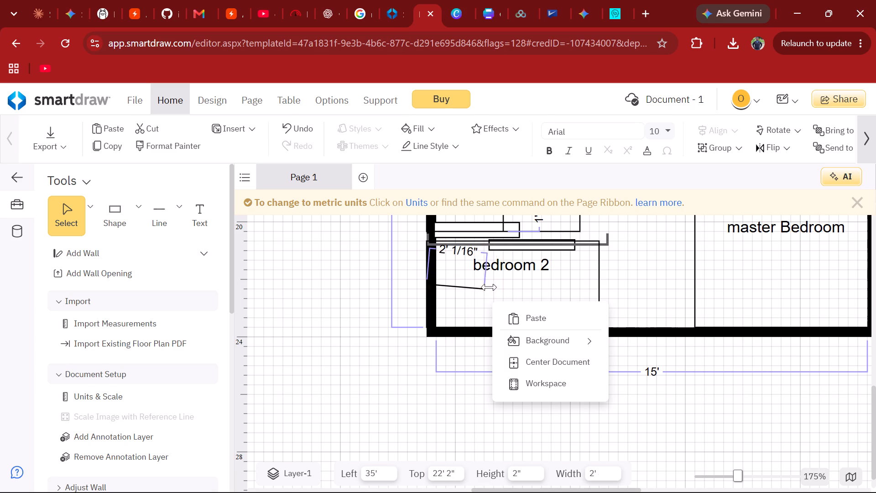
drag(489, 287, 492, 281)
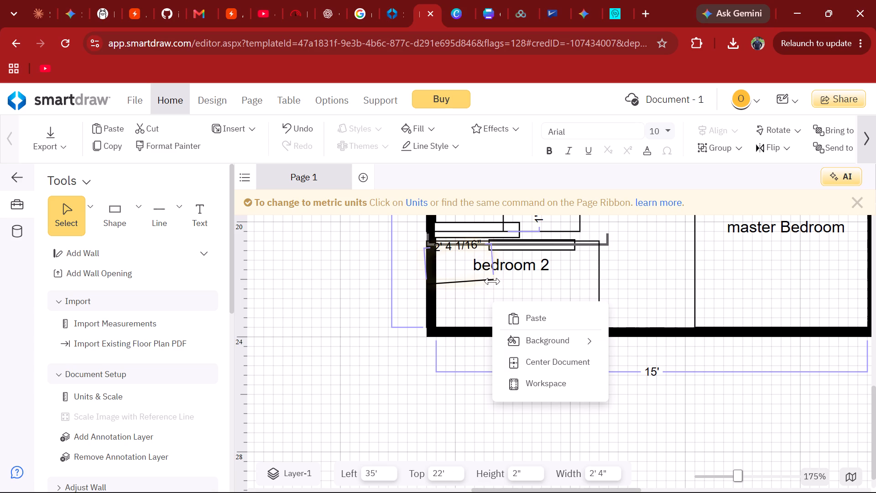
drag(492, 281, 492, 296)
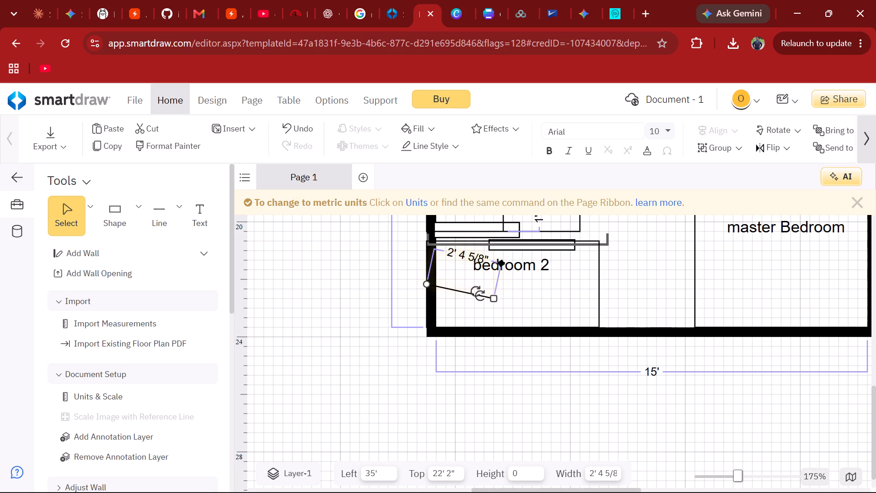
Level bedroom 2's partition line at 22' 11" from the top with a length of 2' 4", keeping it attached to the outer wall.
drag(448, 288, 450, 294)
drag(427, 284, 427, 288)
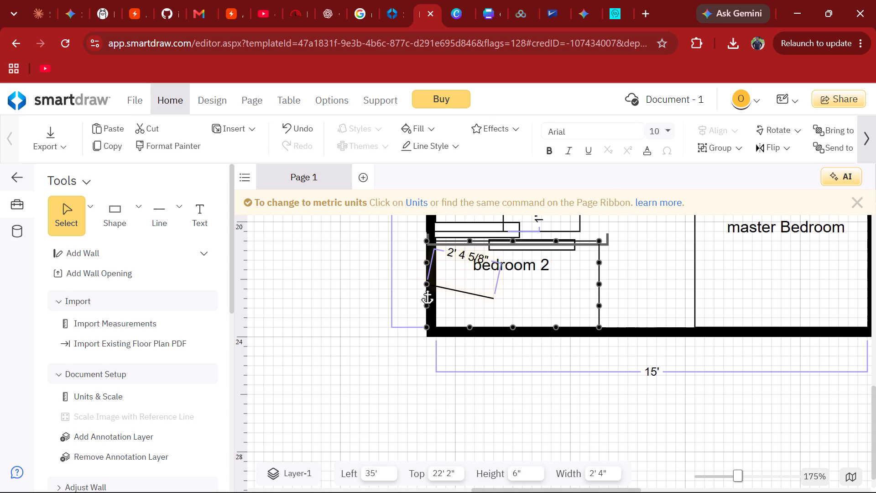
drag(427, 288, 428, 294)
drag(424, 284, 424, 285)
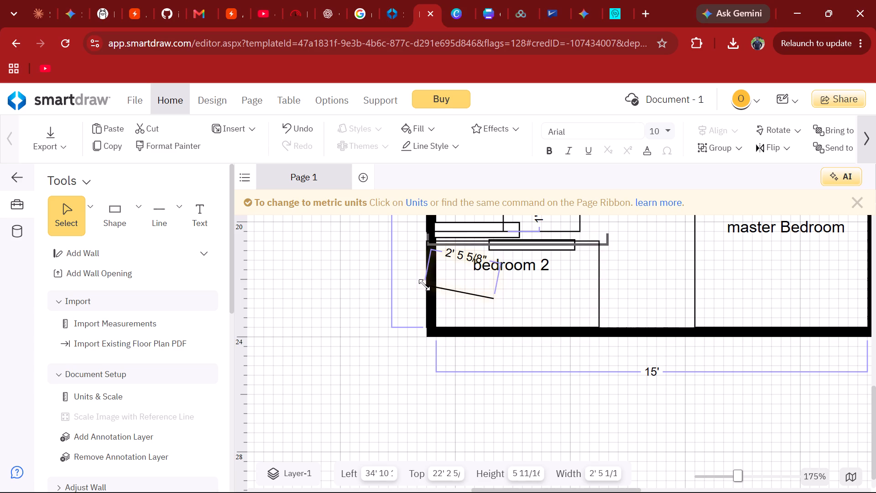
drag(424, 285, 433, 295)
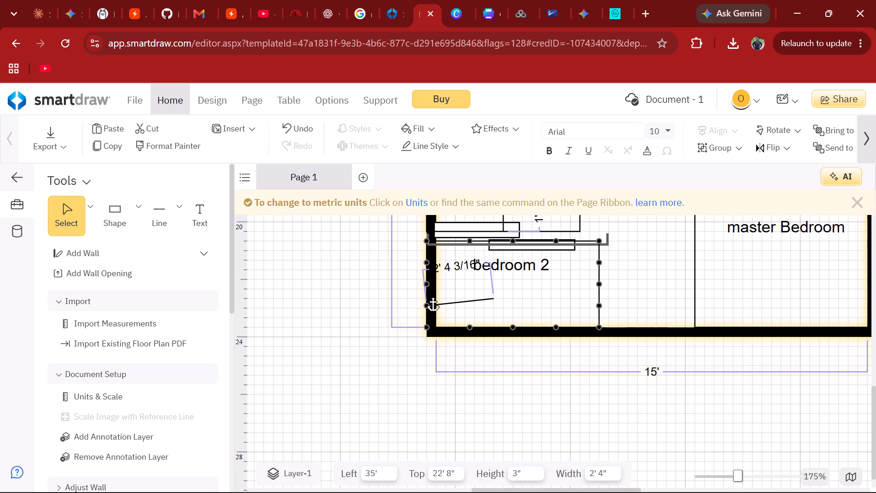
drag(433, 295, 431, 294)
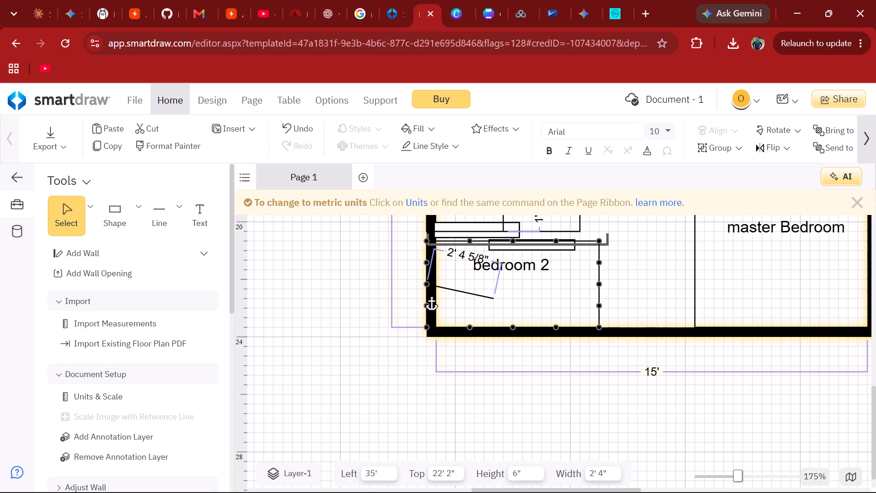
drag(431, 294, 438, 294)
drag(438, 294, 433, 297)
click(492, 301)
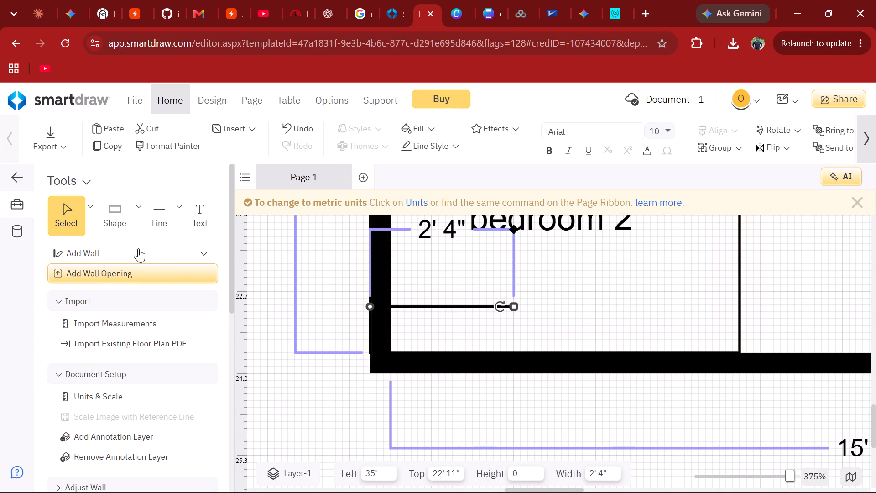
Draw a vertical partition line 11" long from the free end of bedroom 2's level partition line down into the bottom outer wall.
scroll(125, 349, down, 1)
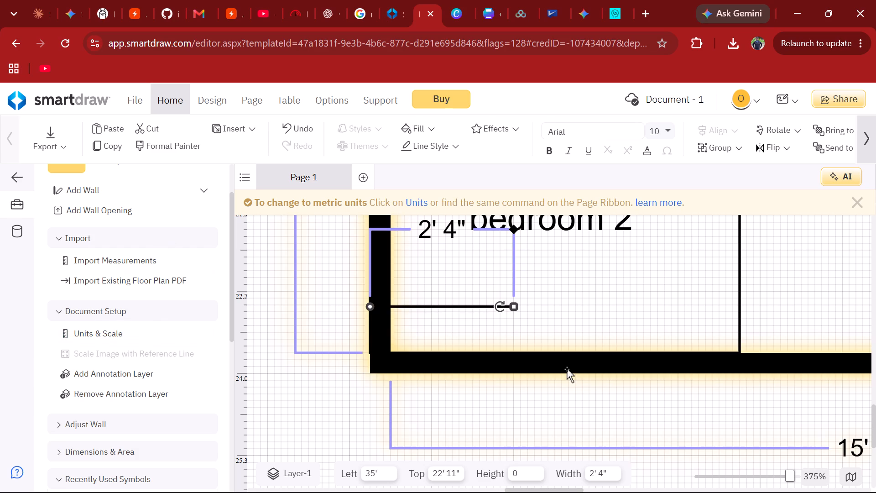
scroll(159, 224, up, 2)
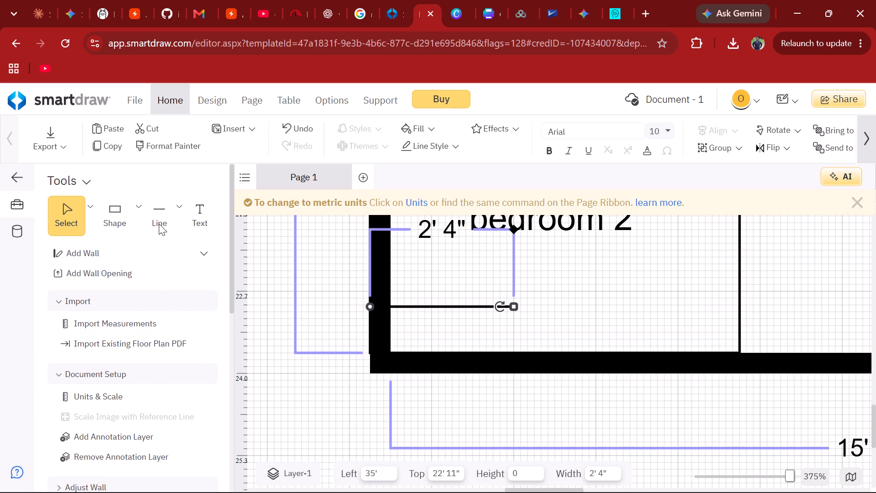
double_click(159, 224)
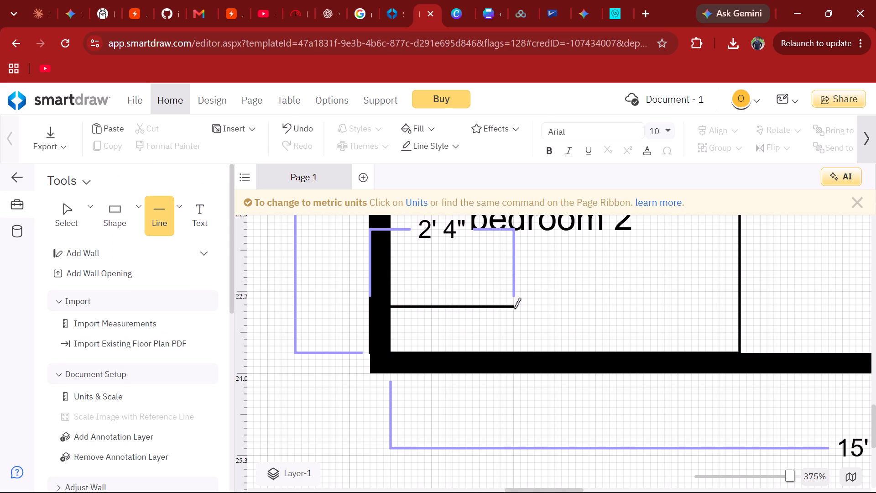
drag(514, 309, 511, 337)
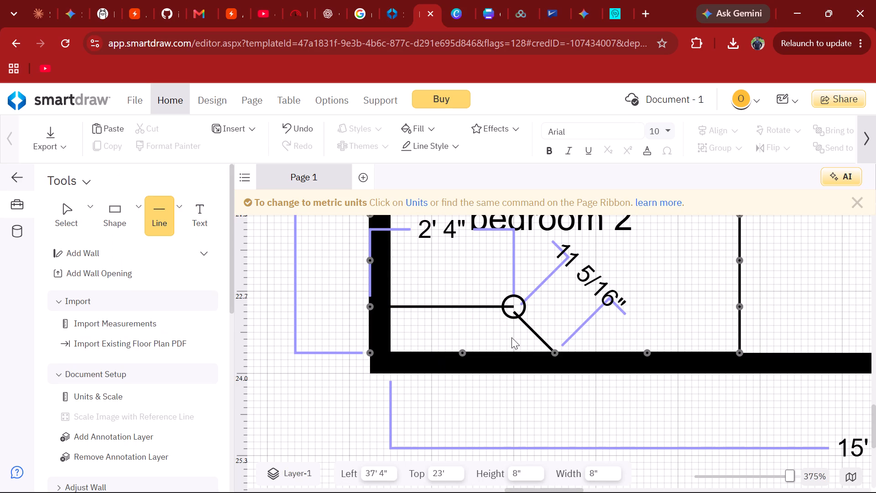
drag(511, 337, 512, 343)
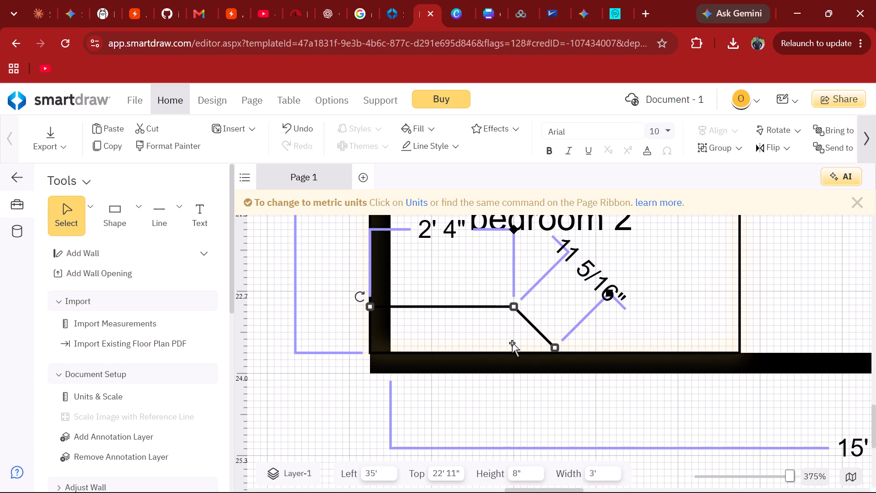
drag(556, 348, 513, 343)
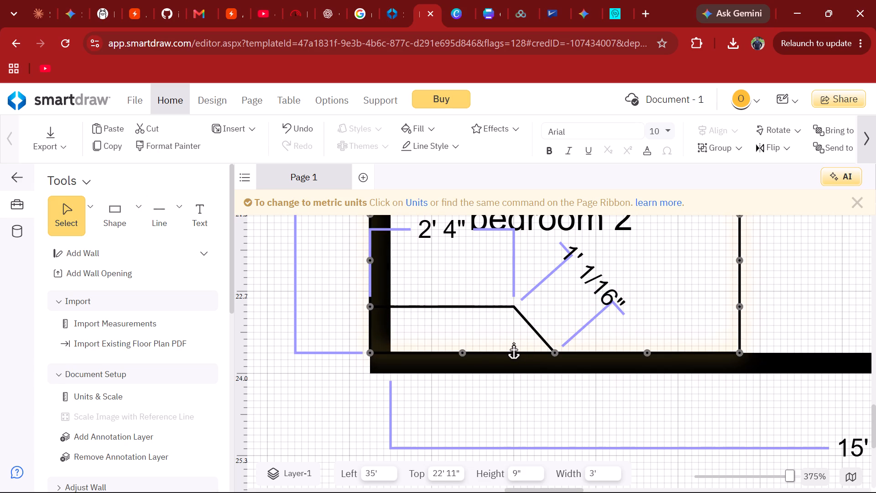
drag(513, 343, 516, 351)
drag(516, 351, 508, 357)
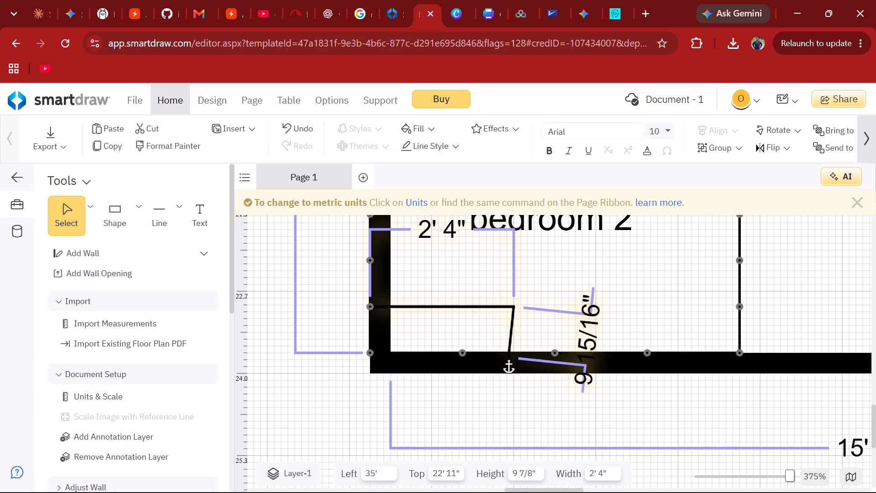
drag(508, 357, 515, 360)
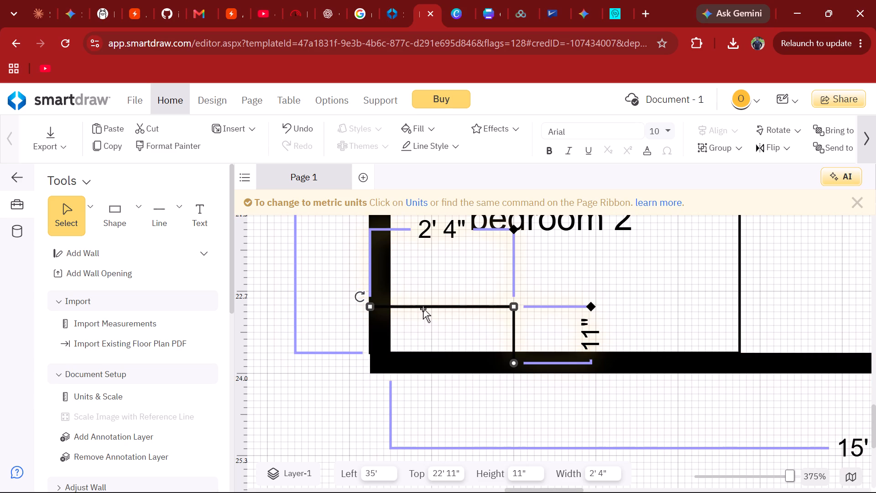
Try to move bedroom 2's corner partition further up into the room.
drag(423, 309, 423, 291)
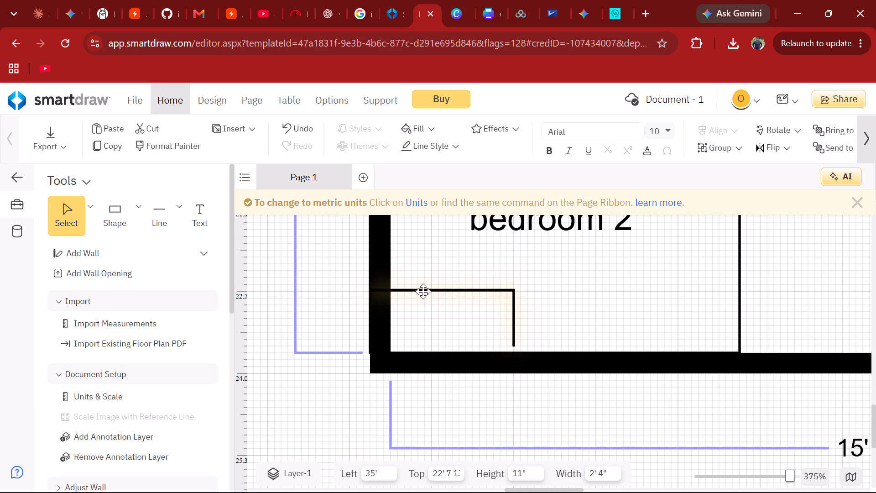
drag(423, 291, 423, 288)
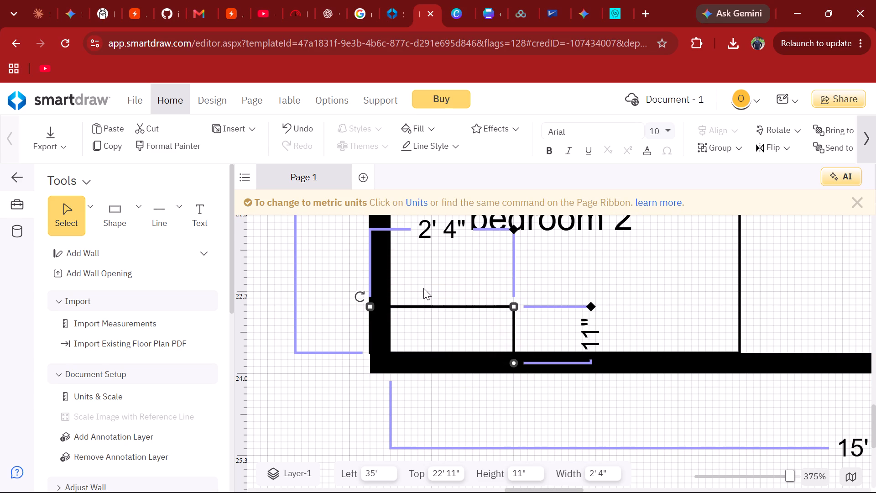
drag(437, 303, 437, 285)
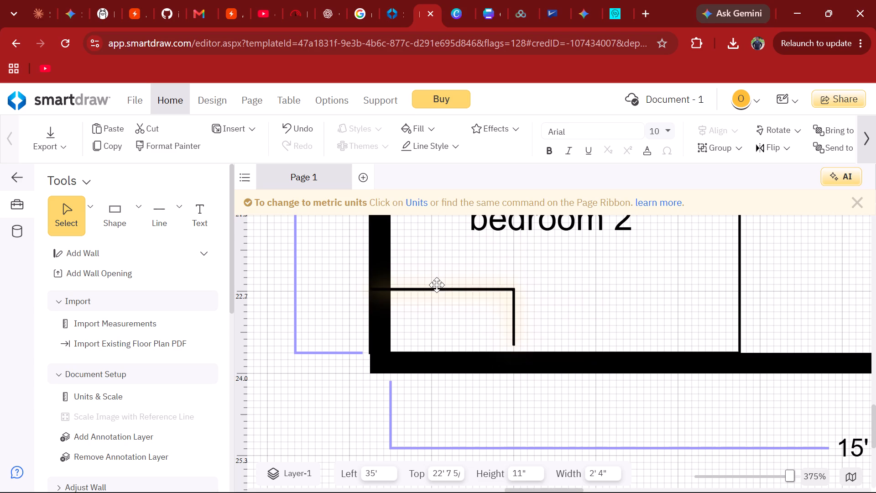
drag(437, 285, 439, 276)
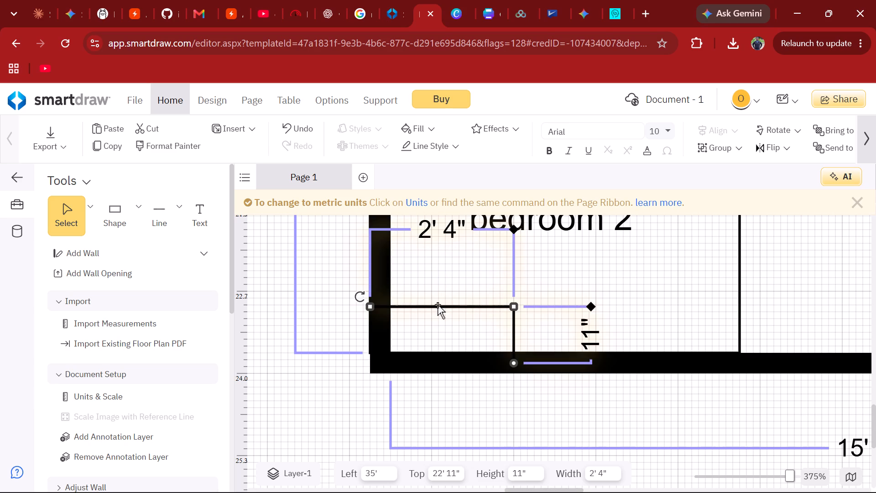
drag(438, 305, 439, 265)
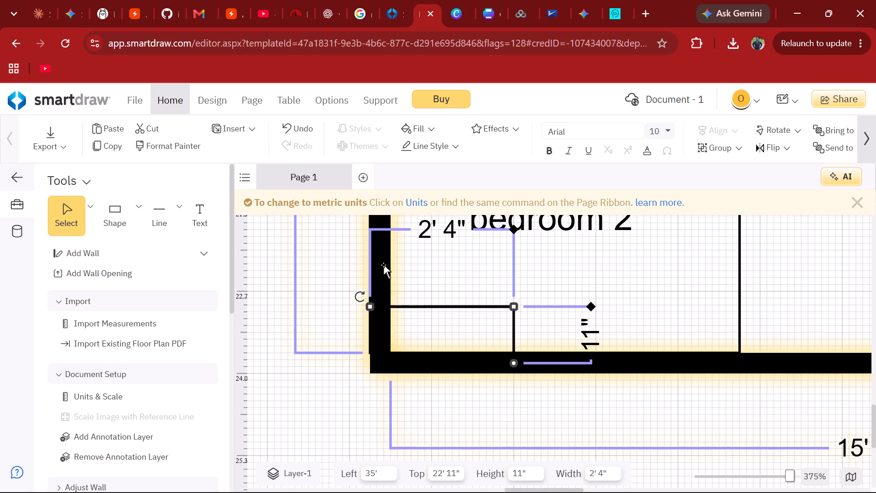
Place a toilet over bedroom 2's partitioned corner and rotate it a quarter turn so its tank faces the outer side wall.
scroll(140, 357, down, 3)
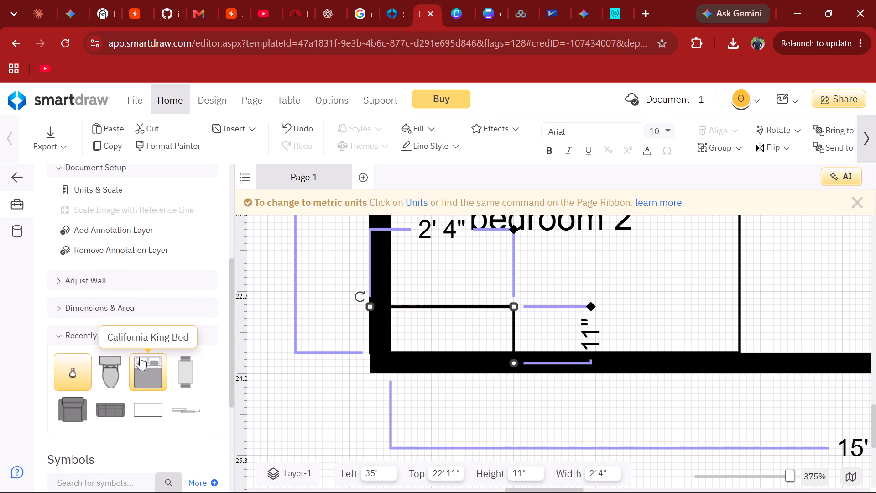
drag(108, 367, 303, 342)
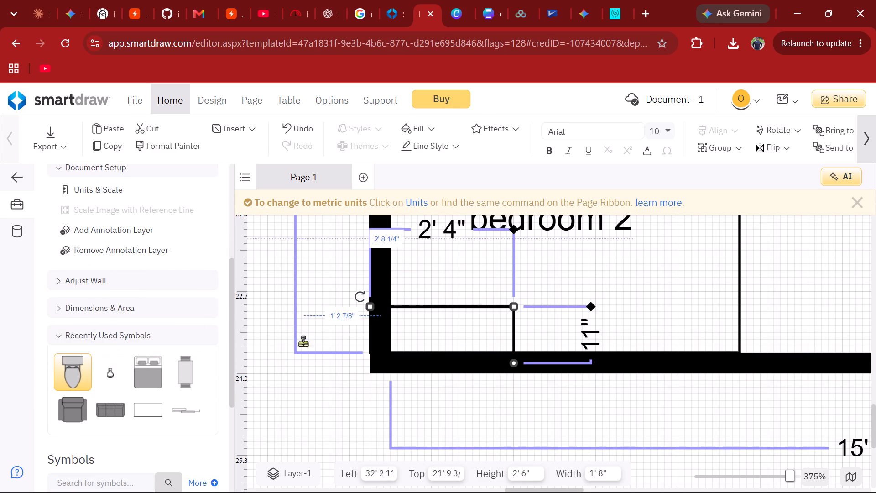
drag(303, 342, 409, 325)
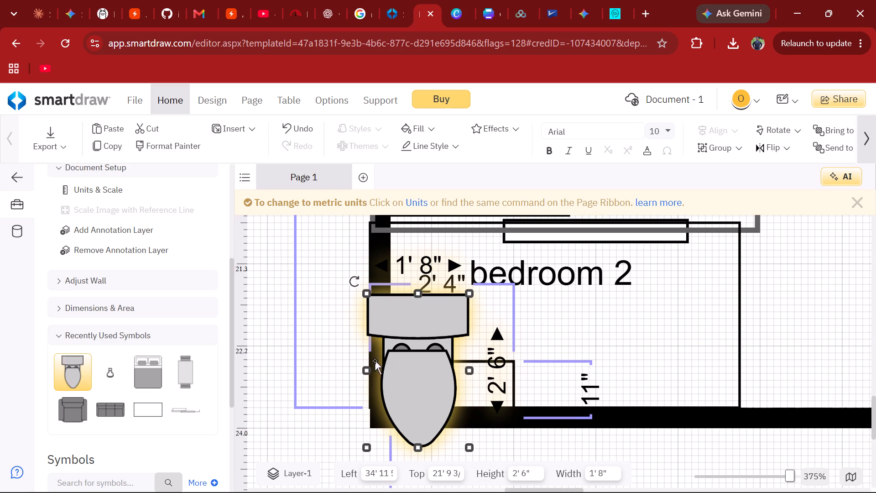
drag(352, 279, 318, 428)
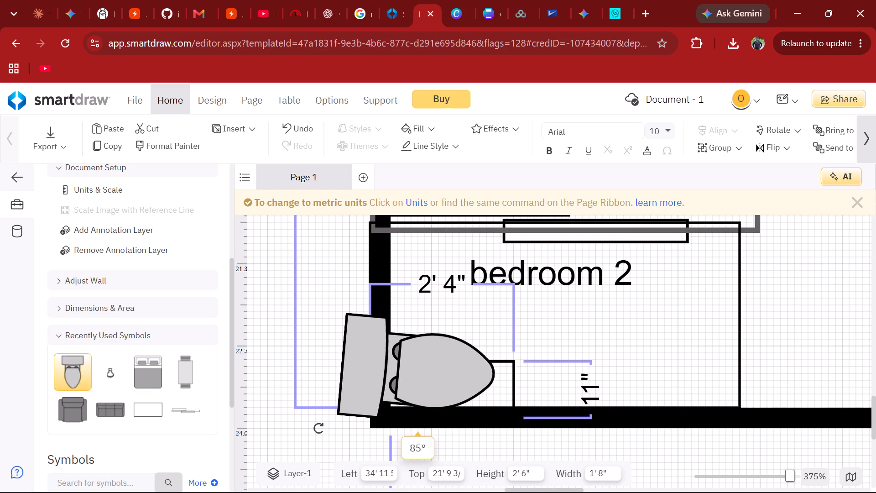
drag(318, 428, 321, 442)
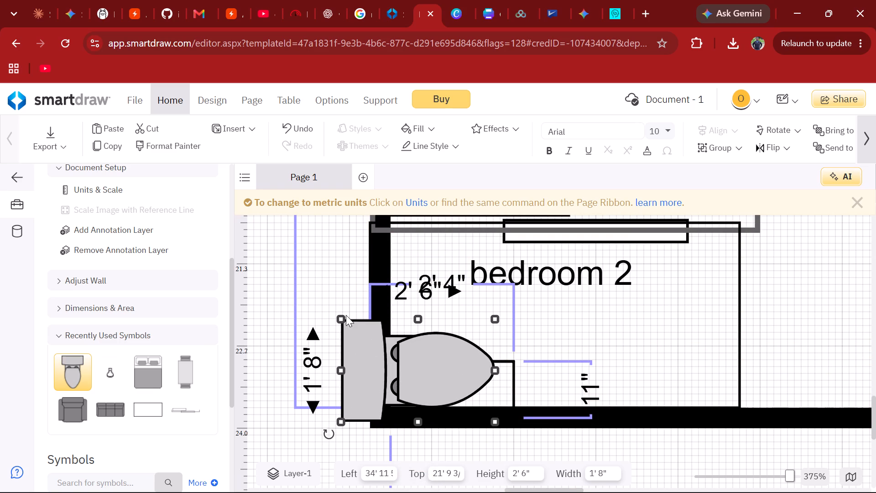
Shrink the toilet to about 10 13/16" by 6 3/4" and fit it inside the partitioned corner against the outer side wall.
drag(339, 317, 377, 359)
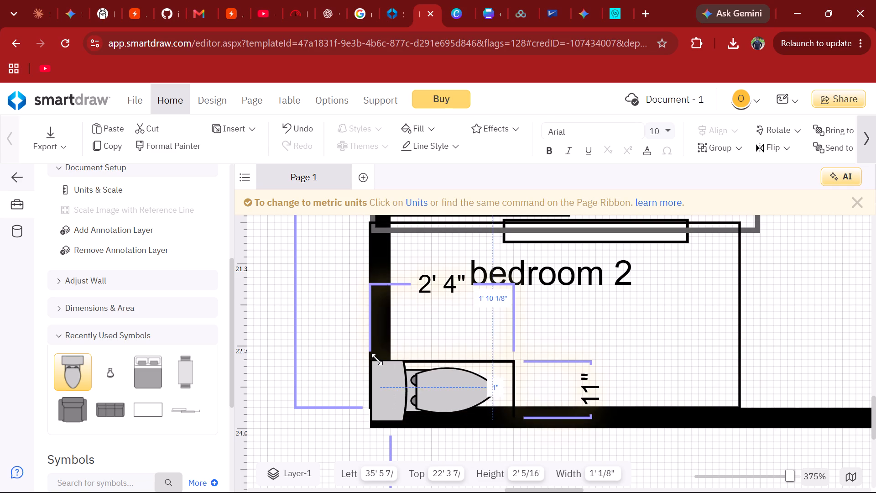
drag(377, 359, 420, 390)
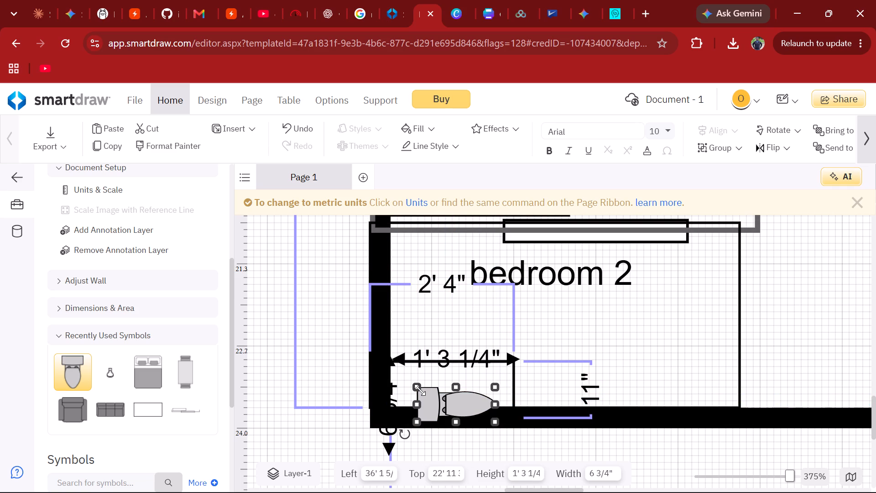
drag(450, 406, 423, 388)
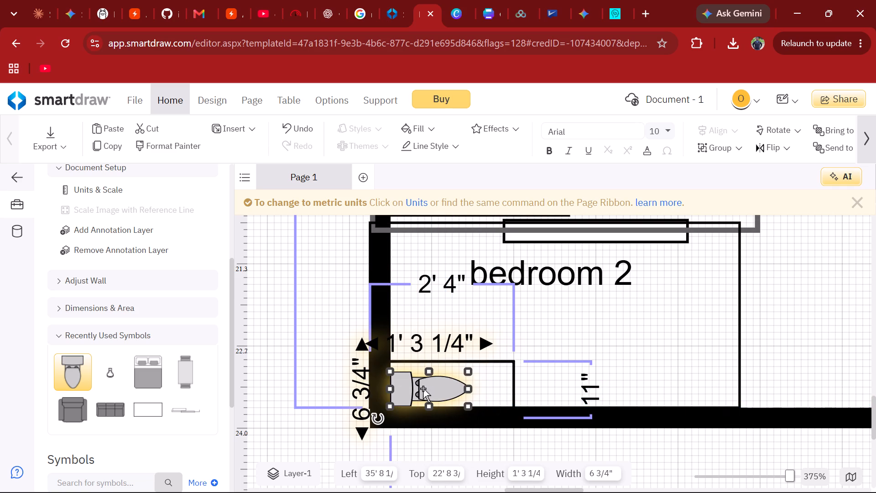
drag(465, 387, 444, 385)
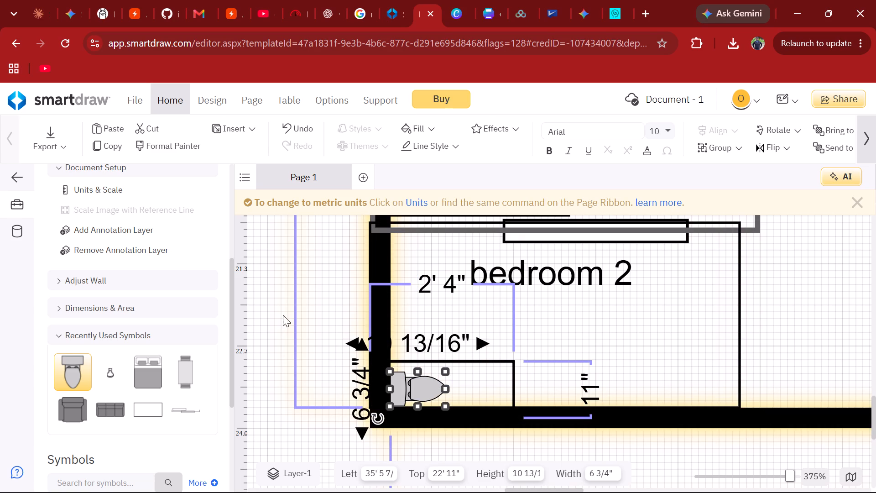
Place the small flask-shaped fixture symbol inside bedroom 2's partitioned corner, about 6 5/8" from the toilet's bowl end.
drag(117, 368, 362, 326)
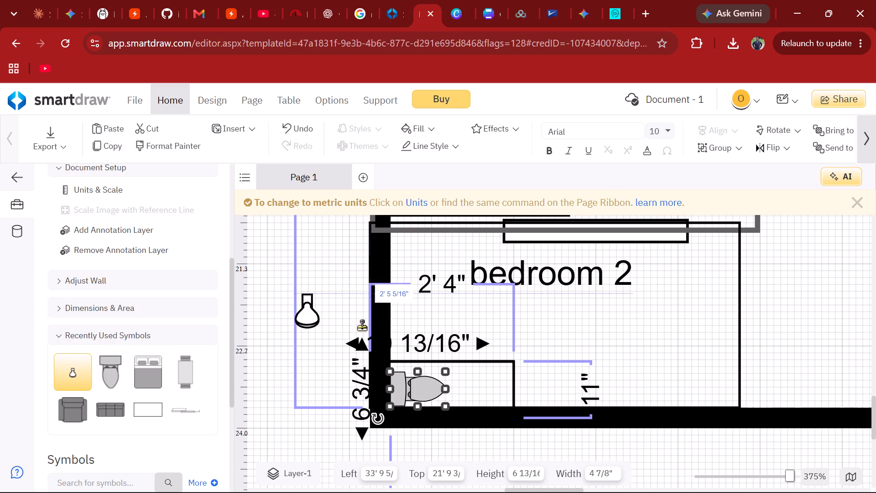
drag(362, 326, 522, 398)
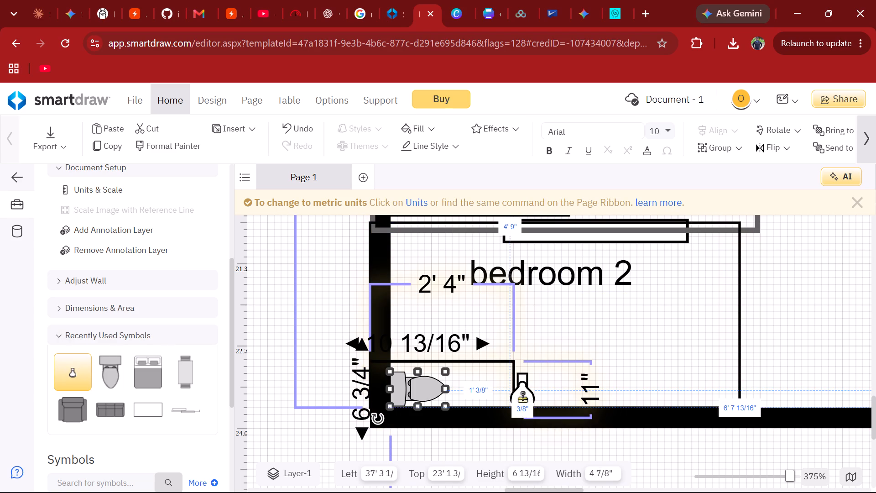
drag(522, 398, 509, 387)
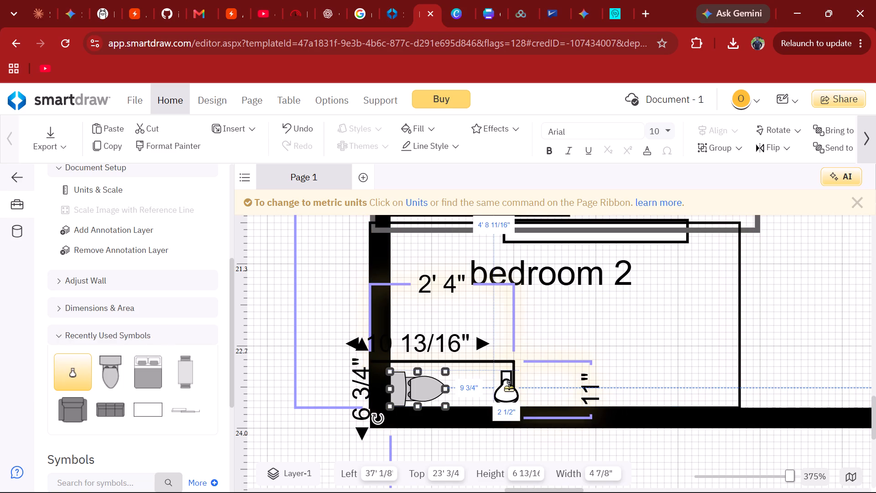
drag(509, 387, 492, 383)
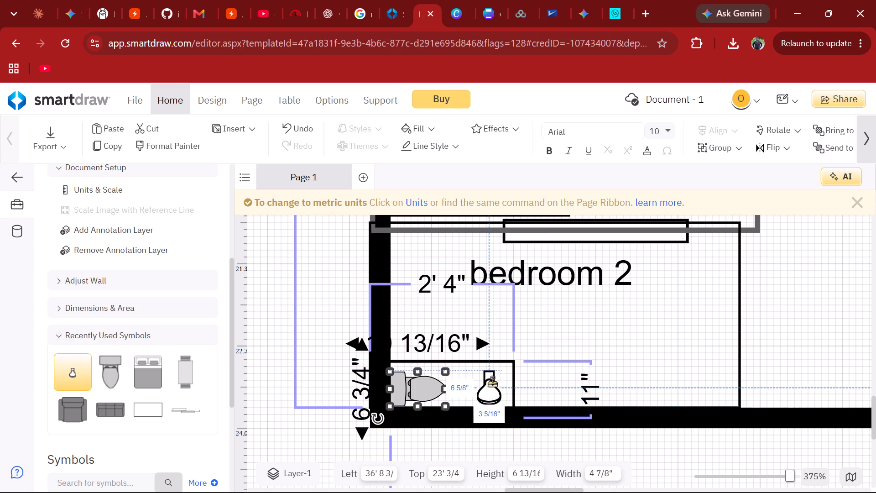
drag(492, 383, 491, 382)
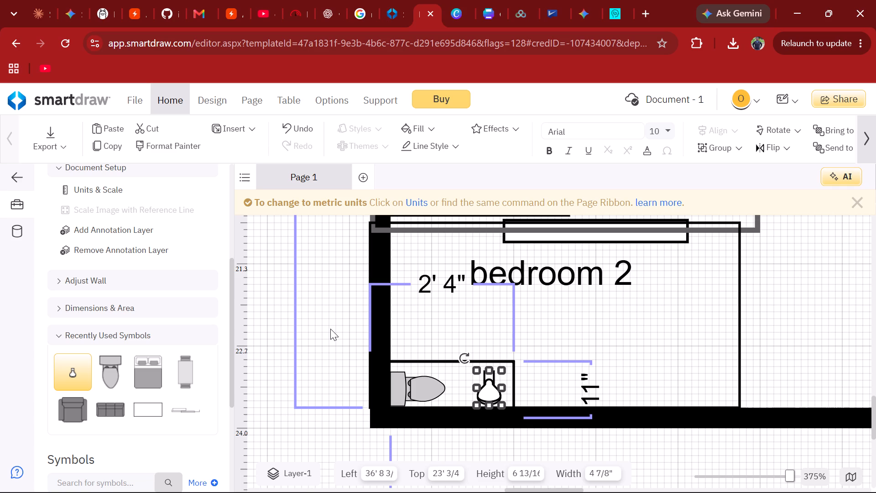
click(330, 329)
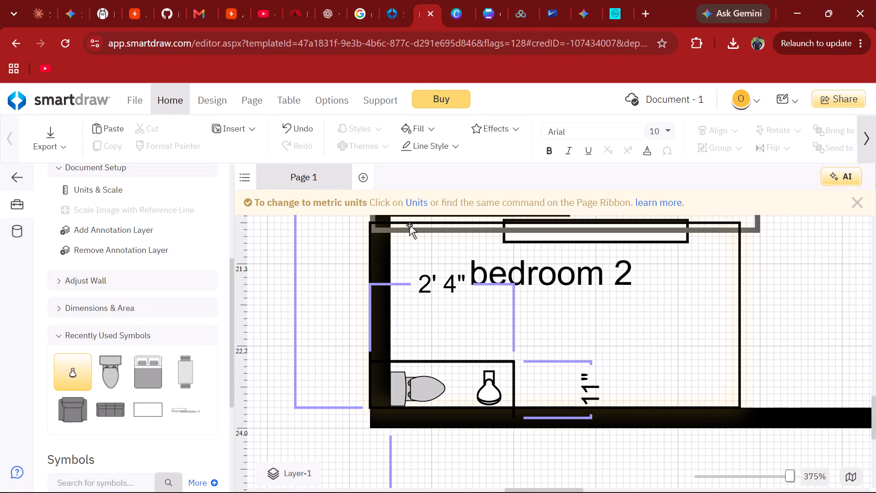
Place a California King Bed symbol over bedroom 2, at 33' from the left edge of the page.
scroll(409, 225, down, 1)
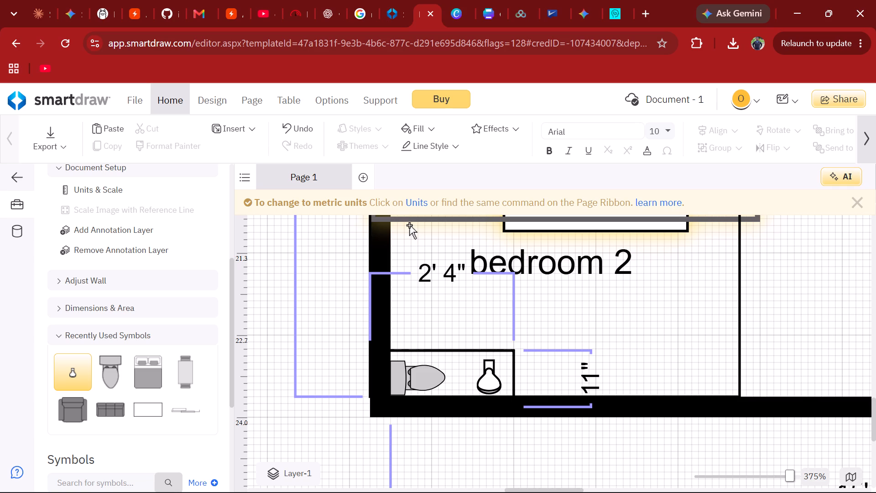
scroll(409, 225, down, 1)
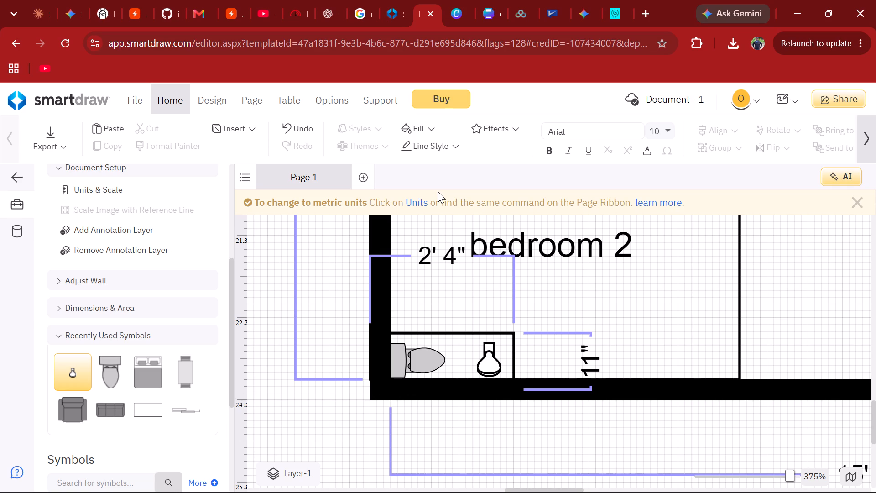
scroll(438, 191, up, 1)
scroll(310, 325, up, 2)
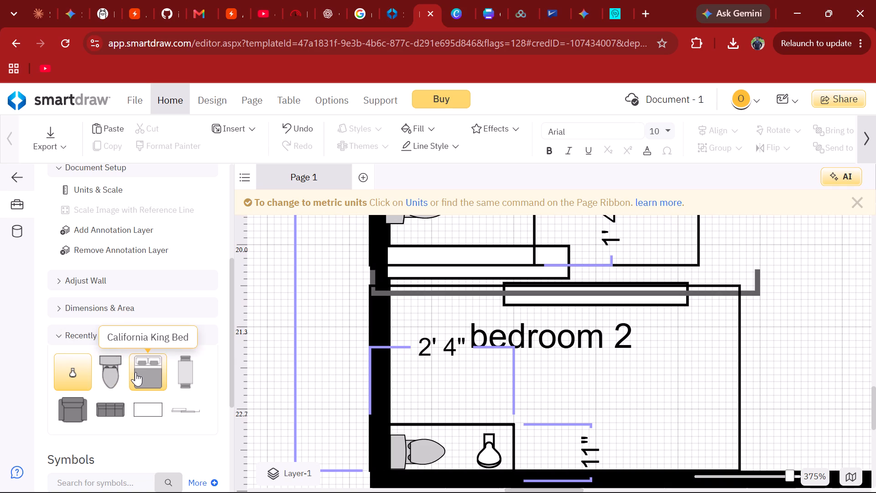
drag(136, 372, 434, 344)
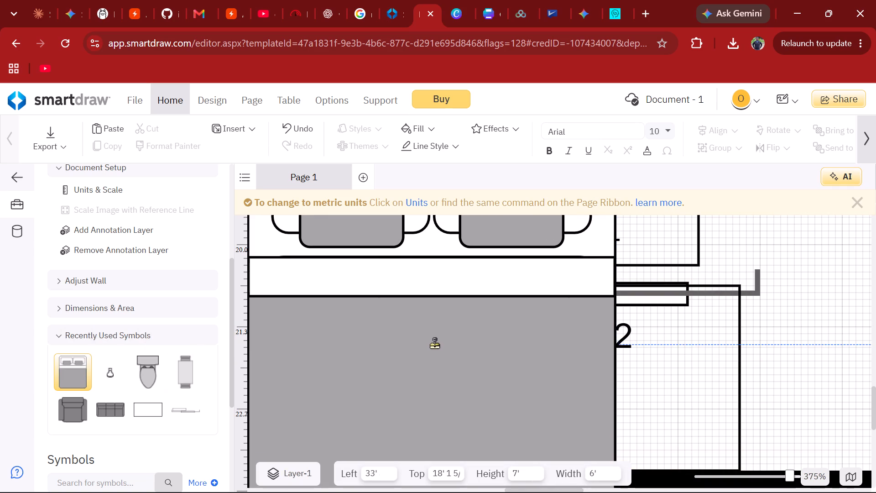
drag(434, 344, 434, 344)
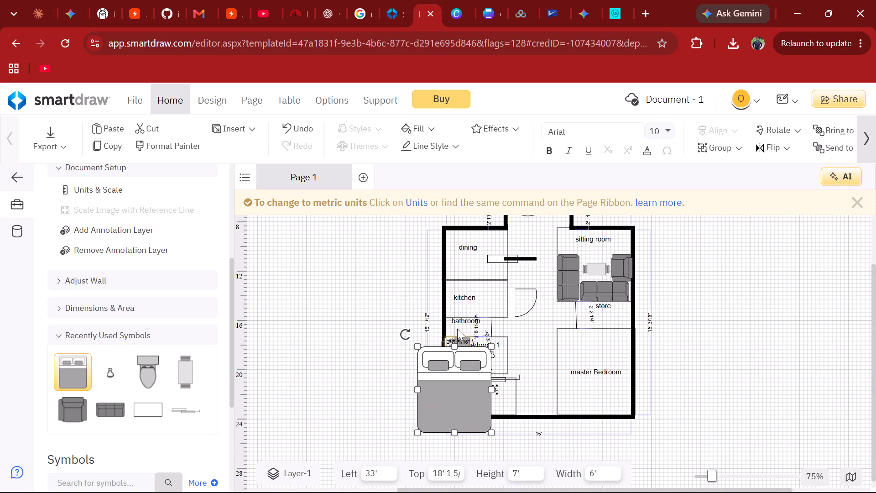
Shrink the new bed to about 3' 9 5/16" by 2' 4" and rotate it roughly a quarter turn so its pillows face the outer side wall.
drag(417, 349, 439, 364)
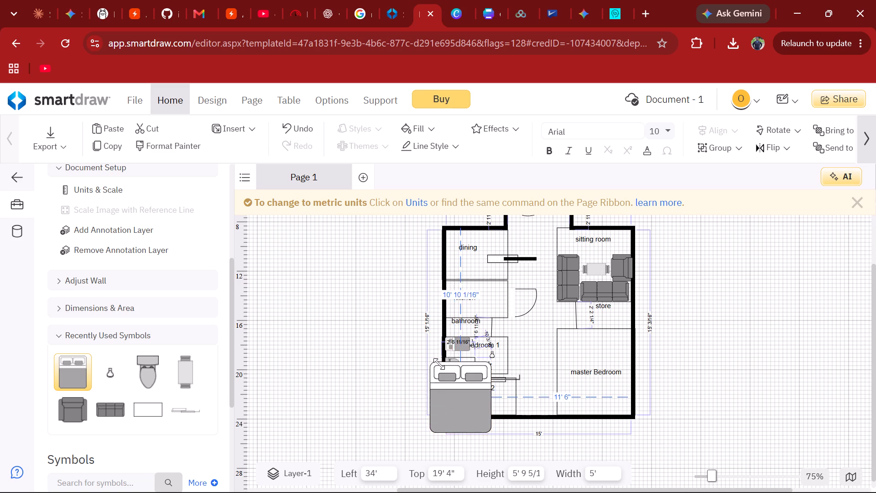
drag(439, 364, 462, 385)
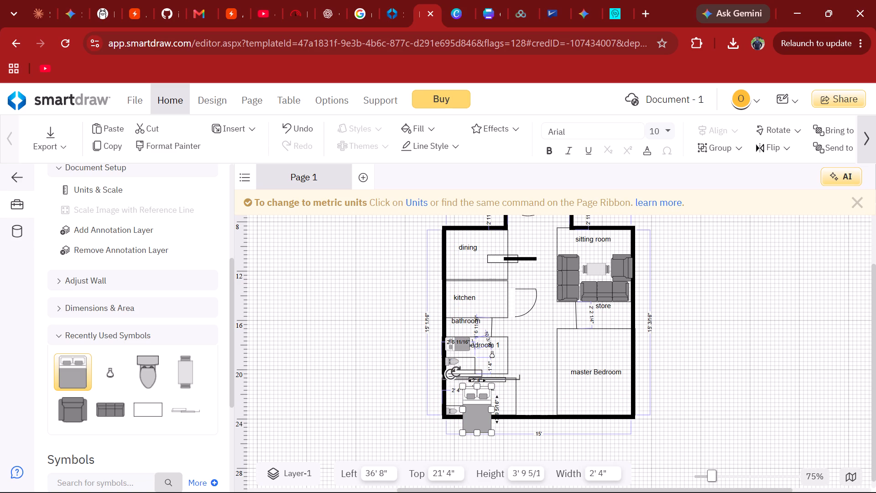
drag(456, 372, 408, 431)
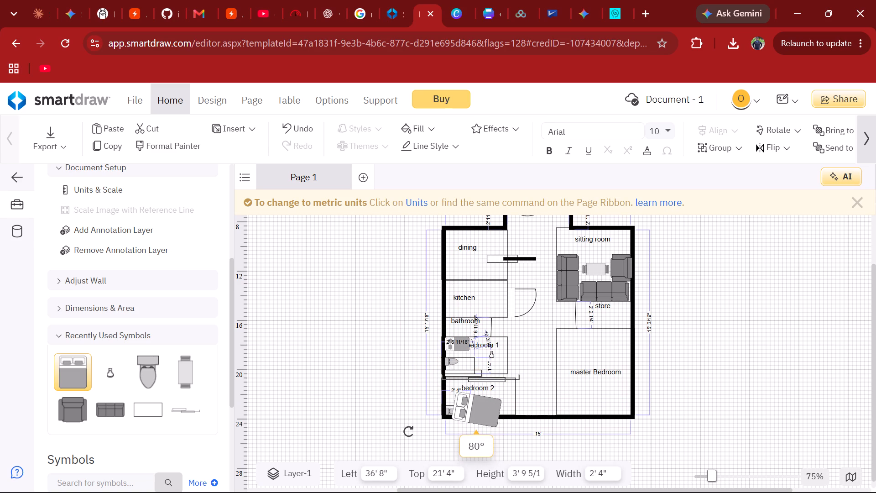
drag(408, 431, 423, 435)
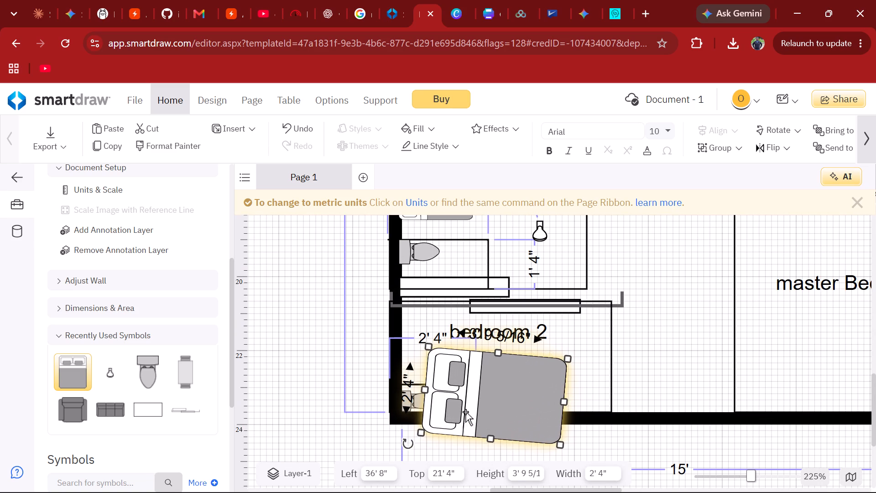
Move the bed above bedroom 2's partitioned corner at the outer side wall and shrink it to about 3' 7/8" by 1' 2 15/16".
drag(464, 367, 426, 315)
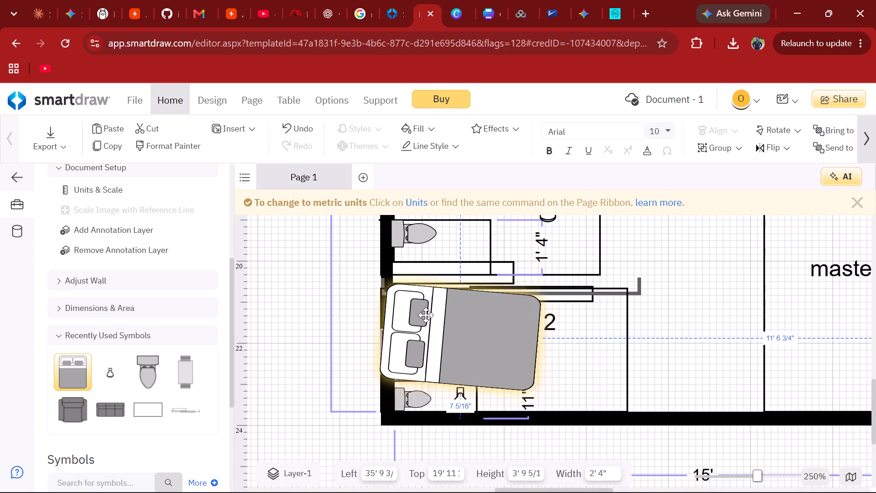
drag(426, 315, 426, 314)
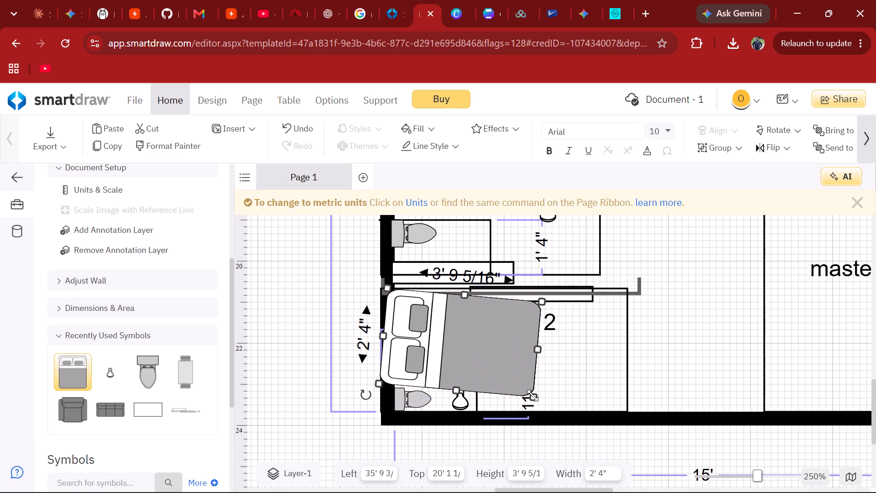
drag(532, 395, 515, 352)
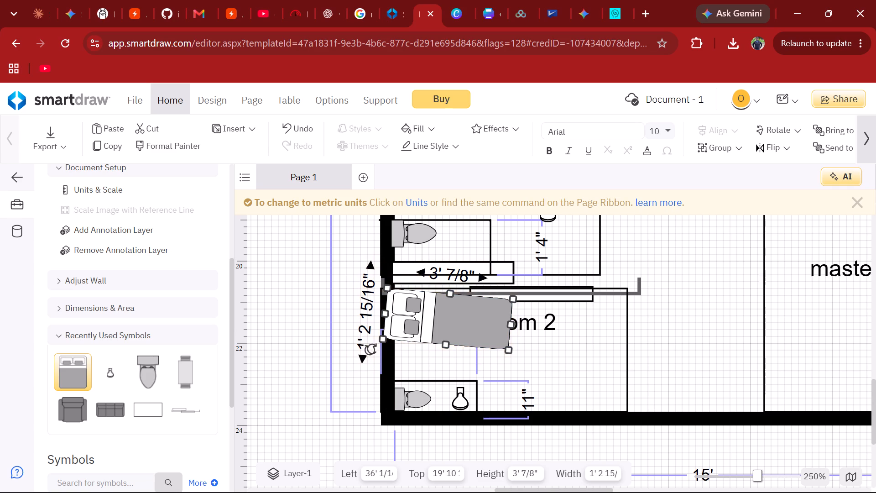
Straighten the tilted bed so it lies exactly horizontal and fit its pillow end against the outer side wall's inner face.
drag(373, 357, 380, 368)
click(380, 368)
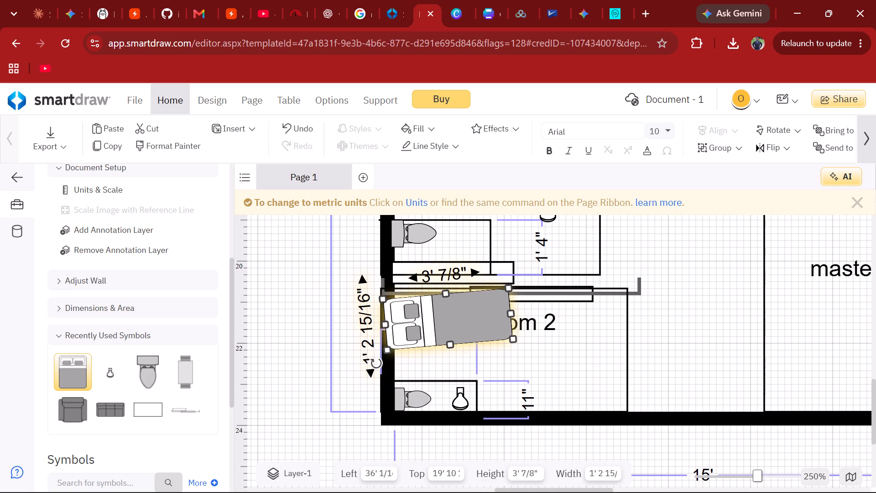
drag(377, 367, 377, 358)
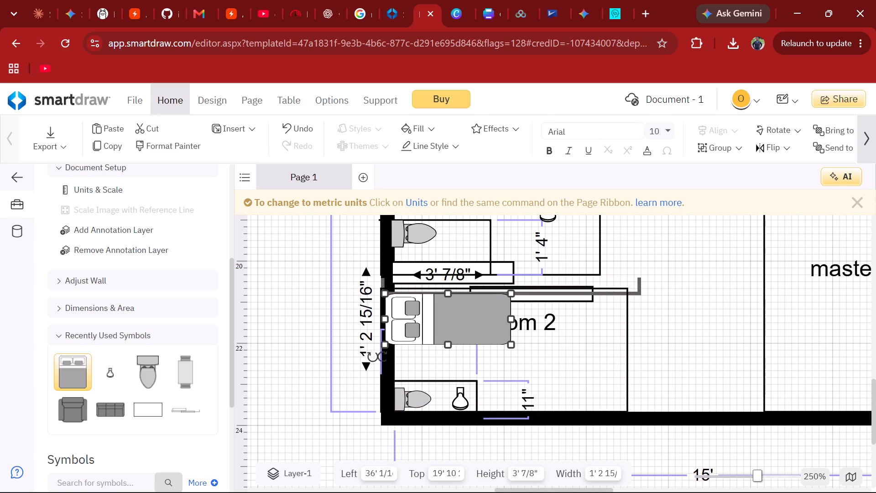
click(422, 321)
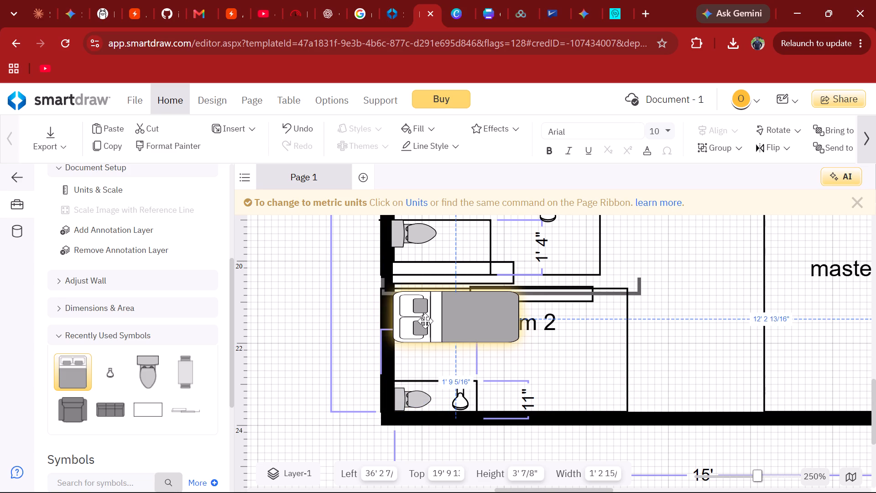
Move the "bedroom 2" label into the free space between the bed and the partitioned corner, with its top at 22'.
drag(551, 318, 551, 351)
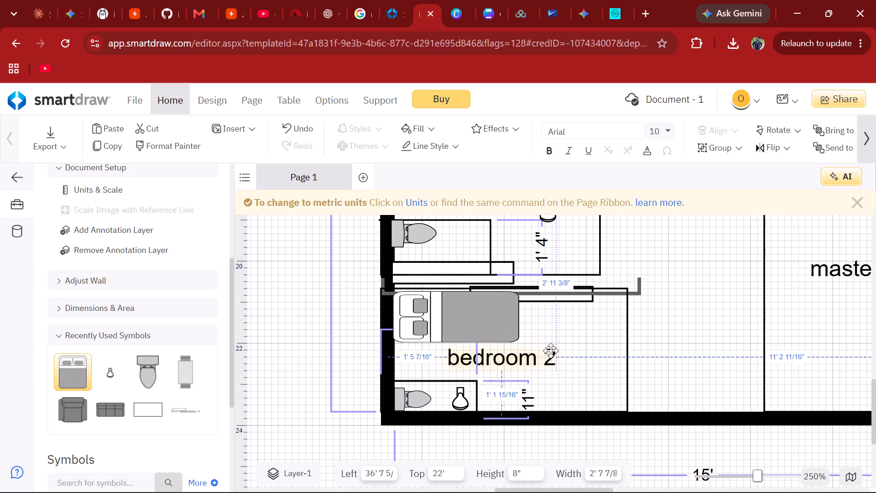
drag(551, 351, 550, 351)
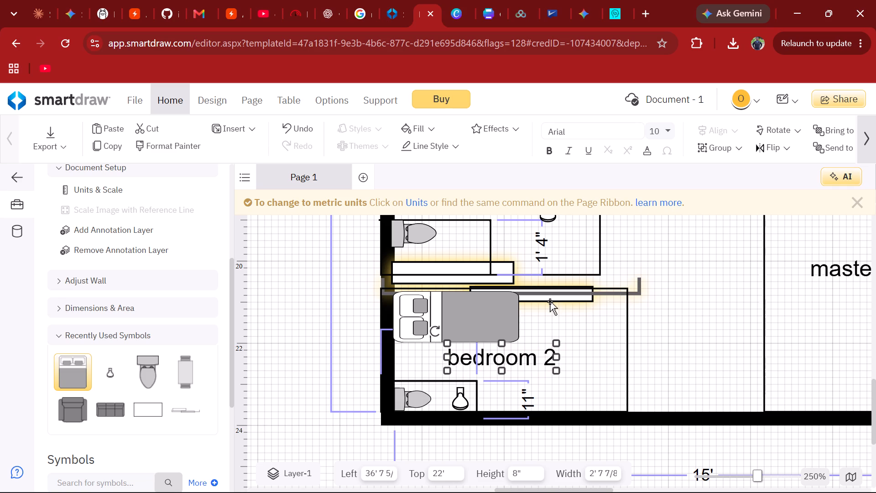
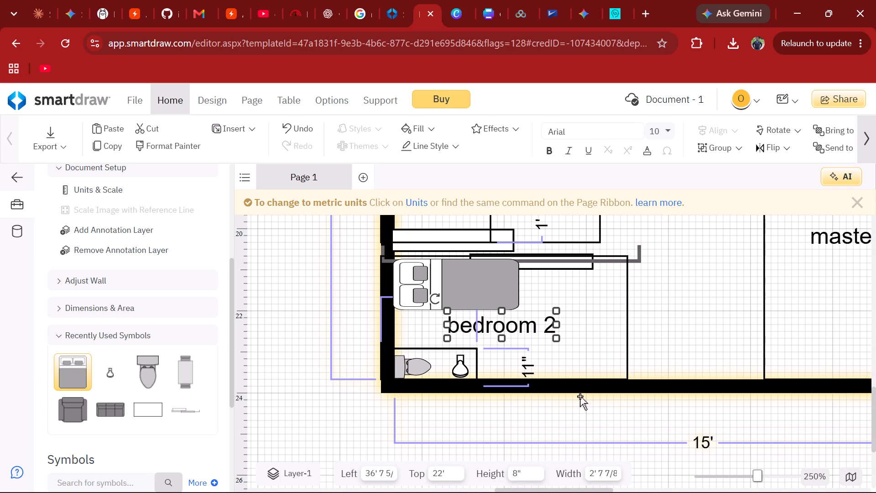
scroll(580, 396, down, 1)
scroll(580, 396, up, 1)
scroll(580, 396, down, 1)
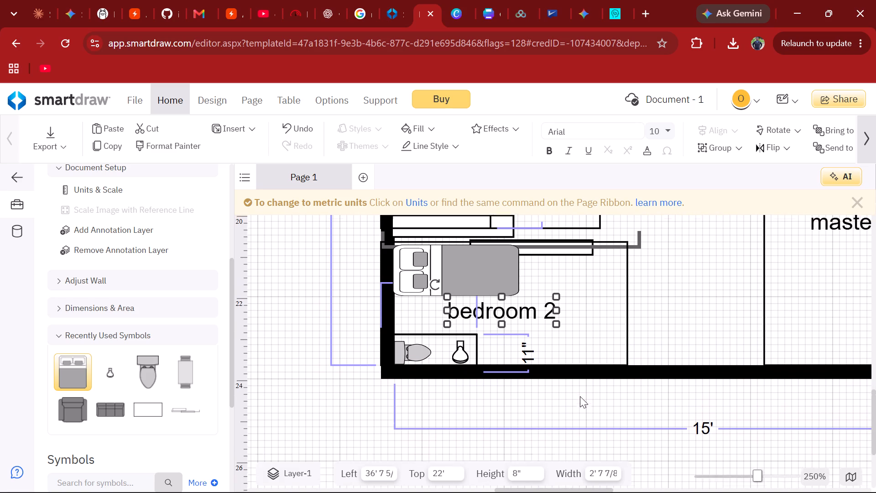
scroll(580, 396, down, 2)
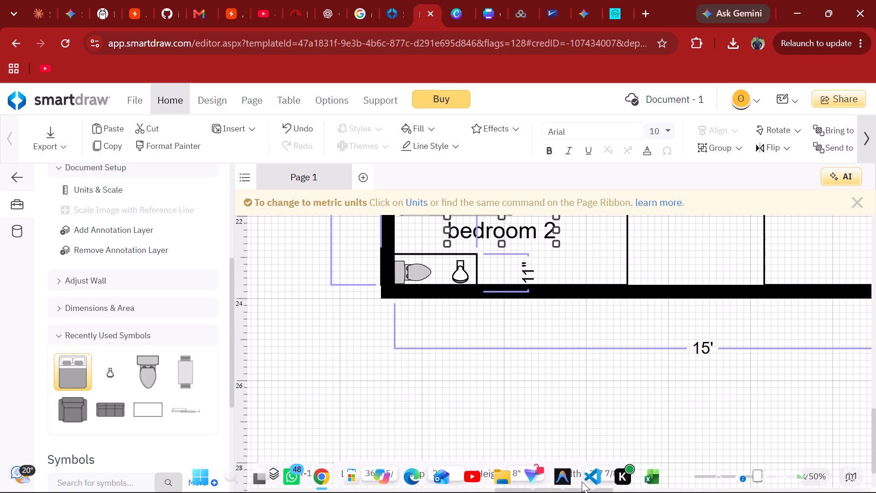
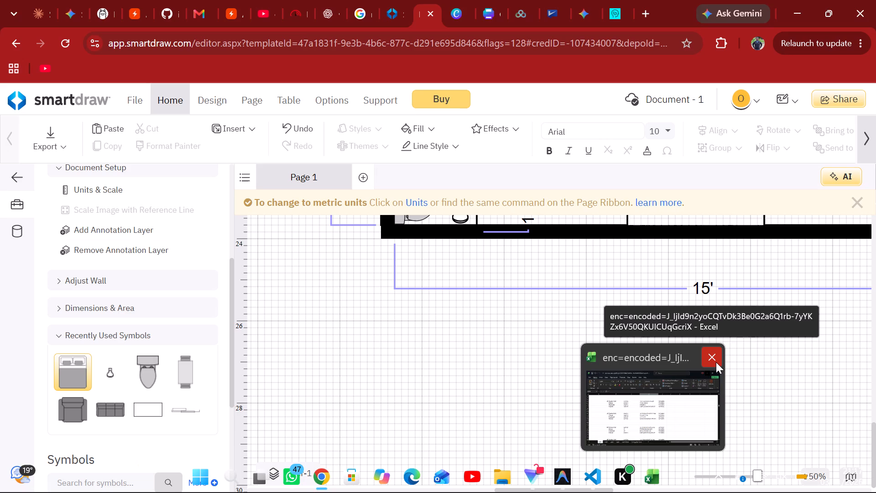
Close the open Excel workbook without saving its changes.
click(716, 362)
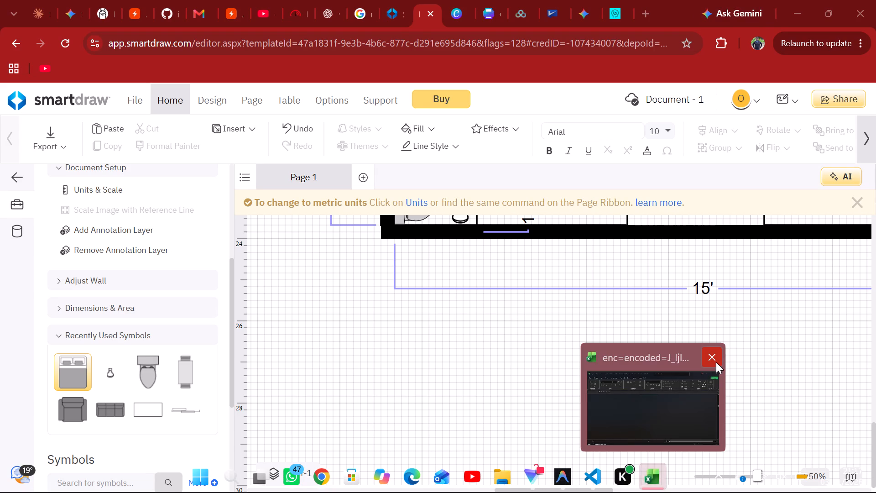
click(661, 461)
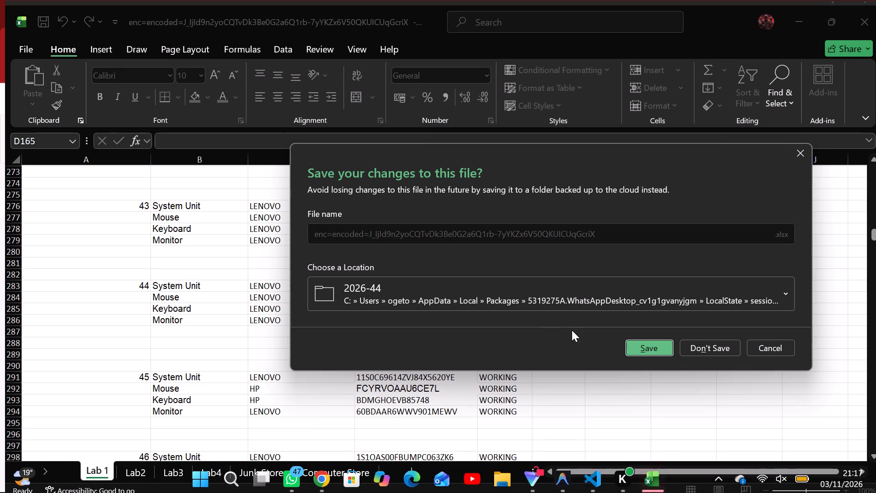
click(695, 344)
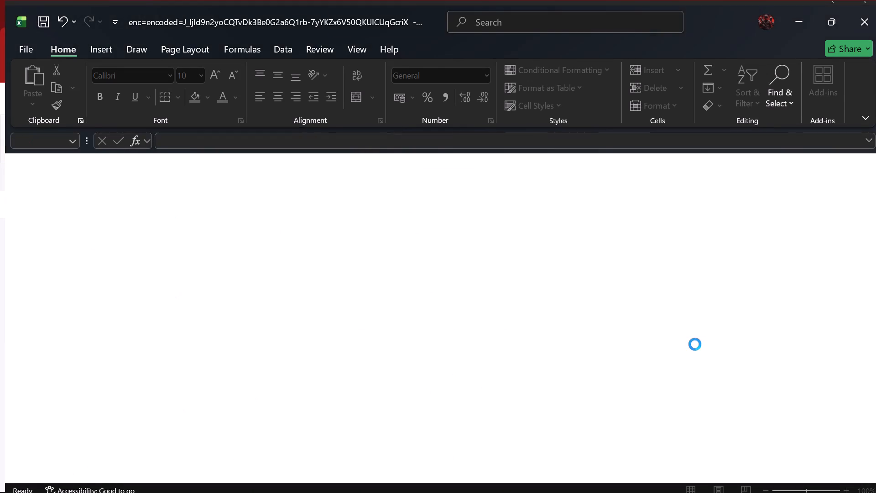
Examine the lower part of the floor plan, covering bedroom 1, bedroom 2, the store and the master Bedroom.
scroll(523, 359, up, 1)
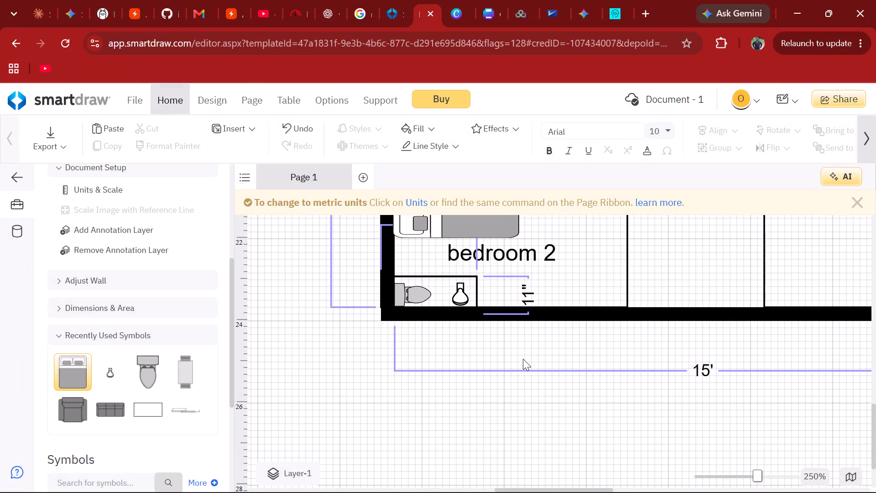
scroll(450, 371, up, 1)
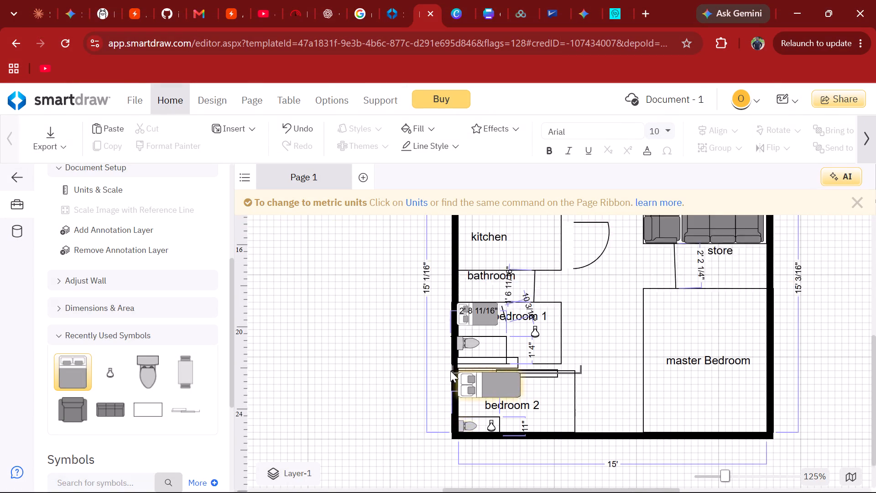
scroll(450, 371, up, 1)
scroll(450, 371, down, 1)
scroll(430, 348, left, 1)
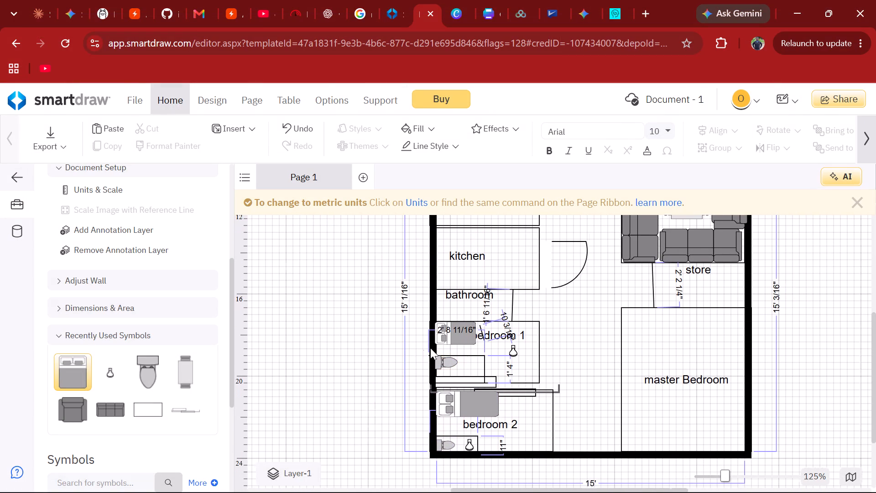
scroll(430, 348, left, 3)
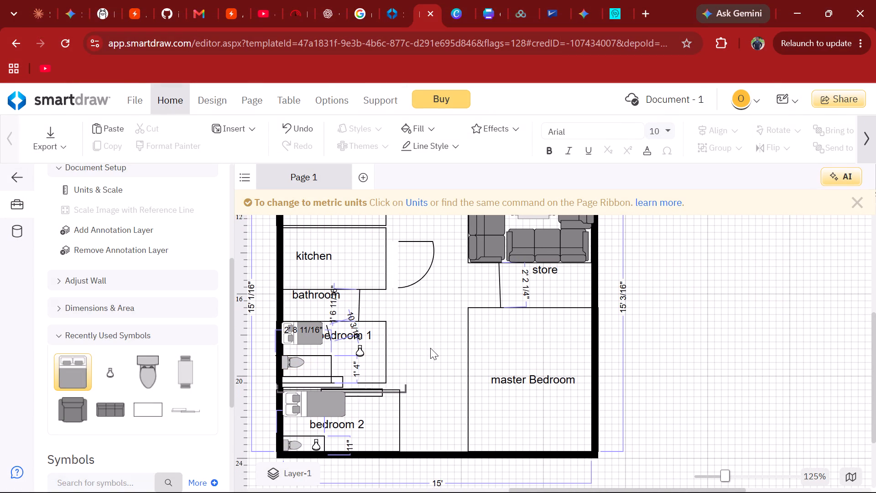
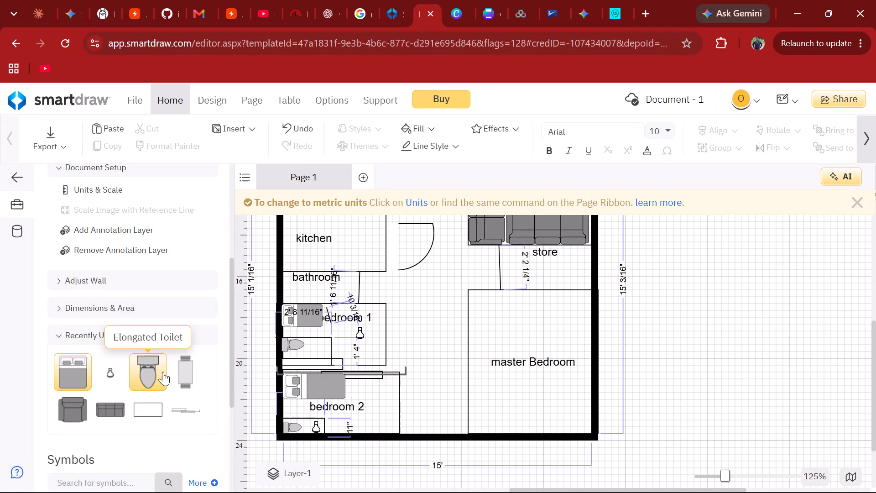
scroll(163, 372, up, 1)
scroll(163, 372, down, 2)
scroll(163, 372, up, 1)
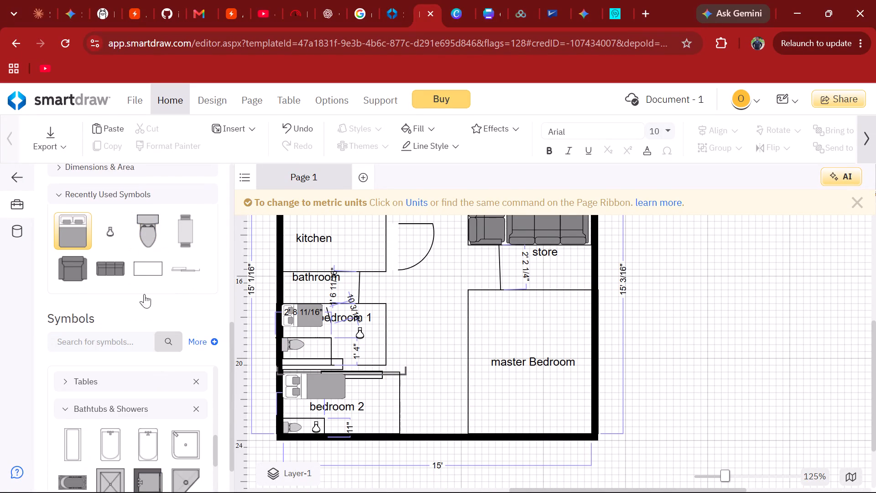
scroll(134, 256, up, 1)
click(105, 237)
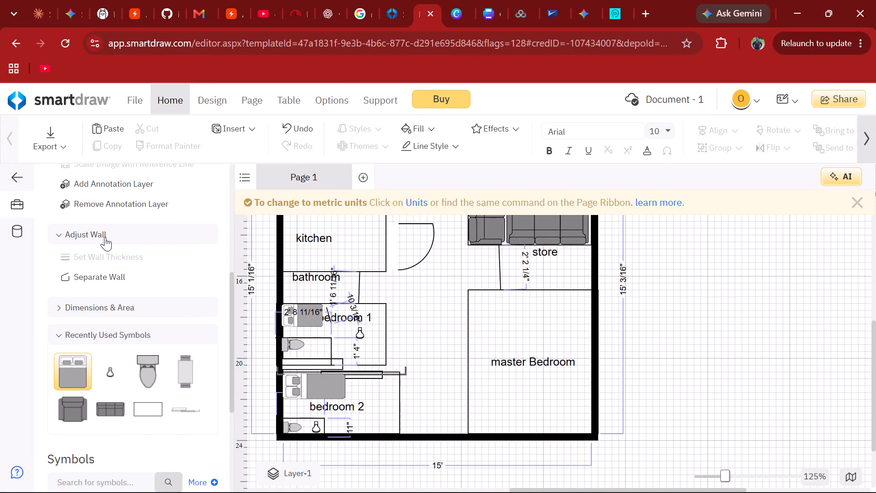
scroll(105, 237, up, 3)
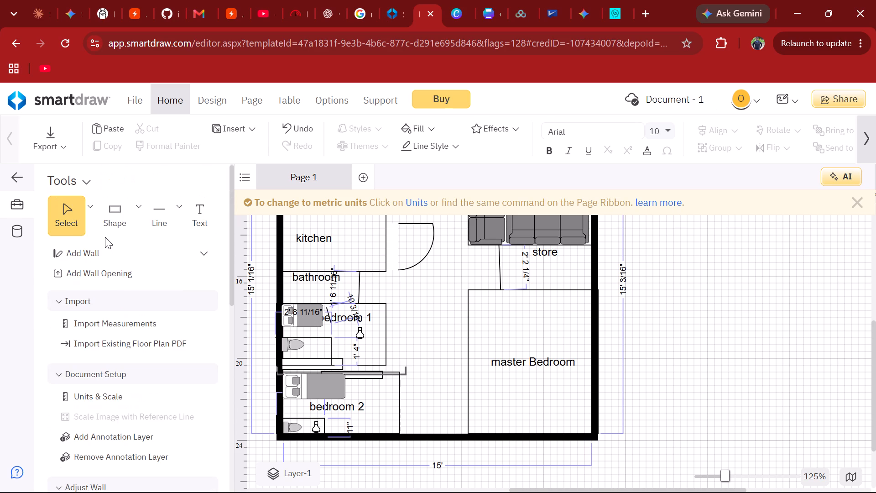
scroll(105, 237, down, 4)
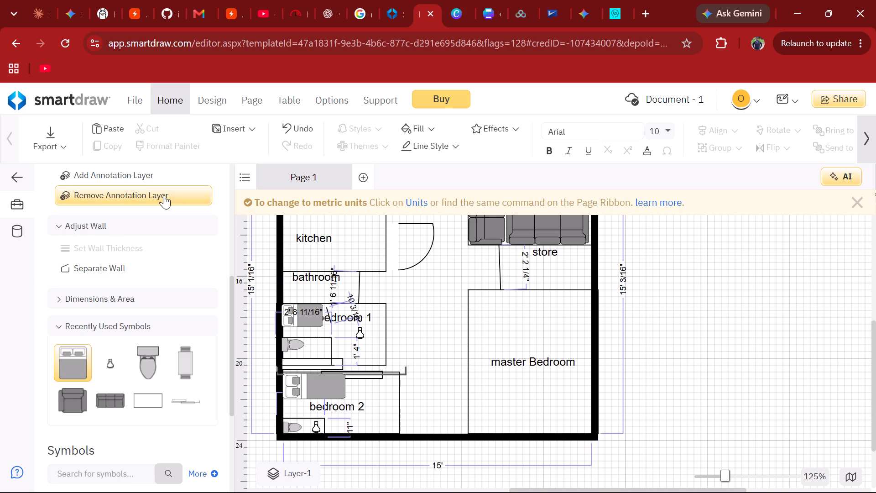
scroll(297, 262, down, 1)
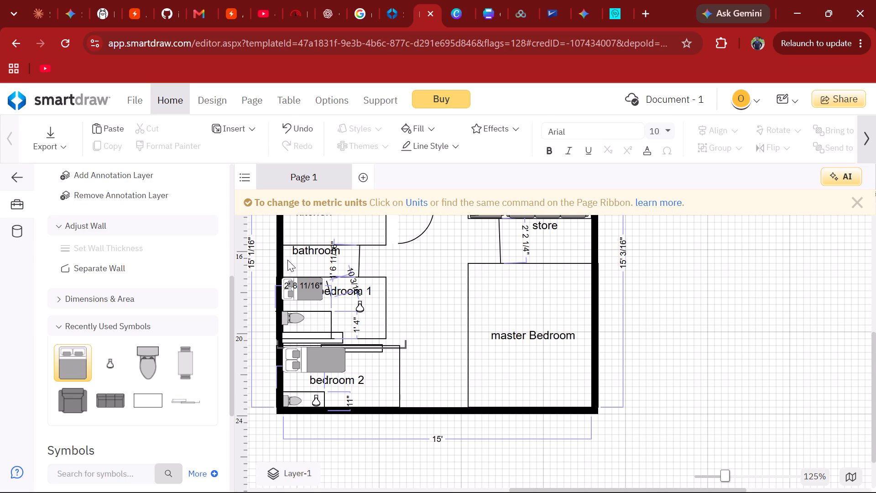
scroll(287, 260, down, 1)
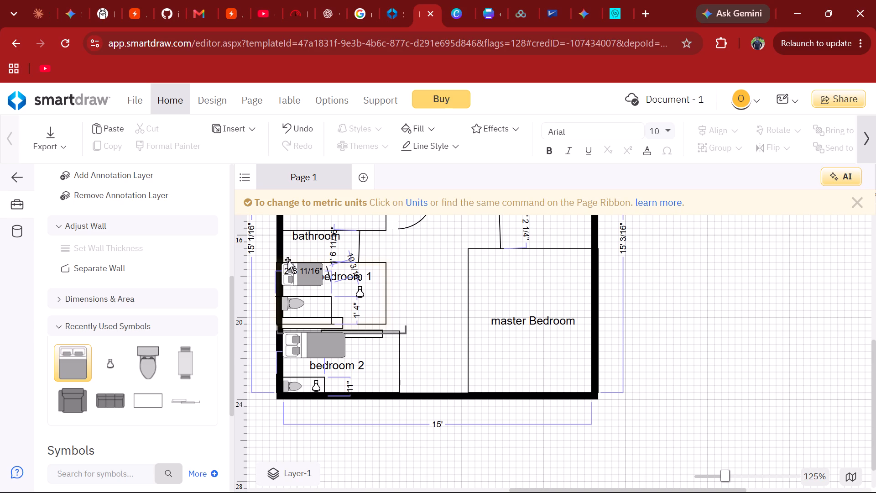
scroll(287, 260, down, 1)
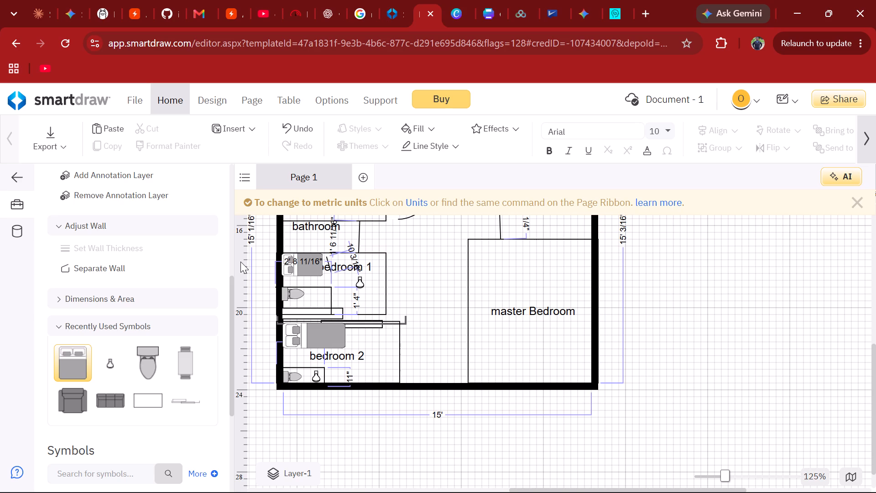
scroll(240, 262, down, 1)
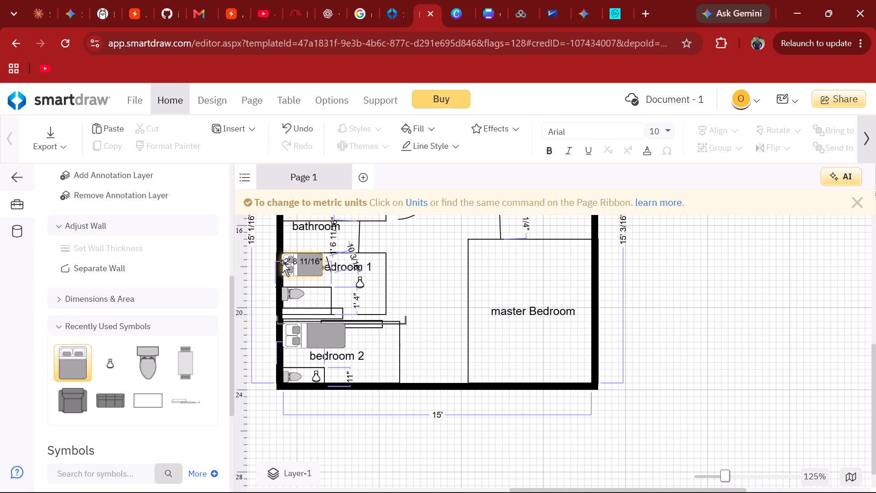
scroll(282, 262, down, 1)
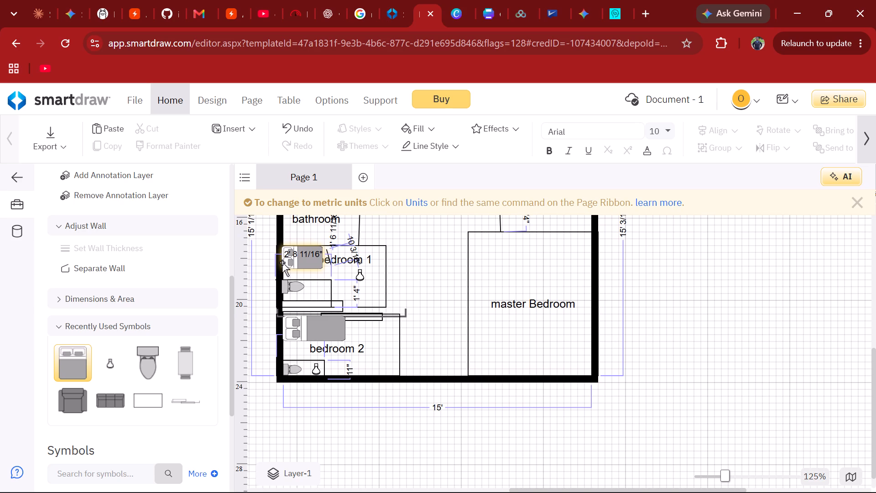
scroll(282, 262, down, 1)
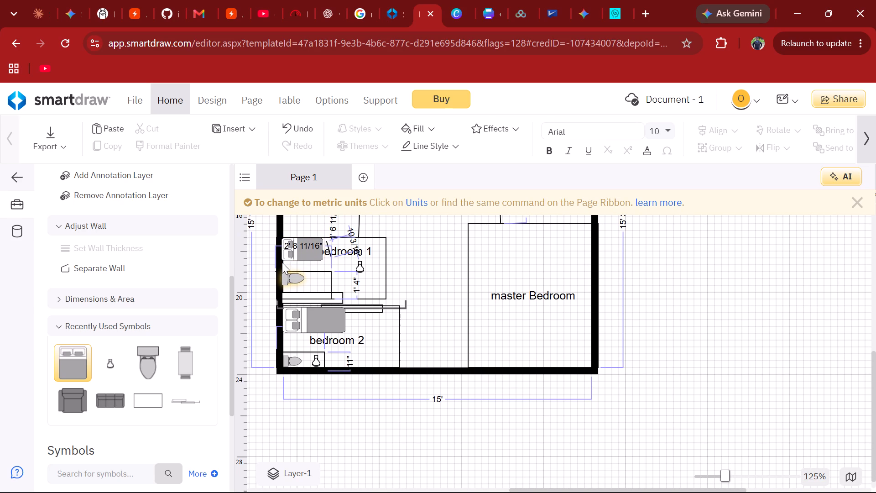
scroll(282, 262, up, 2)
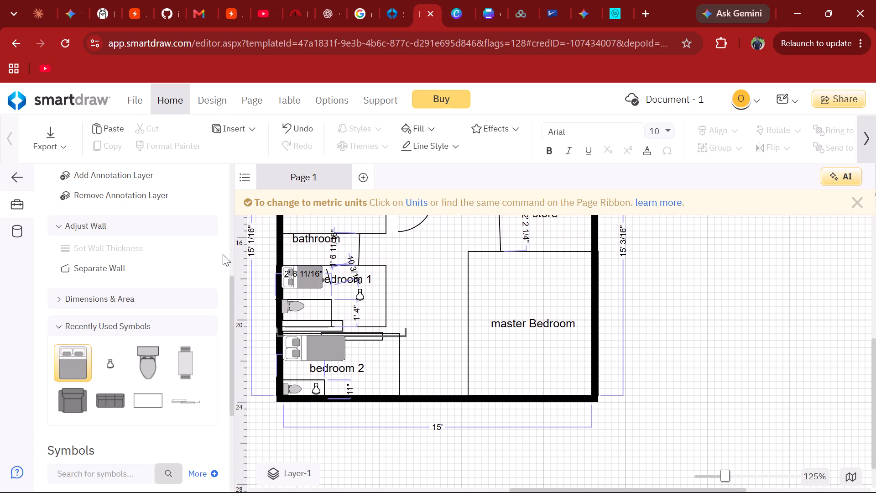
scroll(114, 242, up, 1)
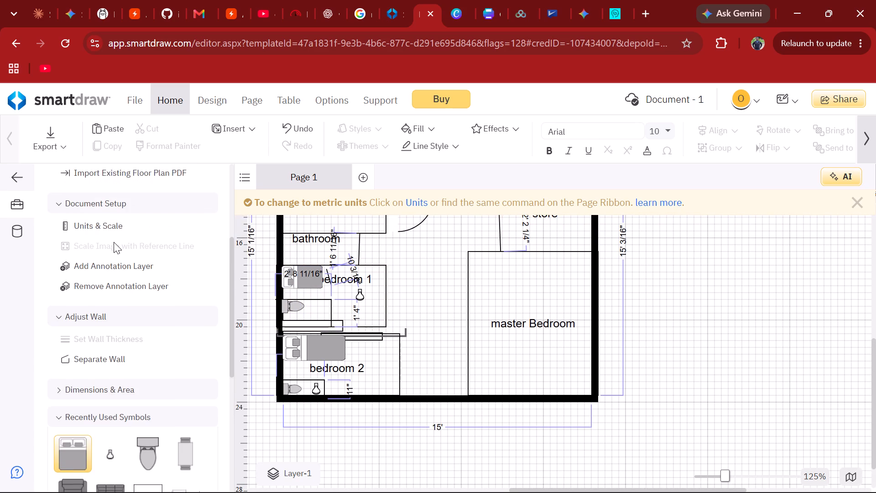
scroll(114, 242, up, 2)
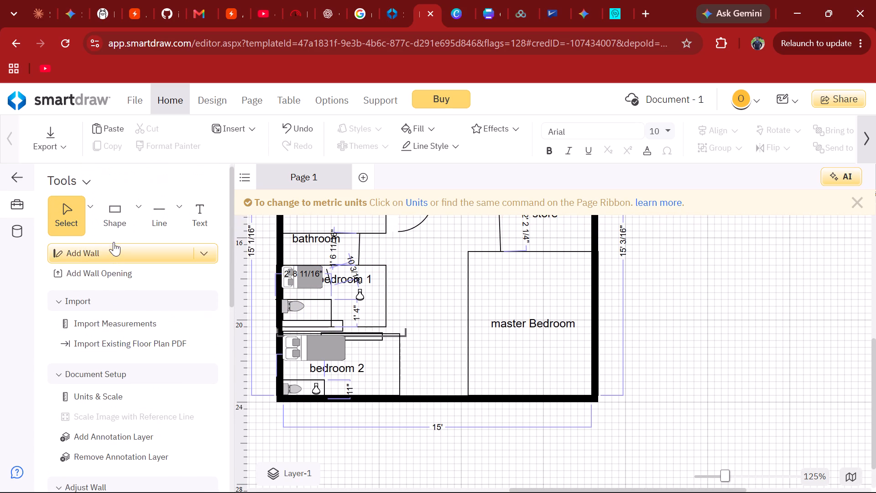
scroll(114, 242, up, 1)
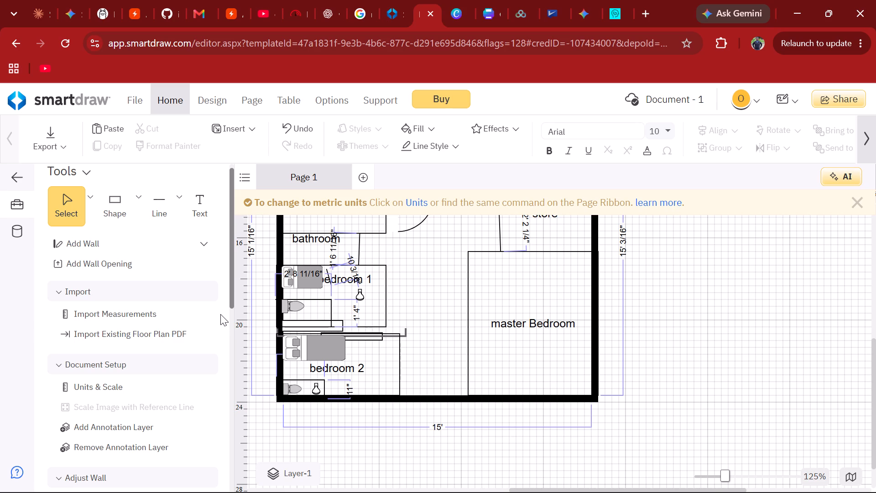
Collapse the Bathtubs & Showers and Toilets categories in the symbol library.
scroll(220, 314, down, 1)
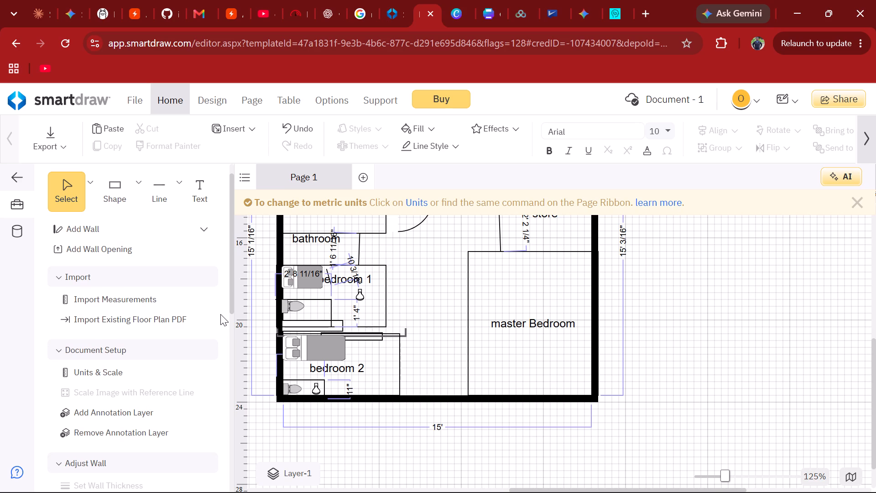
scroll(220, 314, down, 1)
scroll(150, 320, down, 1)
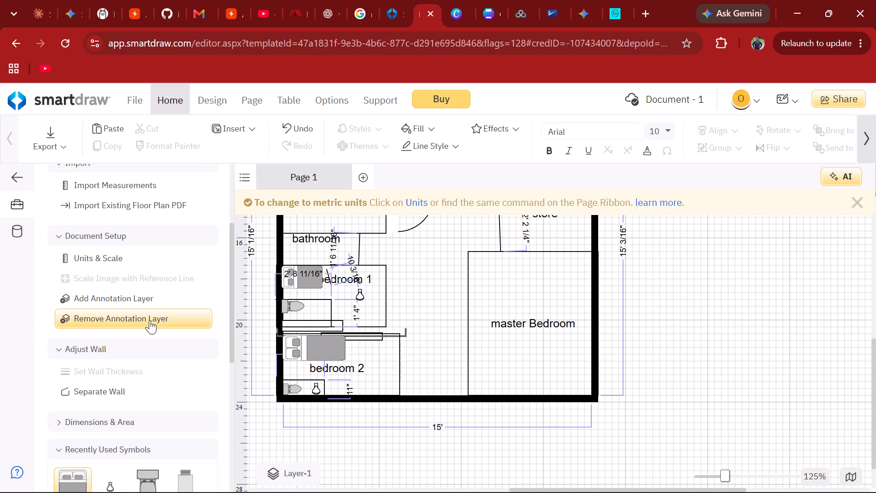
scroll(155, 346, down, 5)
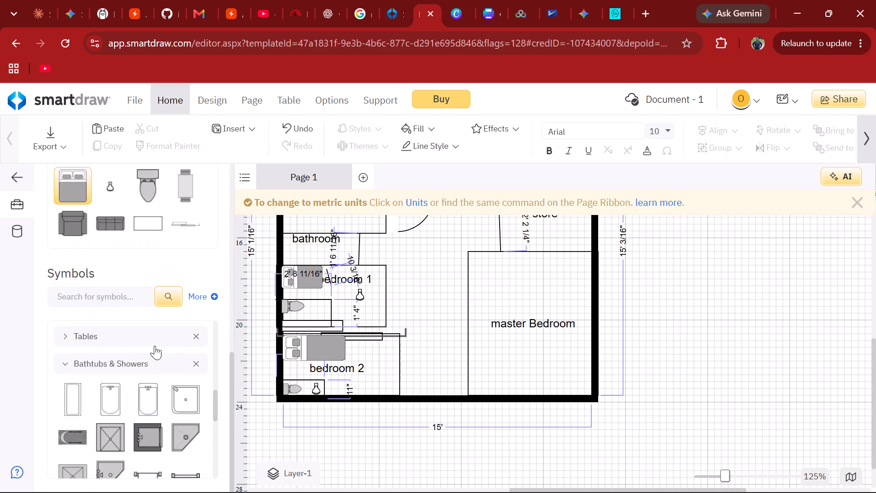
scroll(155, 346, down, 2)
scroll(155, 346, up, 2)
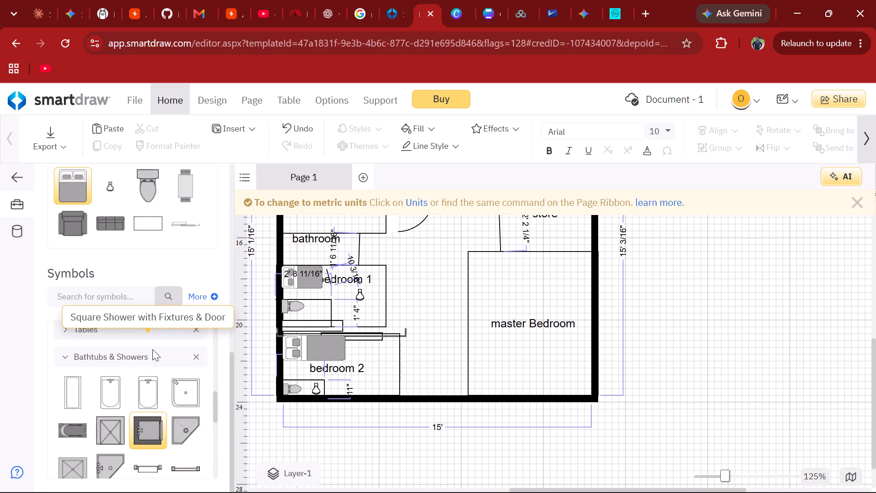
click(125, 354)
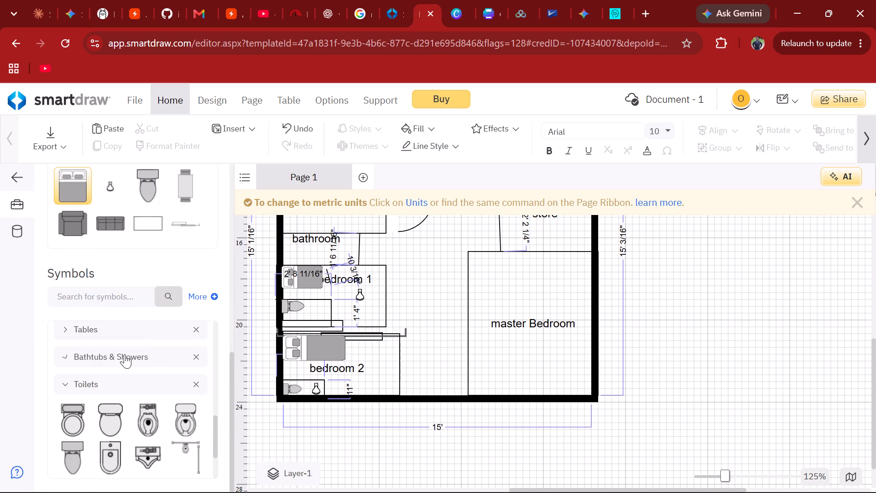
scroll(132, 393, down, 1)
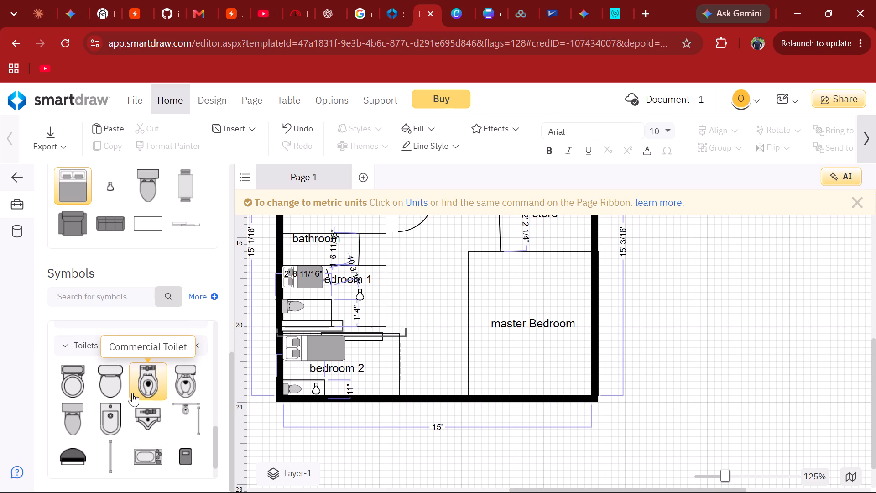
scroll(132, 393, down, 1)
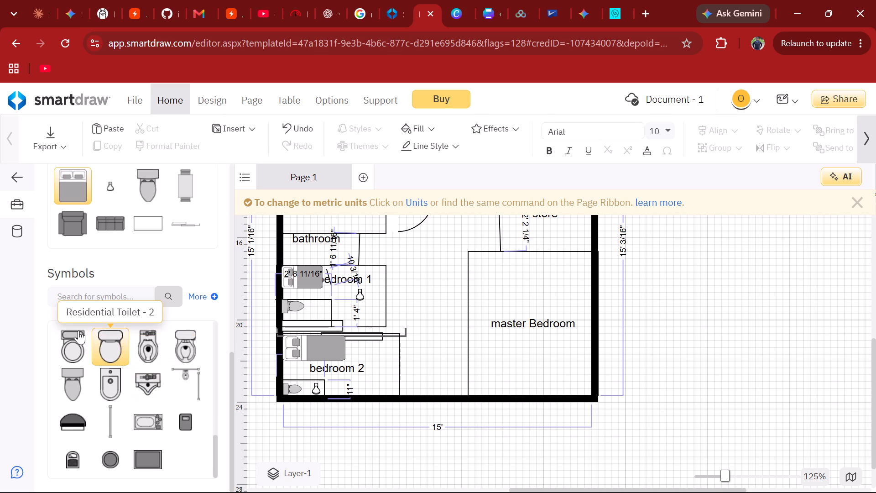
scroll(76, 330, up, 1)
click(77, 340)
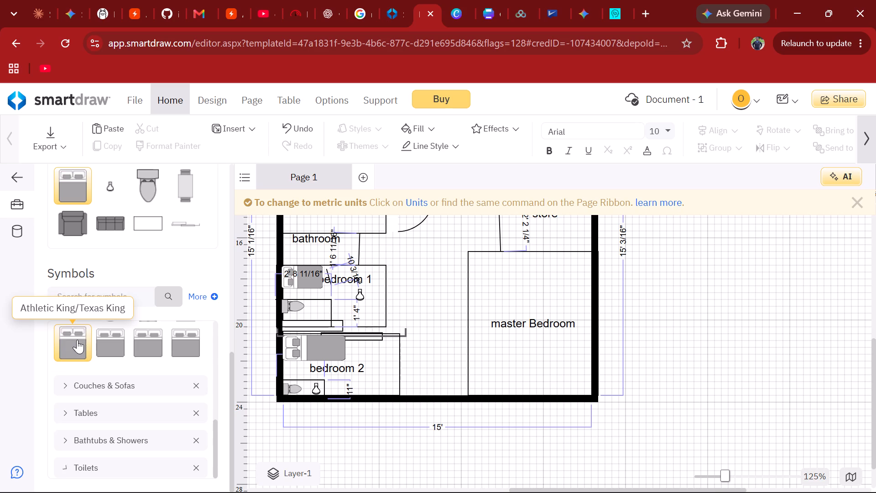
Place a King Bed from the Beds symbols in the master Bedroom and shrink it to 5' high by 5' 4" wide.
scroll(80, 359, up, 2)
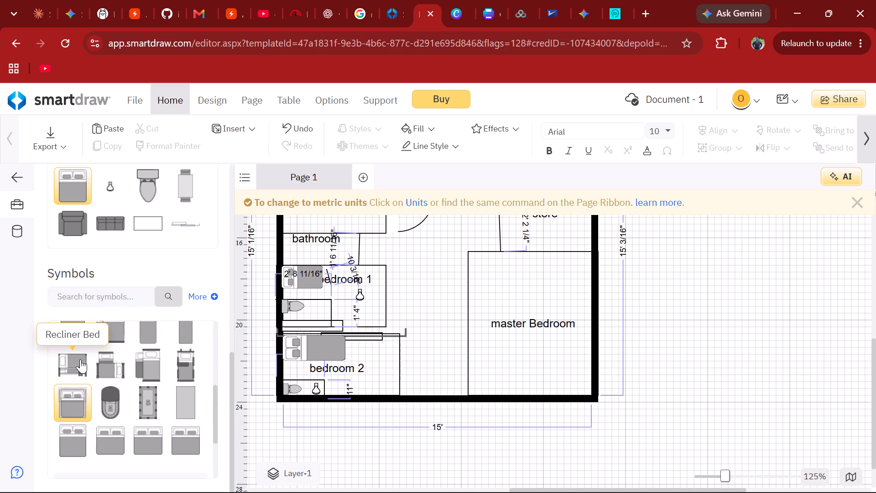
scroll(80, 359, up, 2)
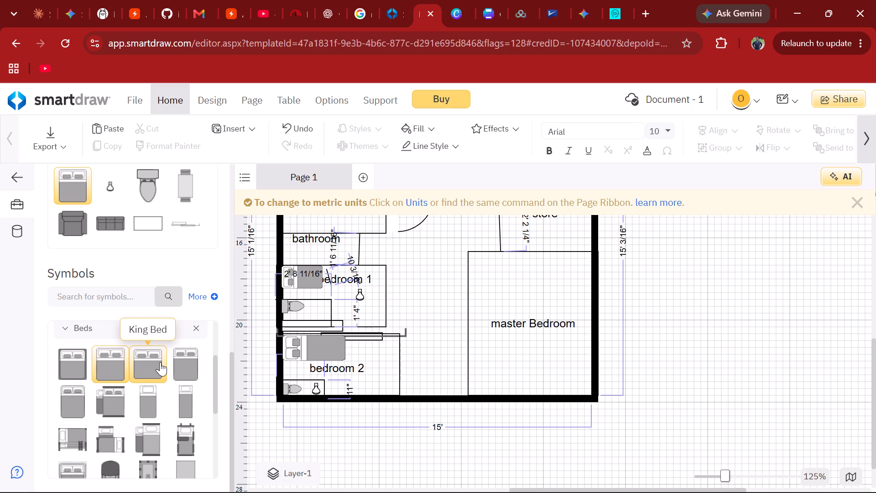
drag(160, 362, 520, 282)
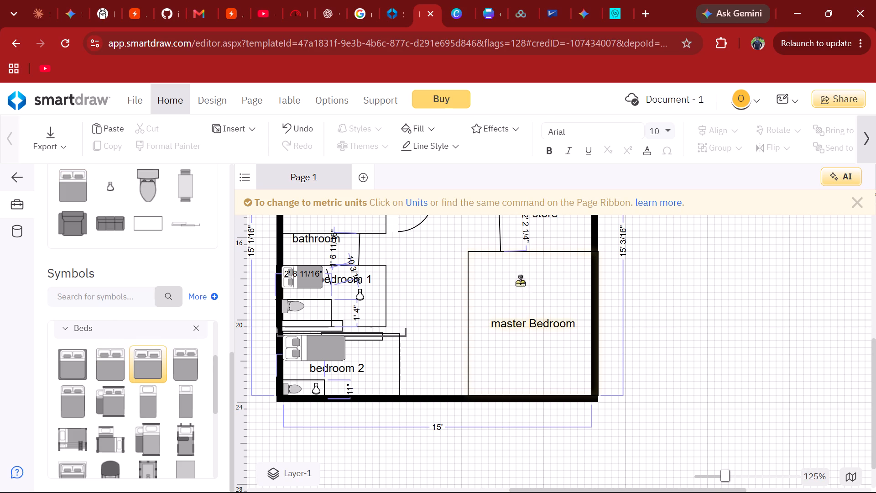
drag(520, 282, 524, 326)
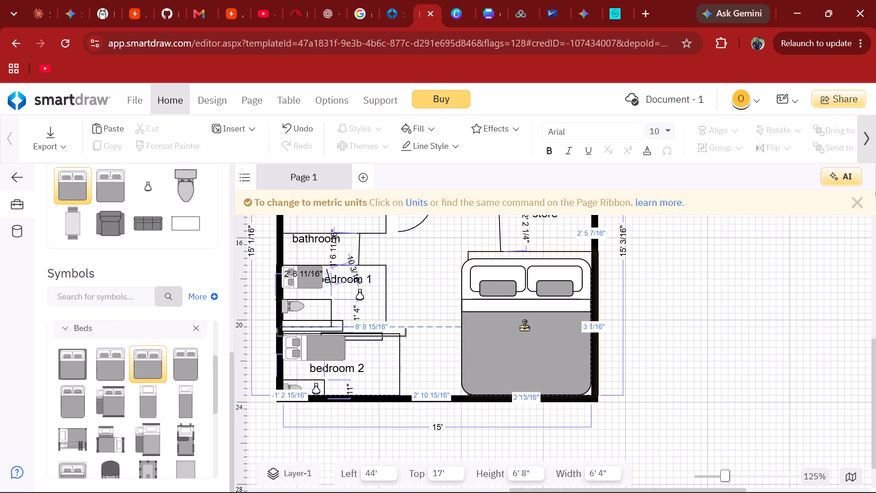
drag(524, 326, 525, 326)
drag(464, 257, 484, 293)
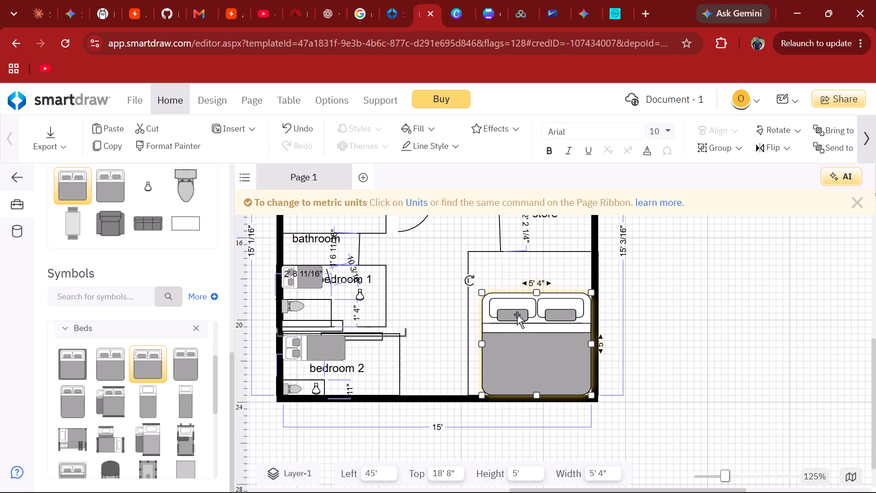
Rotate the master Bedroom's king bed to 270° so its pillows face the right exterior wall.
drag(474, 278, 578, 302)
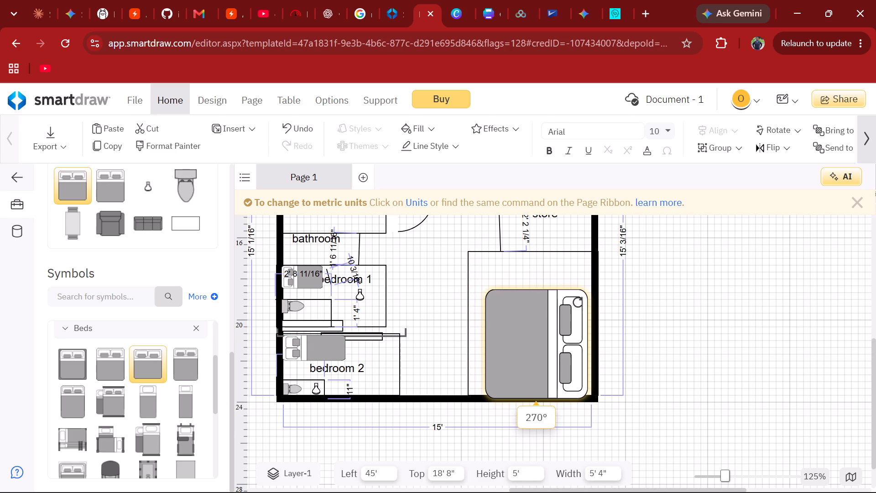
drag(578, 302, 582, 302)
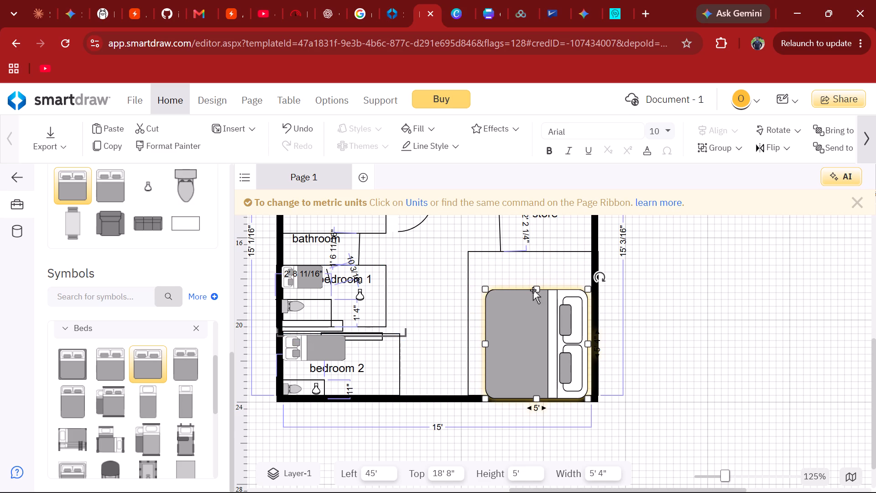
Shrink the rotated king bed to a height of 4' 6" and a width of 3' 2".
drag(487, 287, 497, 292)
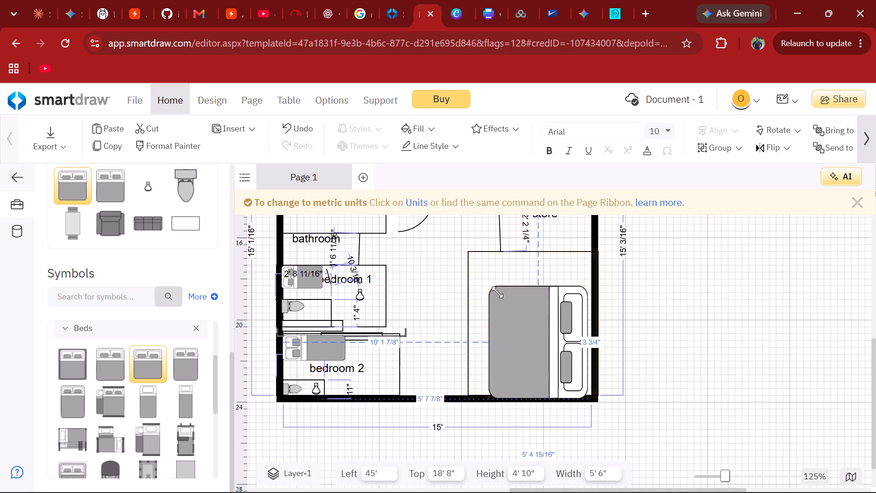
drag(497, 292, 494, 335)
Move the king bed into the master Bedroom's upper right corner, headboard against the exterior wall and directly below the store.
scroll(494, 335, up, 1)
drag(526, 384, 537, 303)
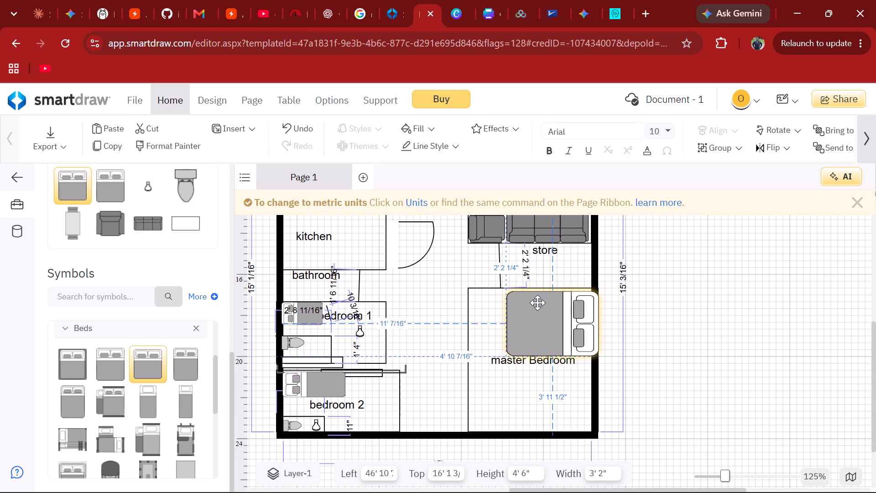
drag(537, 303, 534, 299)
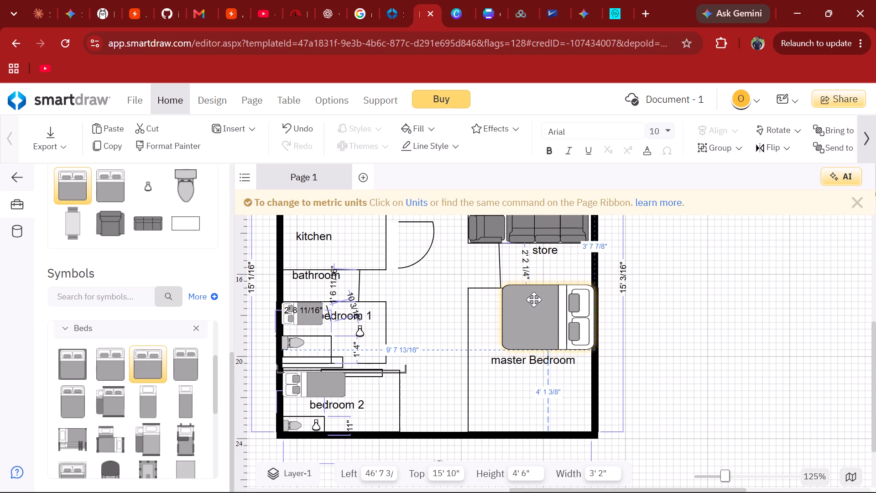
drag(534, 299, 532, 301)
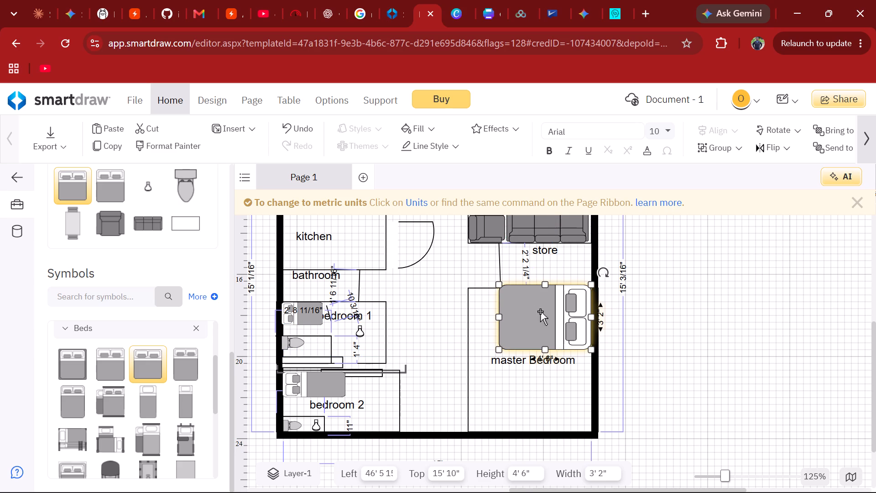
click(556, 322)
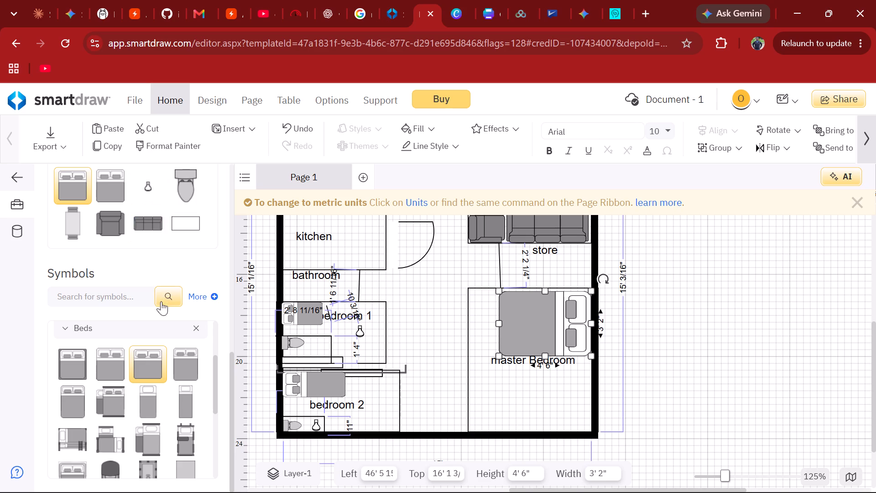
Draw a horizontal partition line 3' long in the master Bedroom's lower part, starting from its left wall.
scroll(161, 301, up, 5)
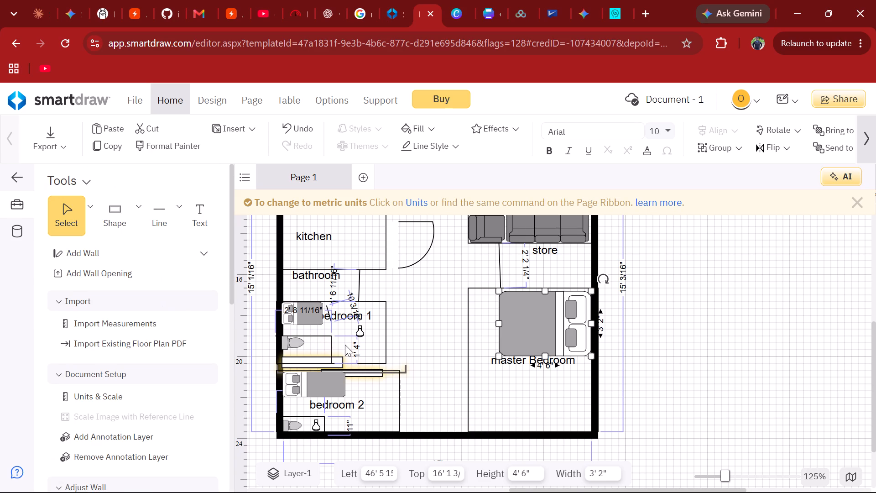
scroll(204, 268, up, 1)
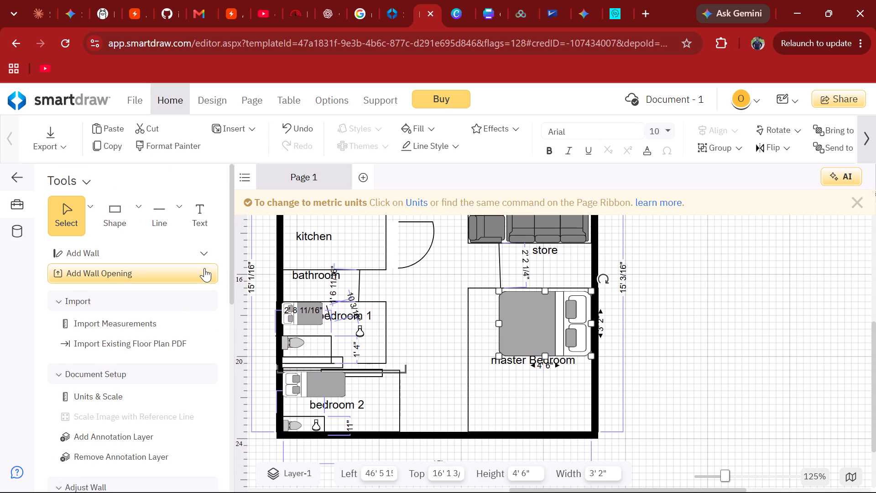
click(161, 206)
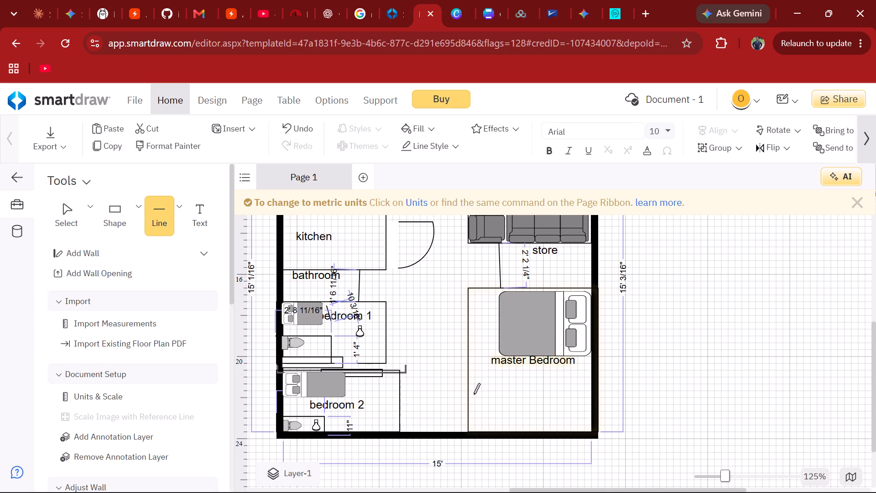
drag(469, 397, 473, 397)
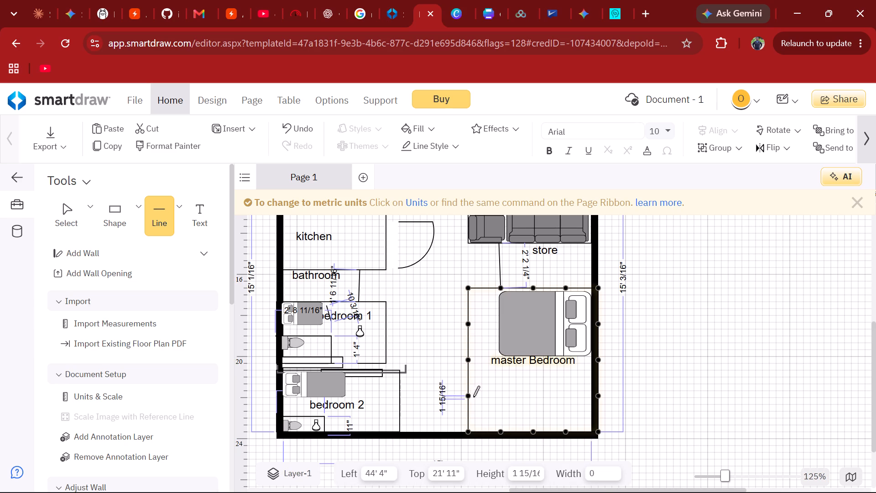
drag(473, 397, 526, 397)
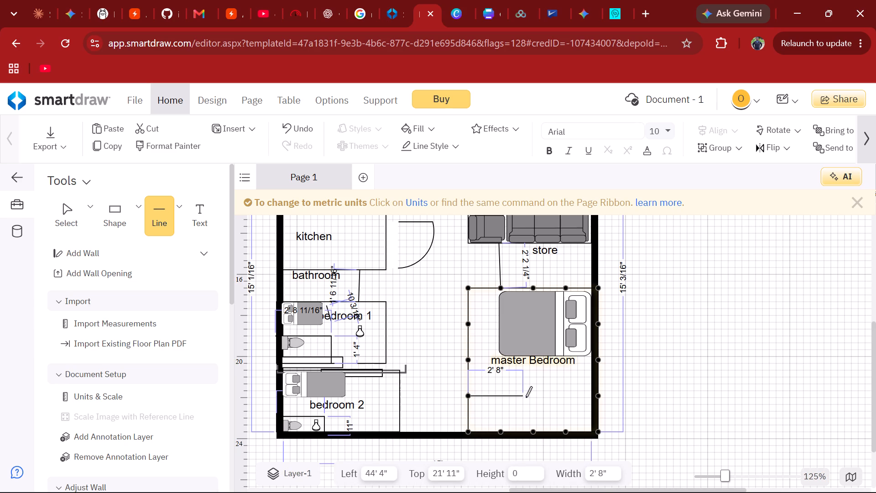
drag(526, 397, 527, 399)
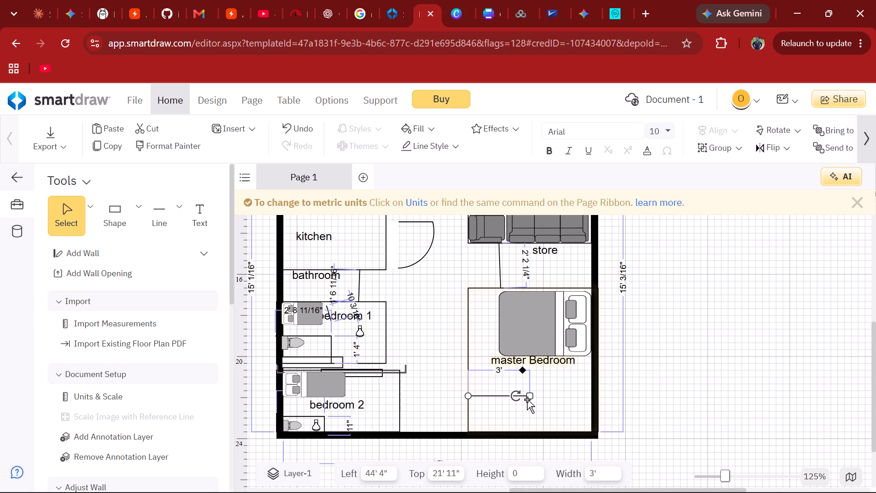
Draw a near-vertical line about 1' 8" long from the partition's right end to the bottom wall, enclosing the master Bedroom's bathroom corner.
click(169, 223)
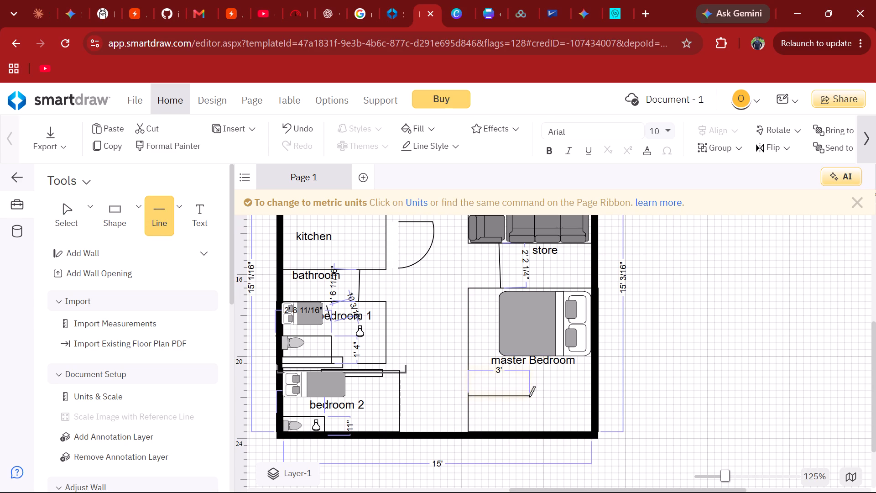
drag(529, 397, 525, 427)
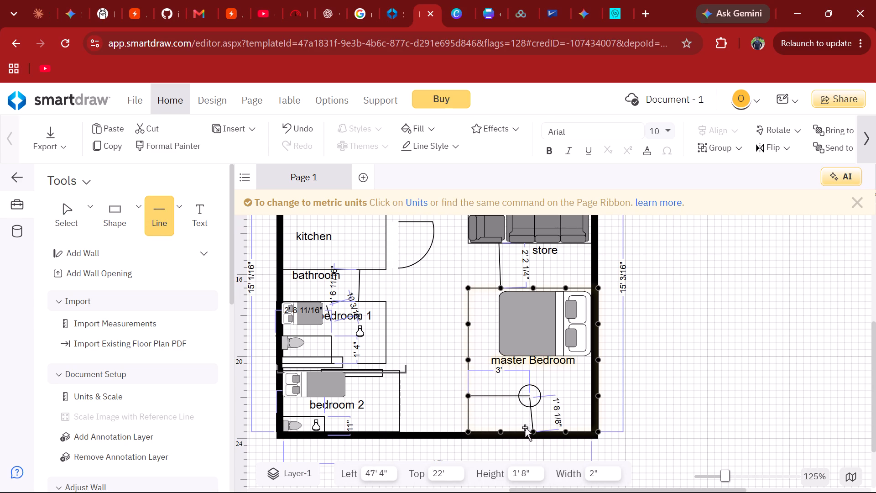
drag(525, 427, 524, 426)
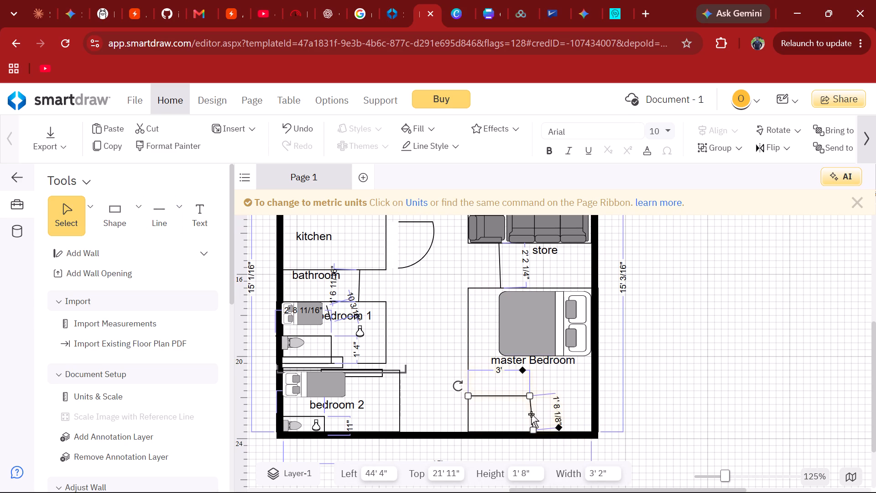
drag(531, 414, 524, 415)
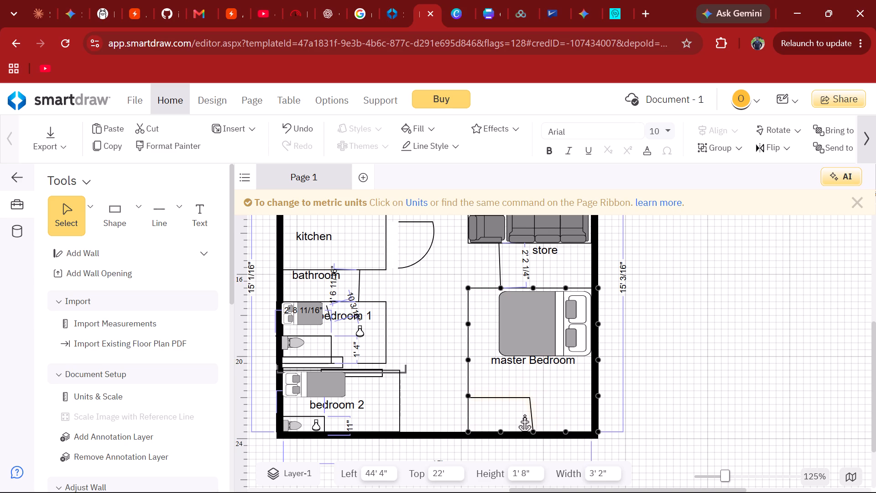
drag(532, 430, 530, 430)
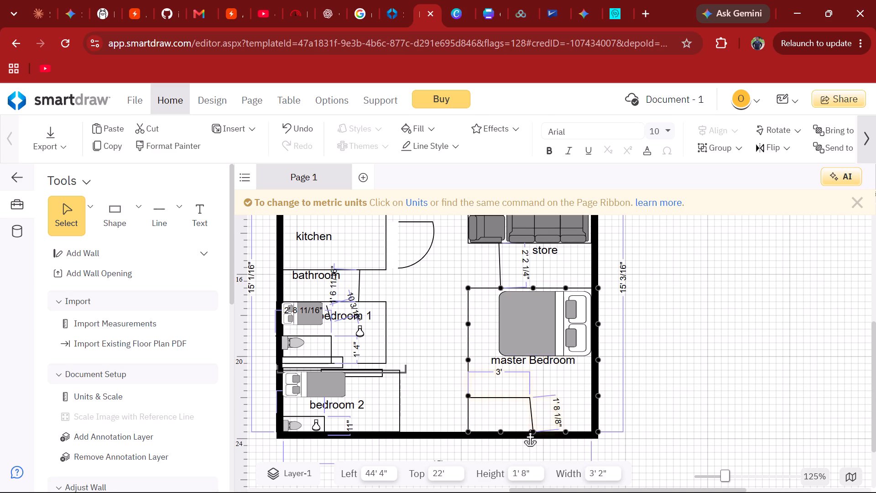
drag(530, 430, 523, 423)
click(531, 414)
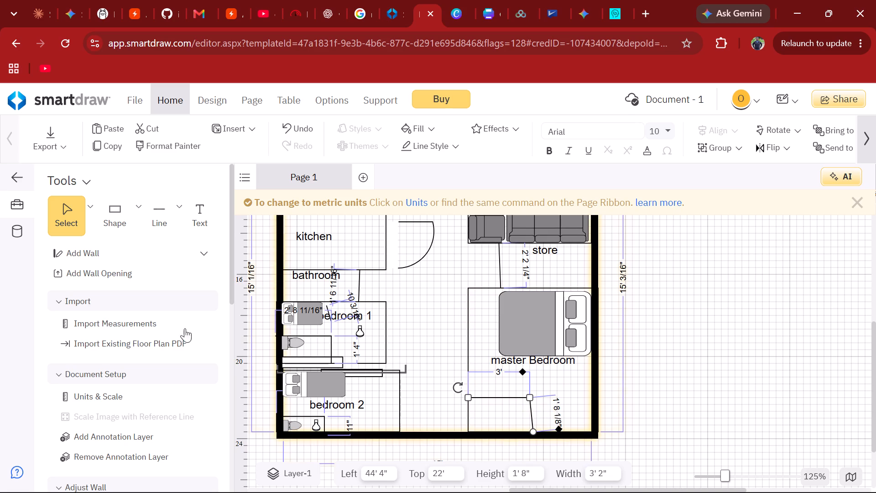
Place a Bathtub from the Bathtubs & Showers symbols over the master Bedroom's bathroom corner.
scroll(175, 343, down, 6)
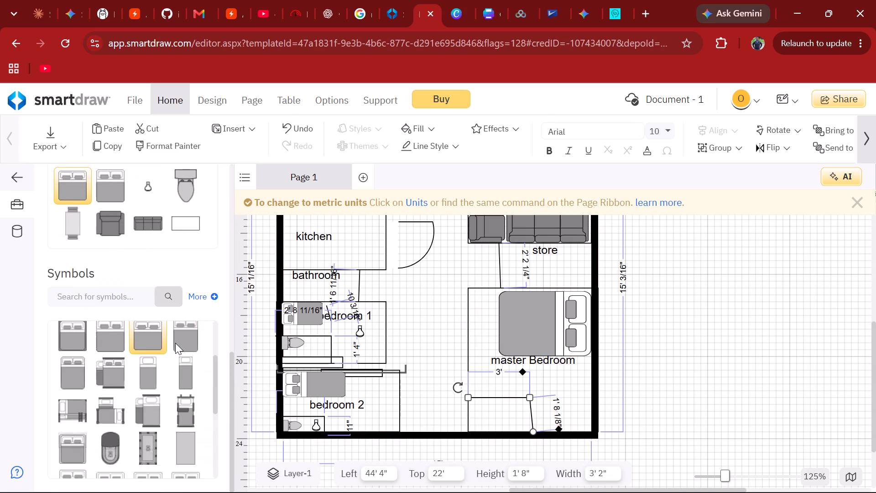
scroll(175, 343, down, 2)
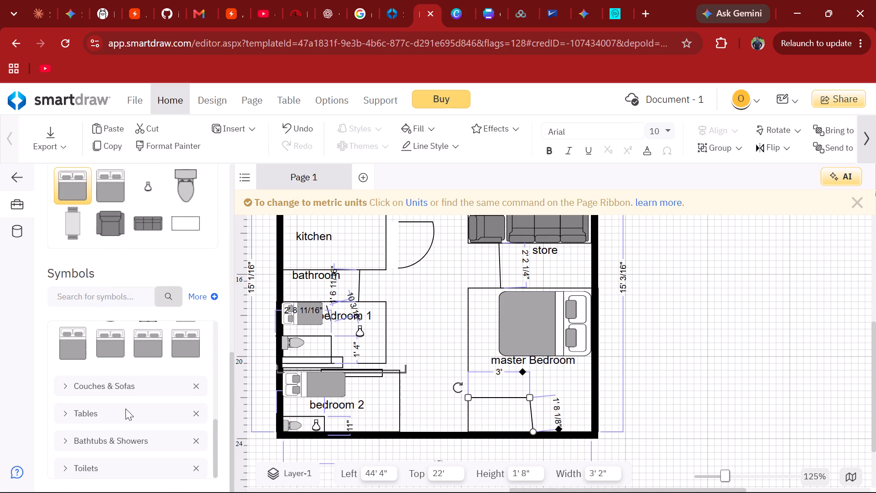
click(125, 444)
scroll(125, 444, down, 1)
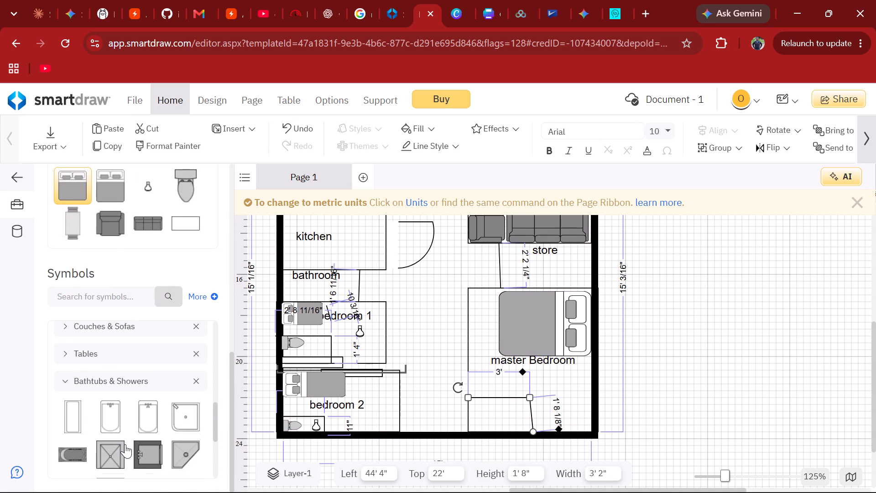
scroll(125, 444, down, 1)
drag(110, 388, 174, 385)
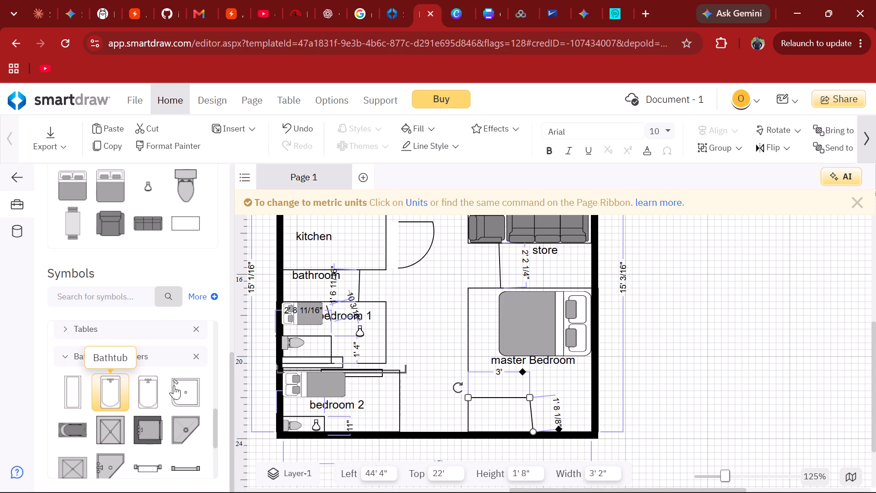
drag(174, 385, 433, 425)
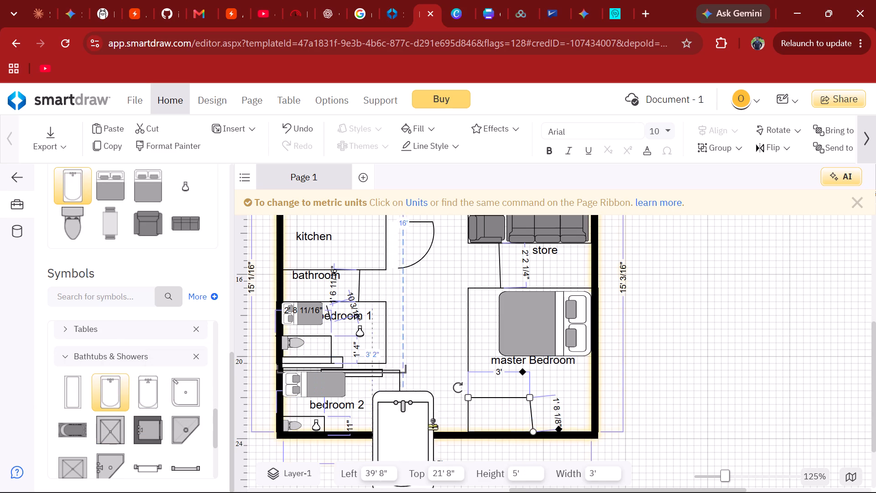
drag(433, 425, 485, 411)
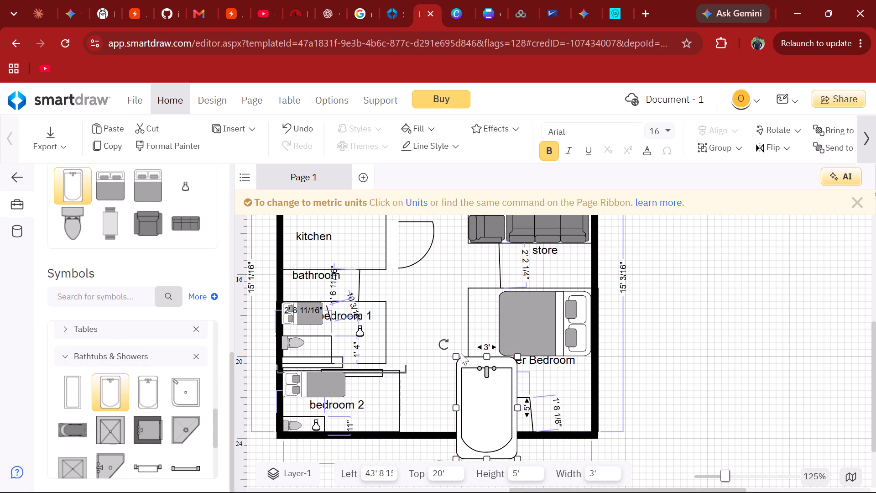
Shrink the bathtub to 1' 3 1/4" high by 1' 4" wide and fit it inside the bathroom corner against the bottom wall.
drag(459, 358, 477, 402)
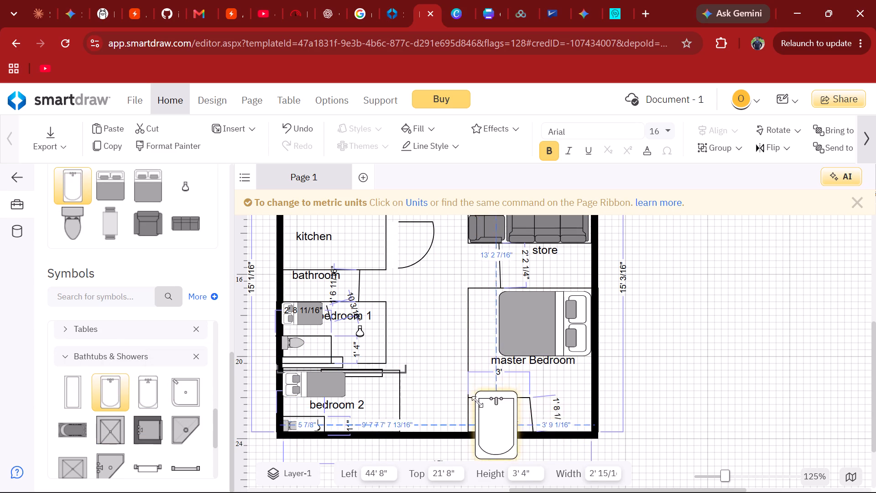
drag(477, 402, 481, 422)
drag(498, 432, 497, 412)
drag(480, 397, 494, 415)
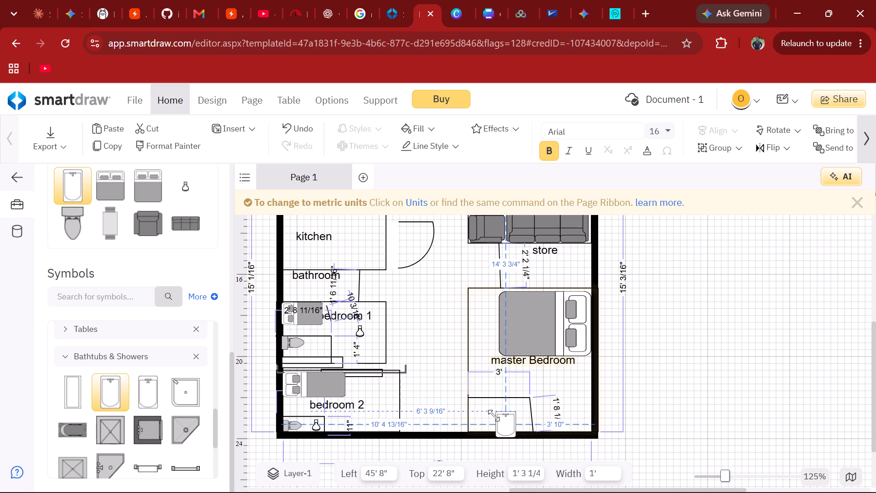
drag(494, 415, 487, 414)
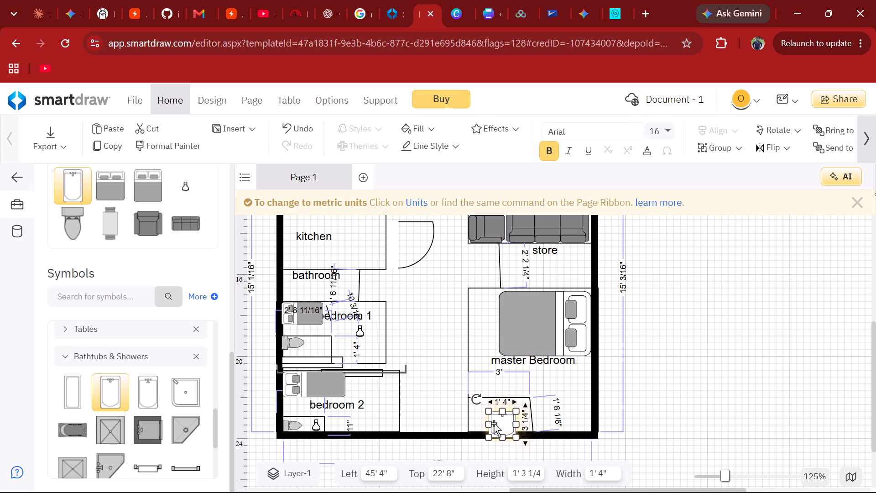
drag(494, 423, 493, 419)
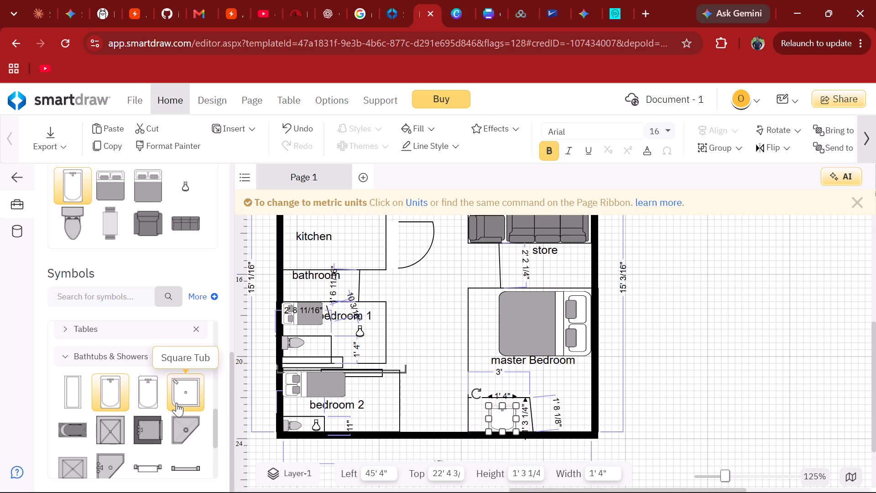
Place the Shower Head - 3 symbol between the bathtub and the right partition of the master Bedroom's bathroom corner.
scroll(135, 406, down, 1)
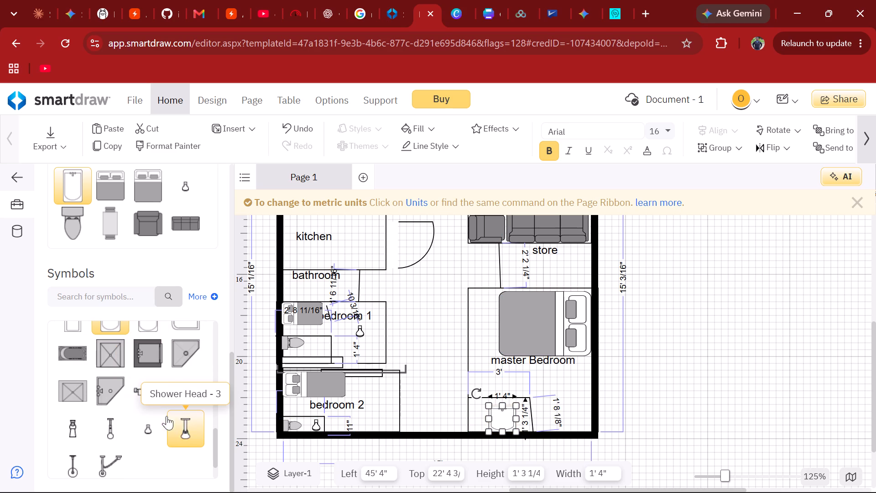
drag(182, 427, 480, 430)
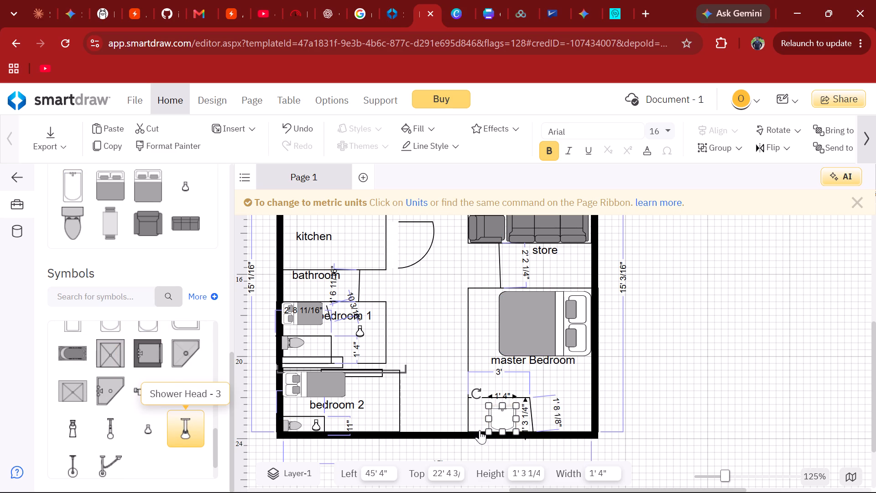
drag(480, 430, 527, 420)
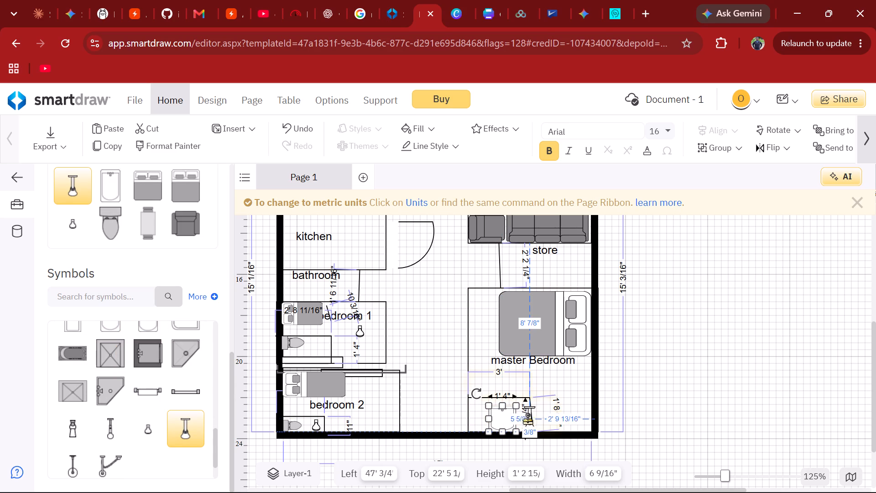
drag(527, 420, 526, 420)
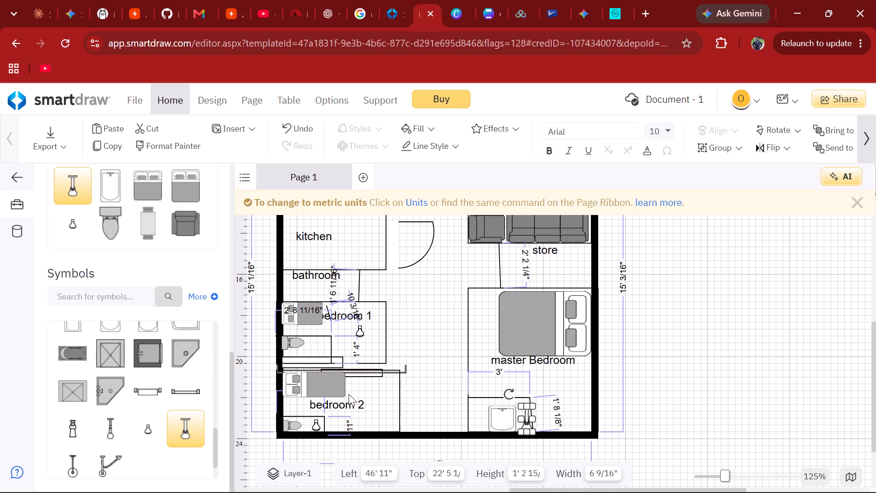
Place an Elongated Toilet from the Toilets symbols over the left side of the master Bedroom's bathroom corner.
scroll(112, 392, up, 1)
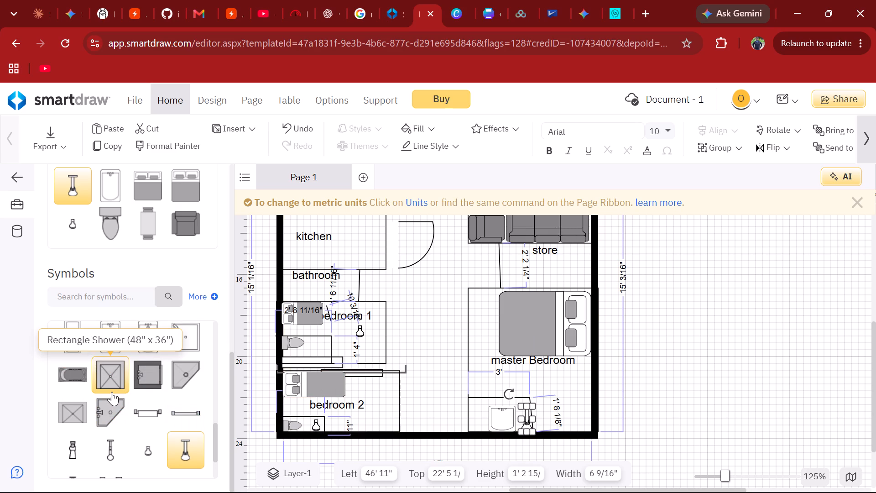
scroll(112, 392, up, 1)
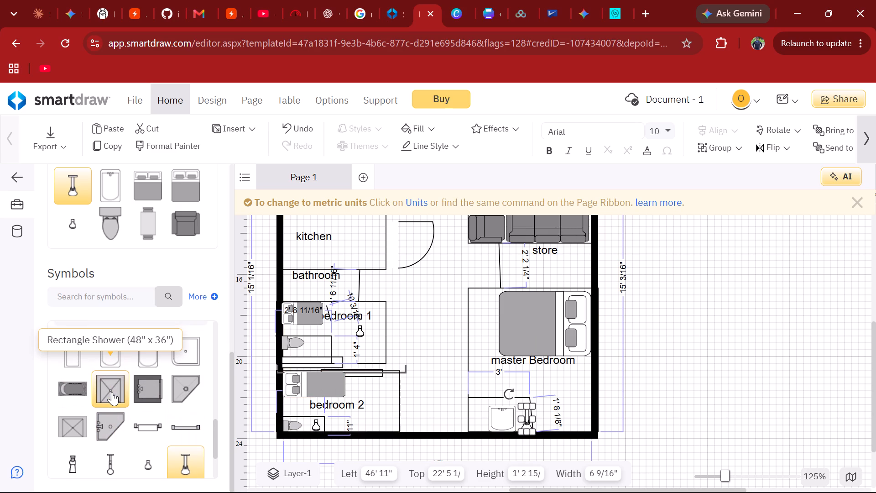
scroll(112, 392, up, 1)
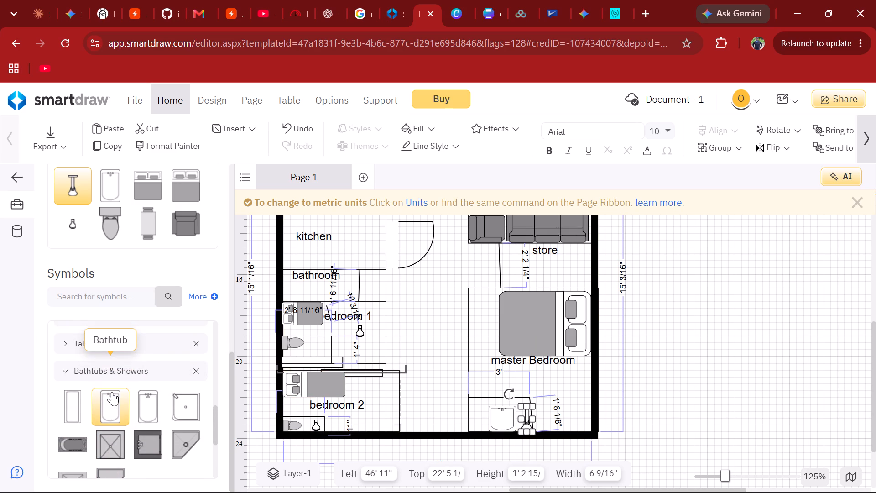
scroll(112, 392, down, 4)
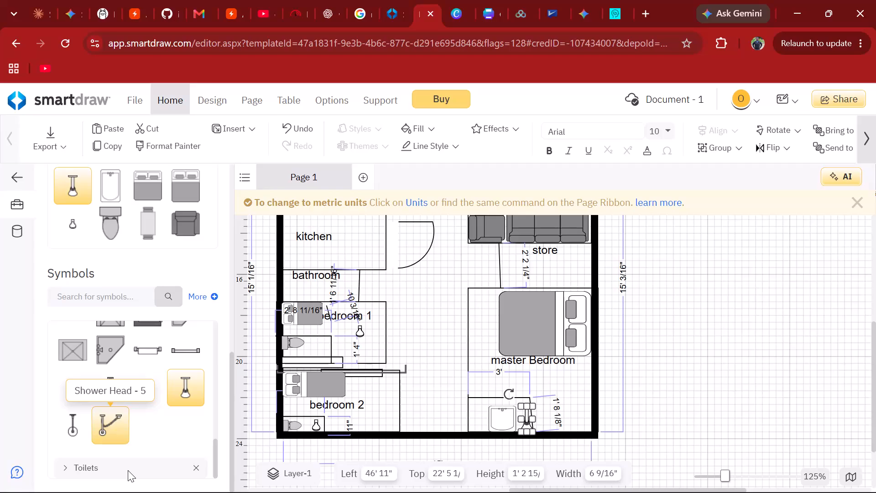
click(128, 470)
click(89, 467)
scroll(89, 467, down, 1)
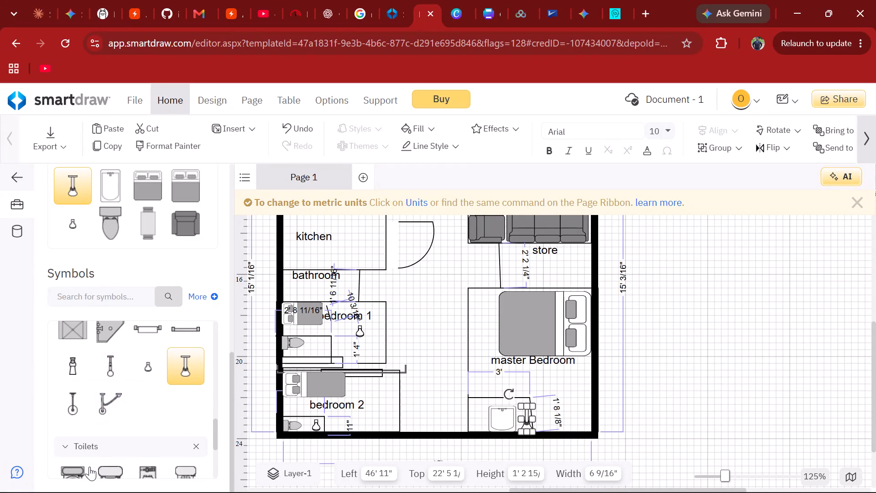
scroll(89, 467, down, 2)
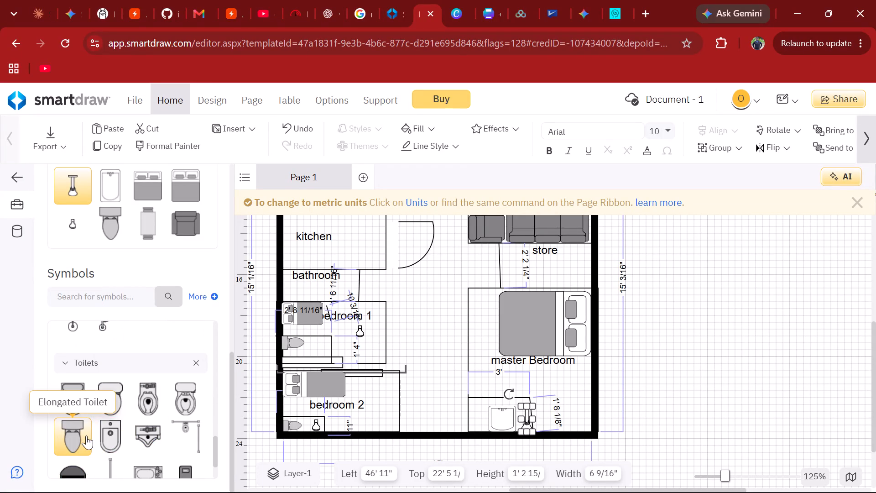
scroll(86, 435, down, 1)
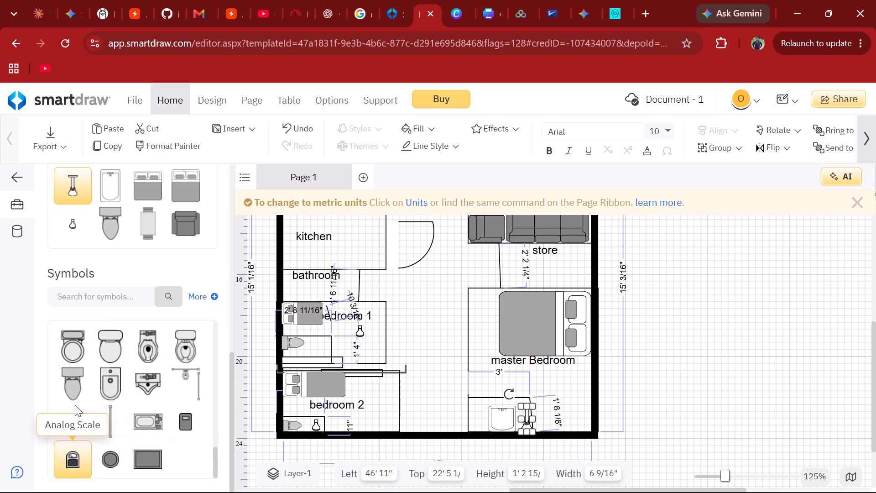
drag(78, 373, 209, 331)
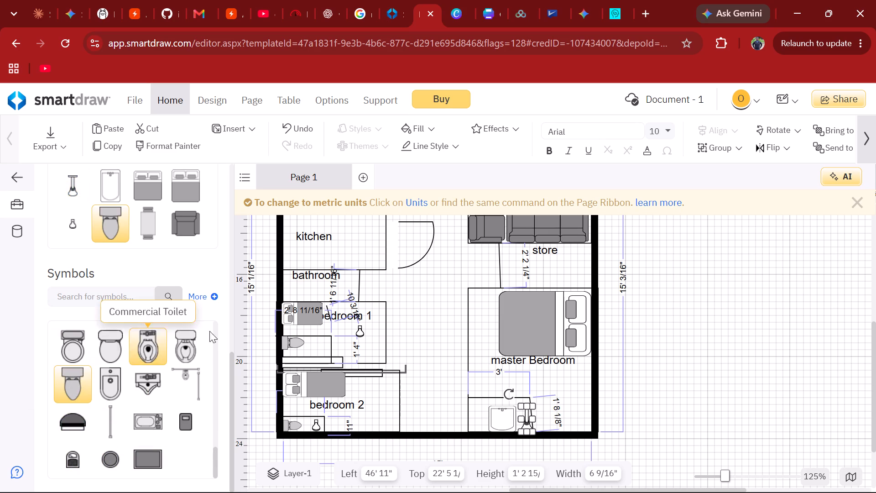
drag(209, 331, 473, 417)
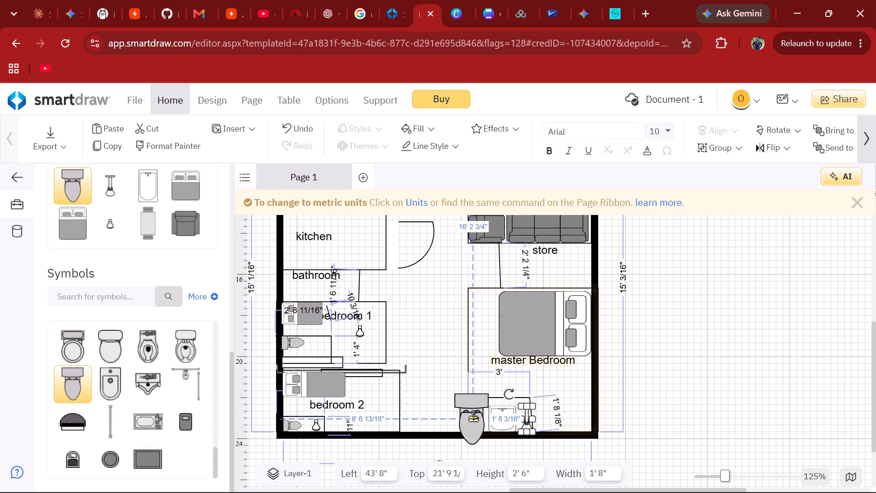
drag(473, 417, 476, 418)
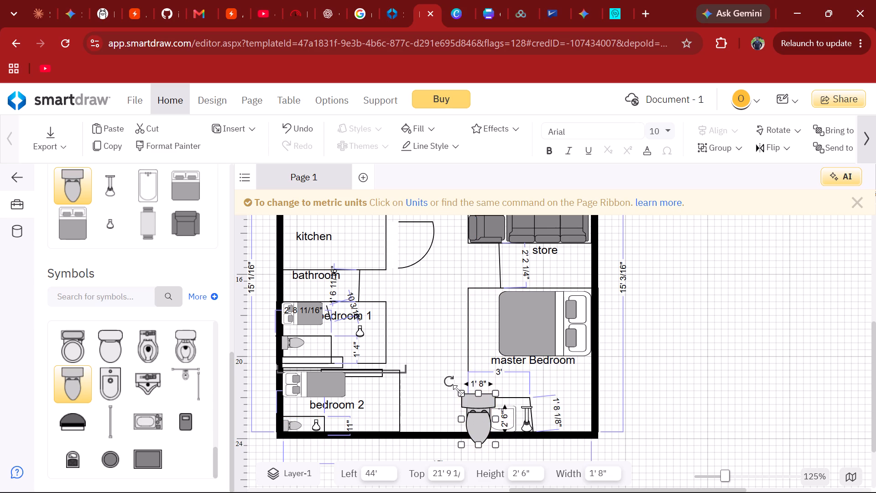
Shrink the toilet to 1' 2 13/16" by 1', rotate it a quarter turn, and set its tank against the bathroom's left partition at the bottom wall.
drag(459, 391, 475, 420)
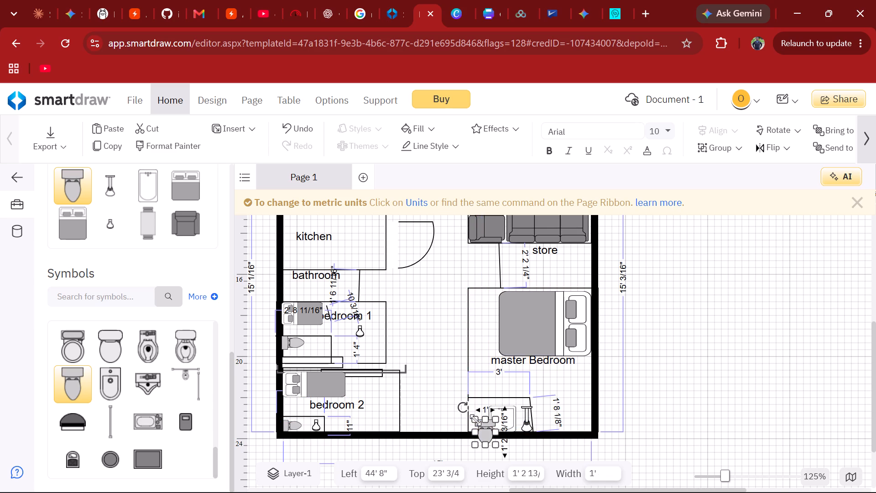
drag(464, 411, 456, 454)
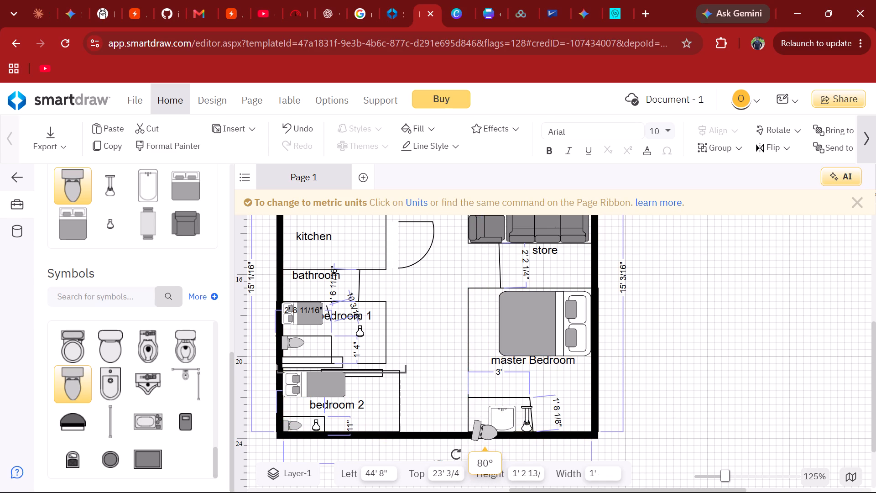
drag(456, 454, 456, 462)
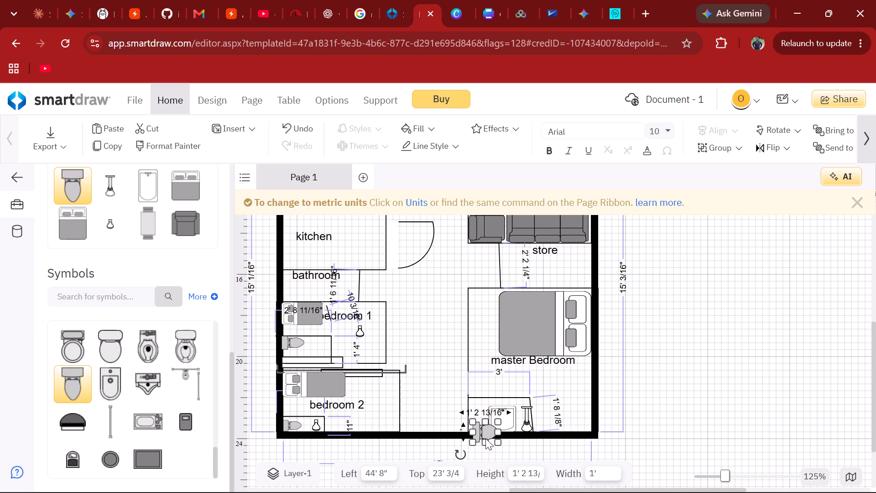
drag(485, 437, 481, 429)
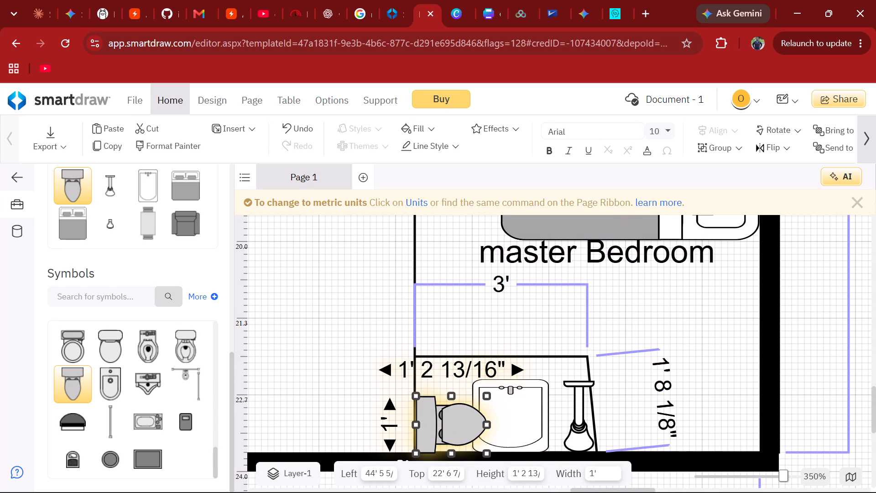
click(478, 381)
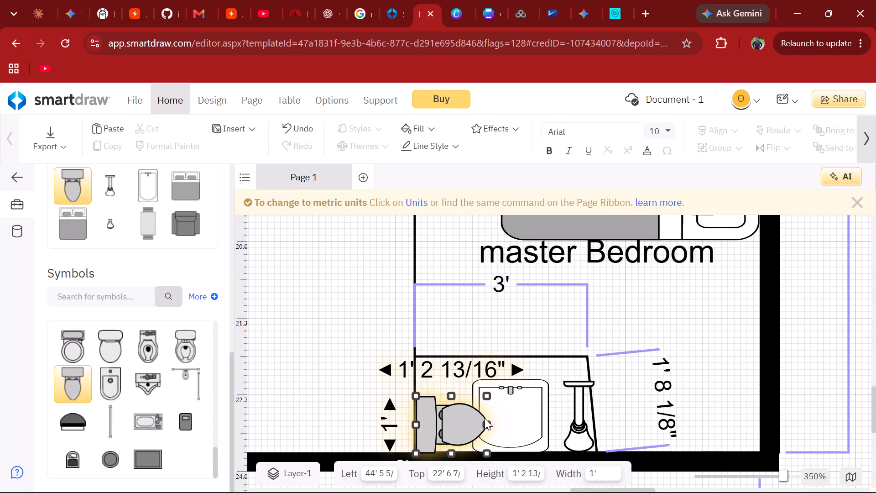
drag(485, 422, 468, 424)
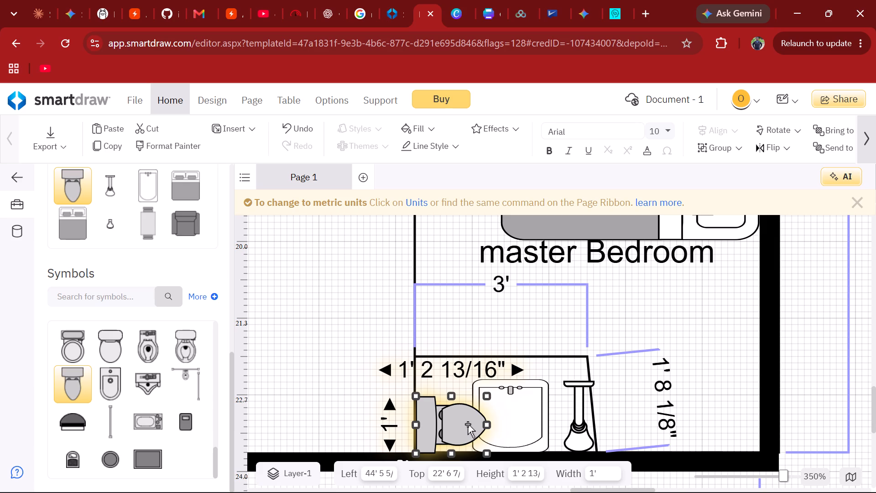
Shrink the bathtub to 1' by 10 1/4", turn it sideways with its faucet facing right, and fit it in the bathroom's upper-left corner above the toilet.
click(495, 388)
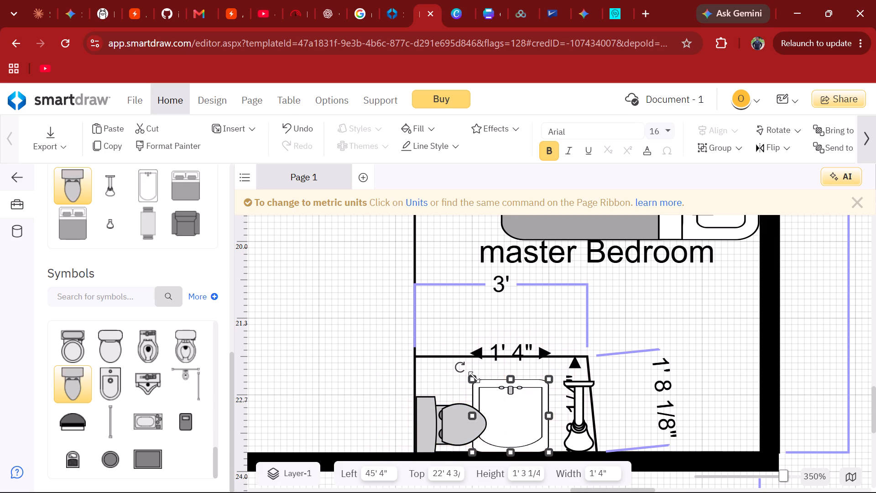
drag(474, 377, 495, 403)
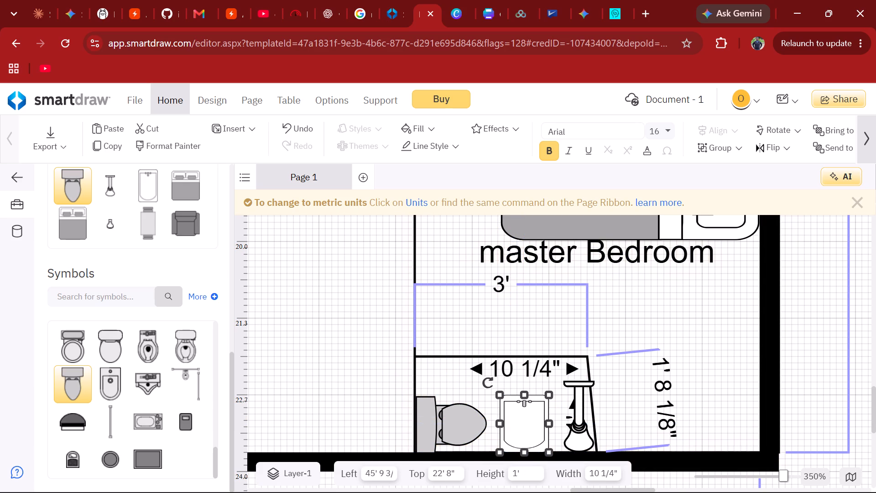
drag(488, 383, 553, 397)
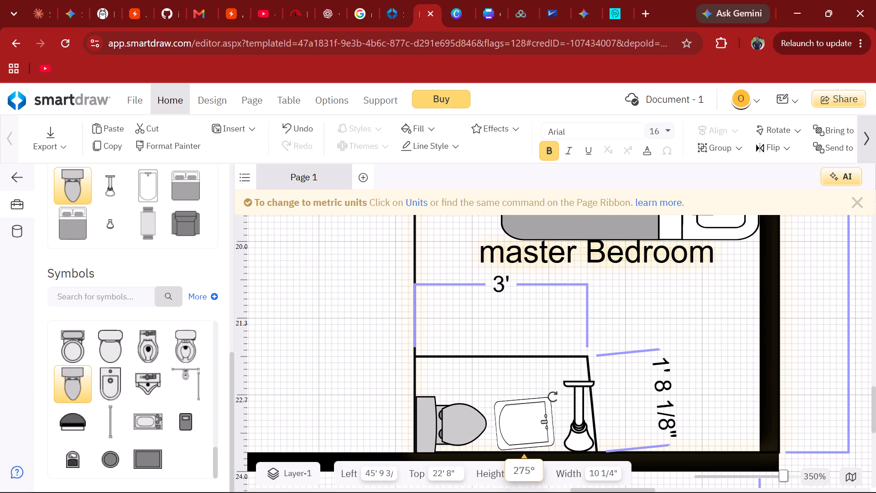
drag(553, 397, 553, 399)
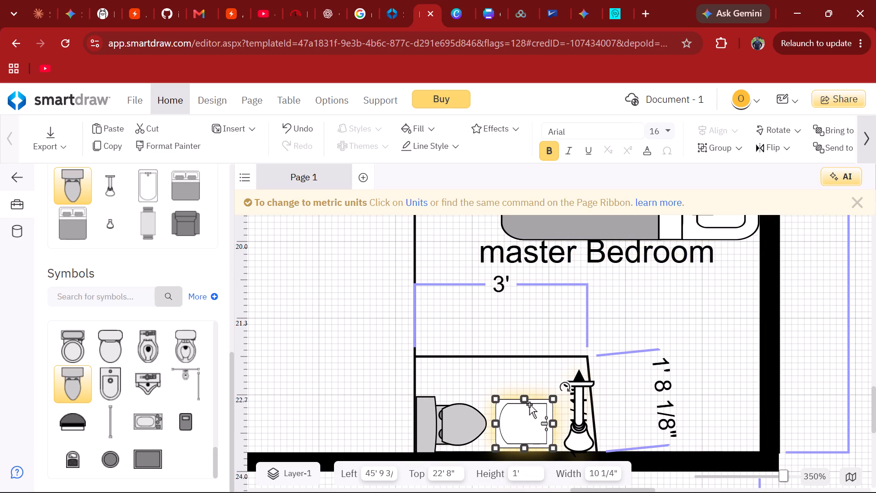
drag(529, 404, 463, 363)
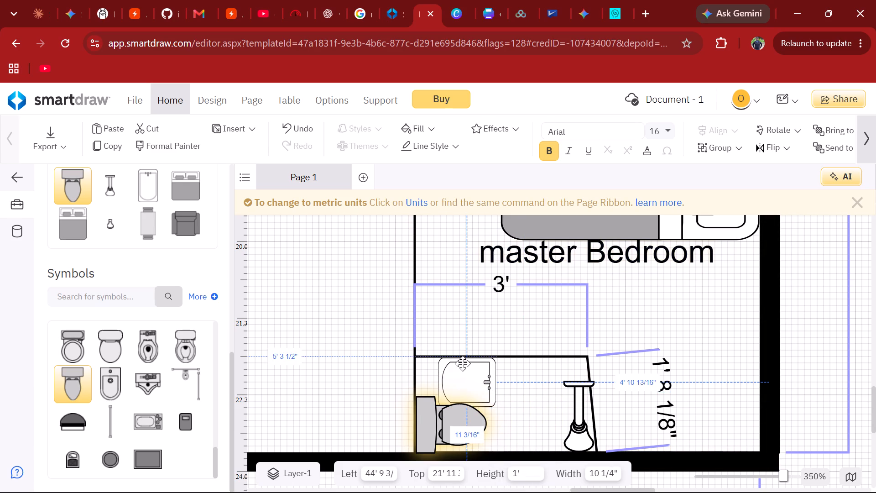
drag(463, 363, 441, 364)
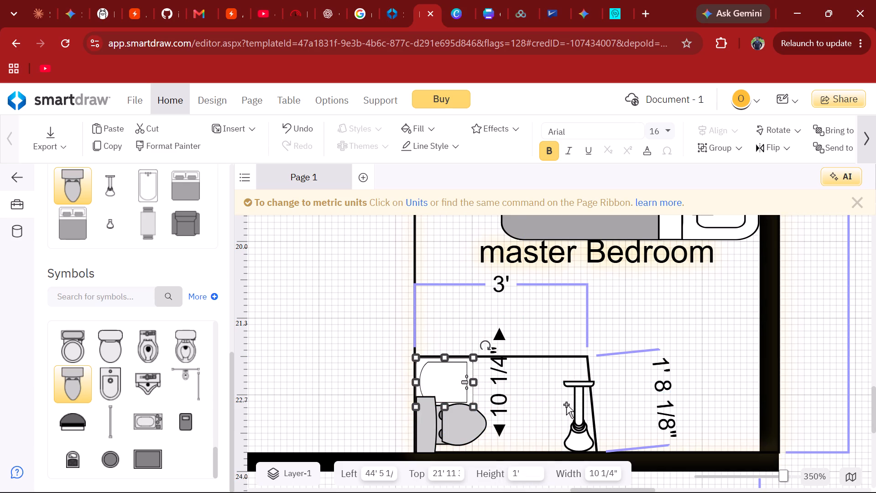
Move the shower head beside the bathtub against the bathroom's top partition and shorten it to 8" high.
drag(569, 405, 537, 398)
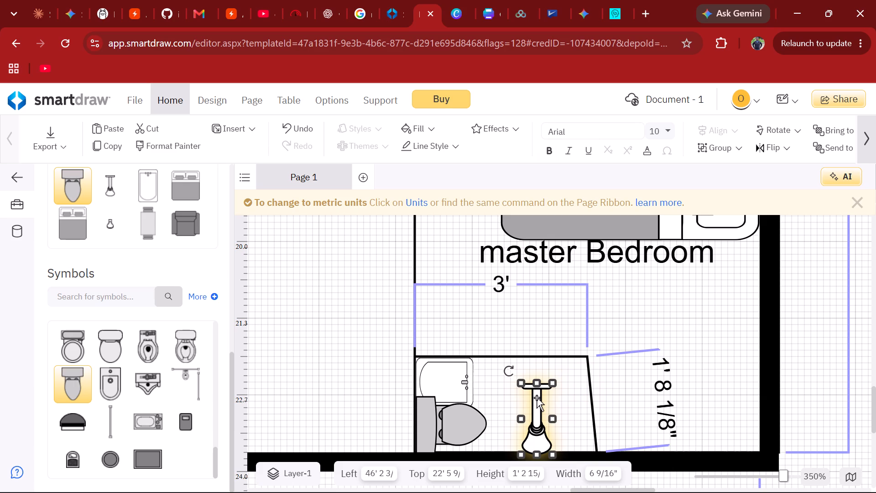
click(507, 396)
click(507, 396)
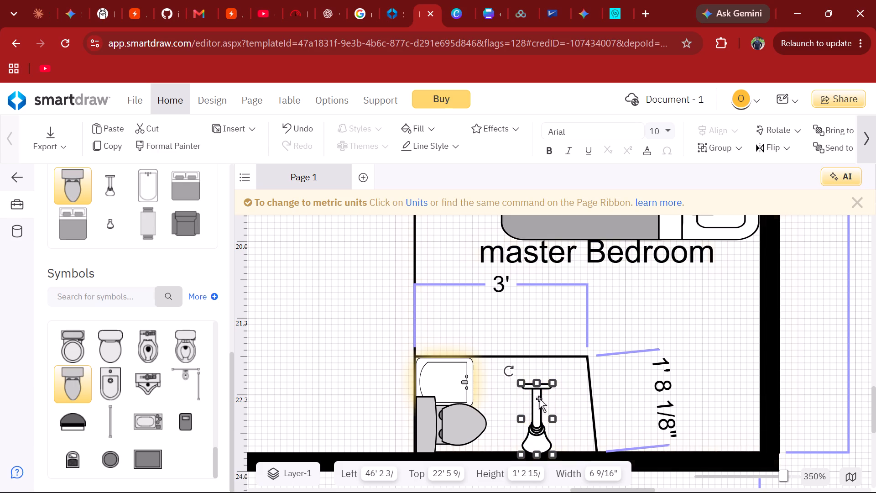
drag(541, 399, 500, 373)
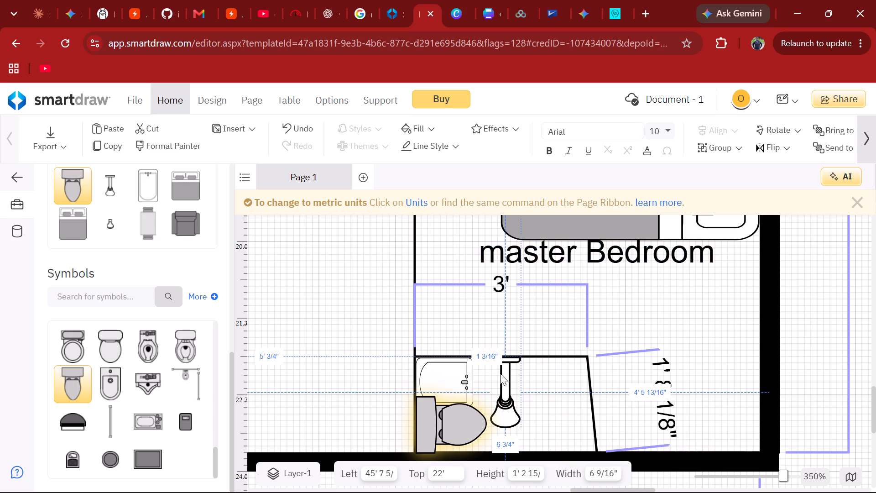
drag(523, 430, 516, 411)
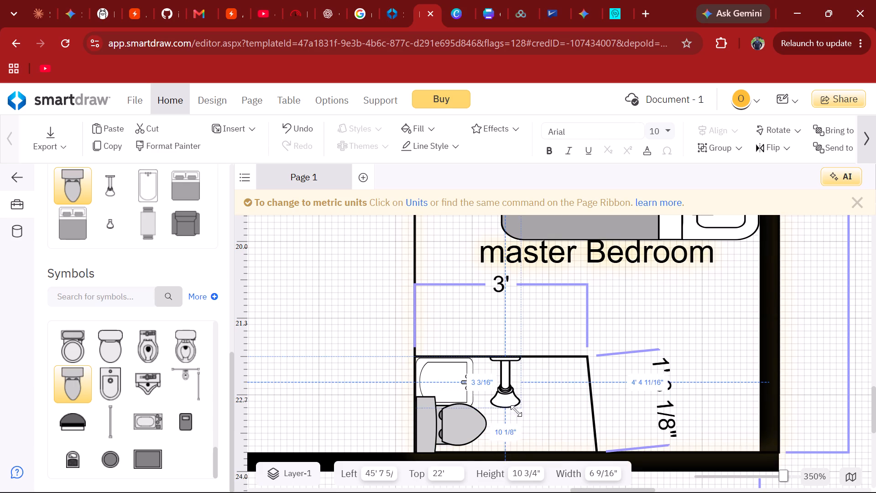
drag(516, 411, 511, 391)
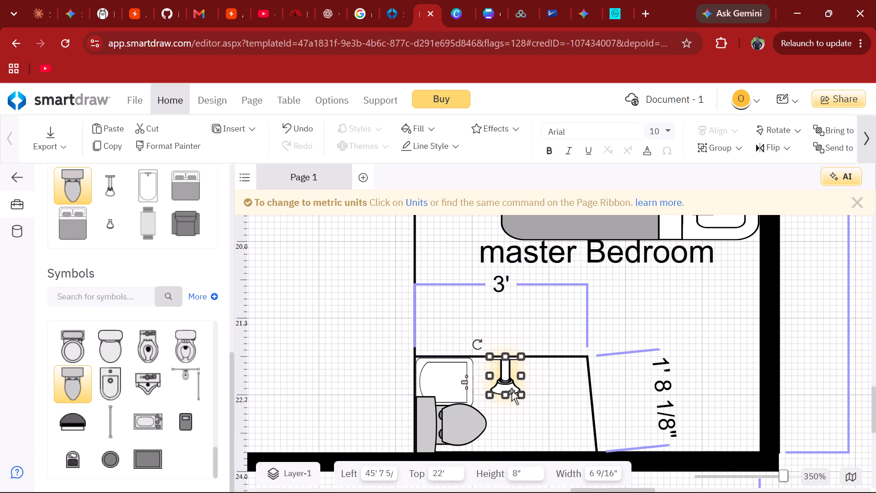
Place a 6' by 3' rectangle across the bottom of the master Bedroom, aligned between its left partition and the right wall.
scroll(565, 407, down, 1)
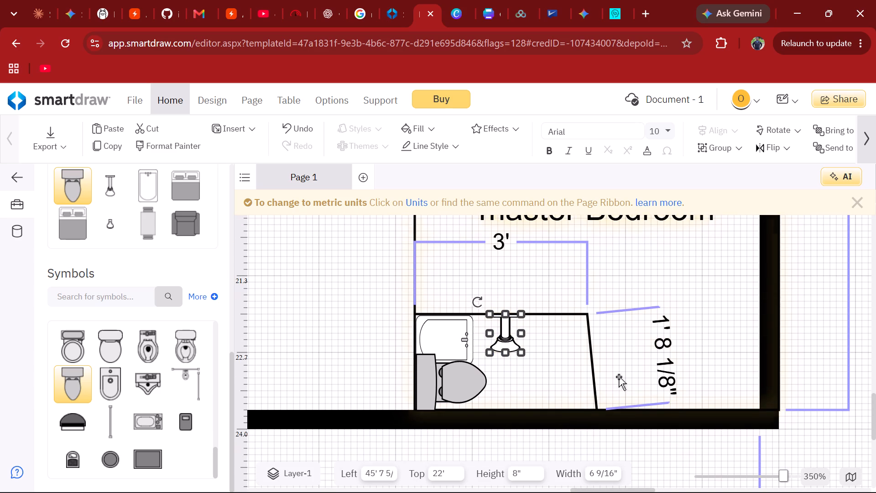
scroll(625, 373, up, 1)
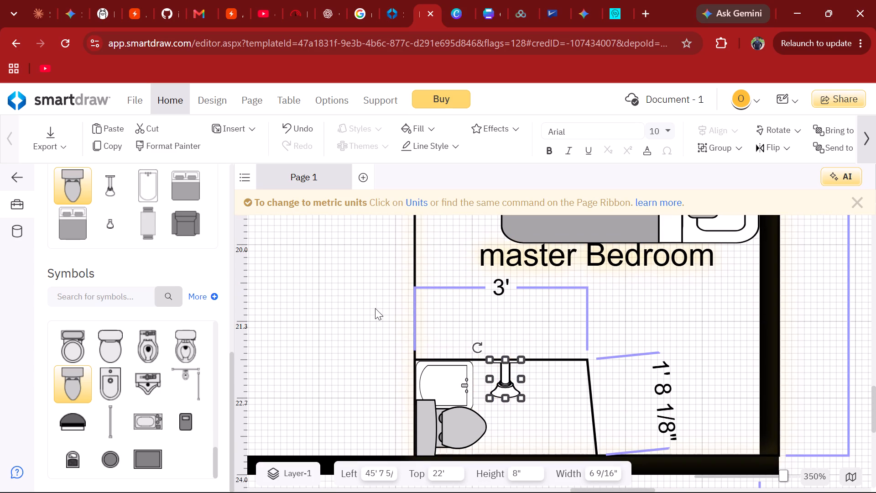
scroll(375, 308, up, 1)
scroll(190, 237, up, 5)
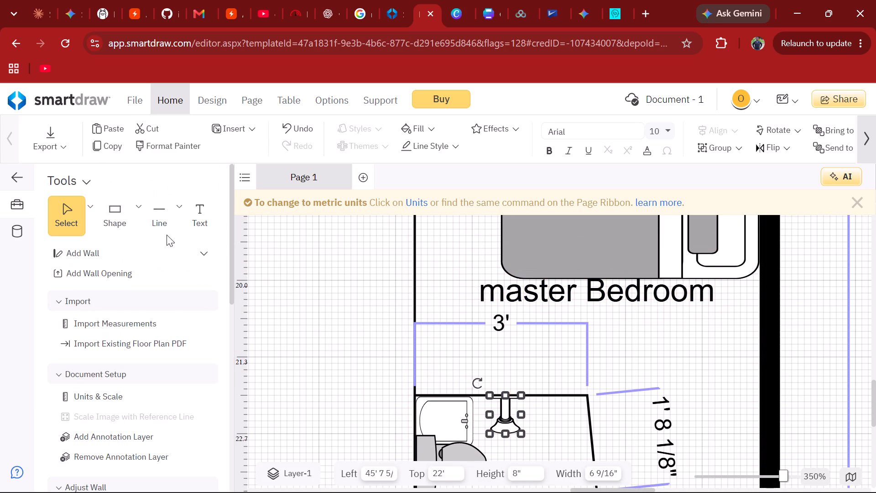
click(116, 224)
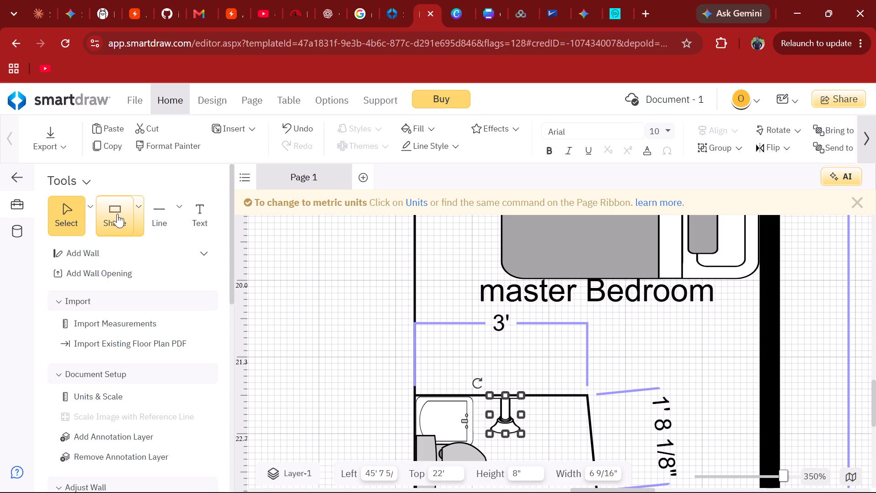
drag(117, 214, 500, 363)
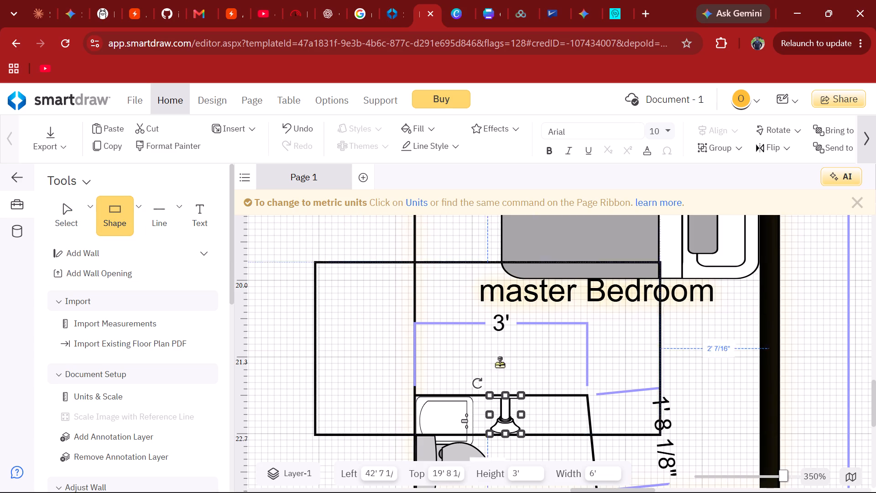
drag(500, 363, 571, 402)
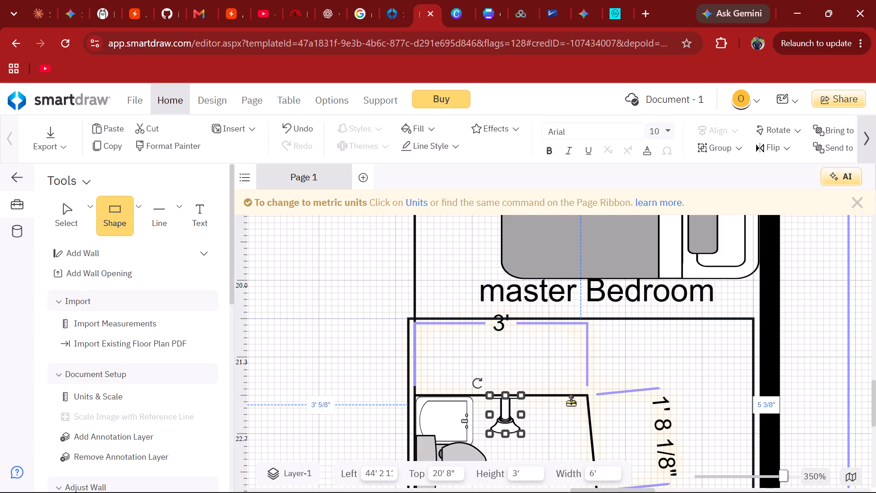
drag(571, 402, 582, 395)
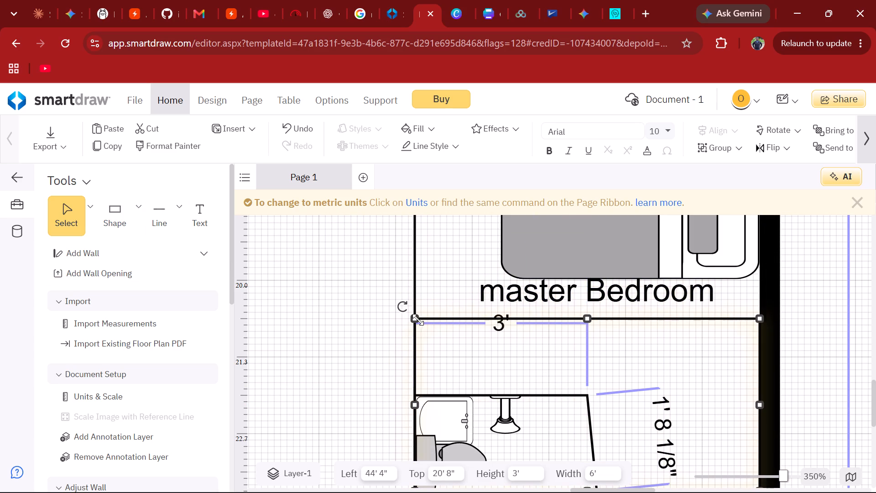
Shrink the new rectangle in the master Bedroom to about 2' 7" by 1' 11", keeping it in the lower-right corner.
drag(414, 318, 568, 376)
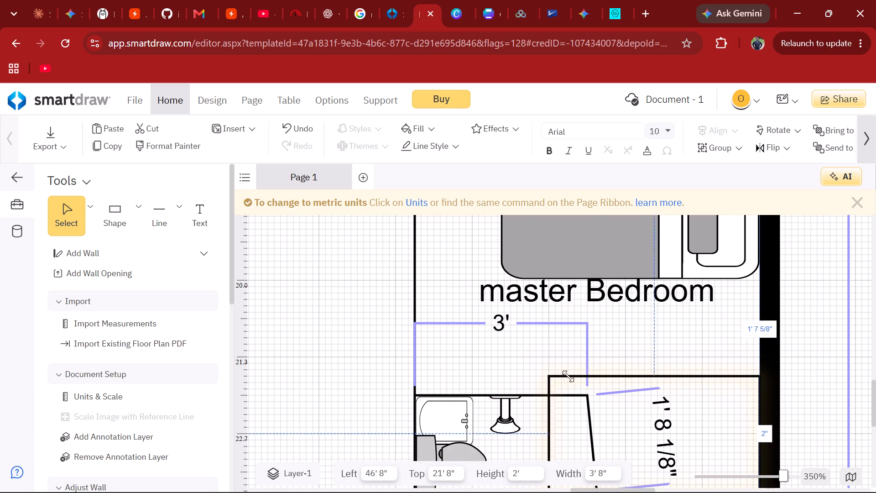
drag(568, 376, 611, 381)
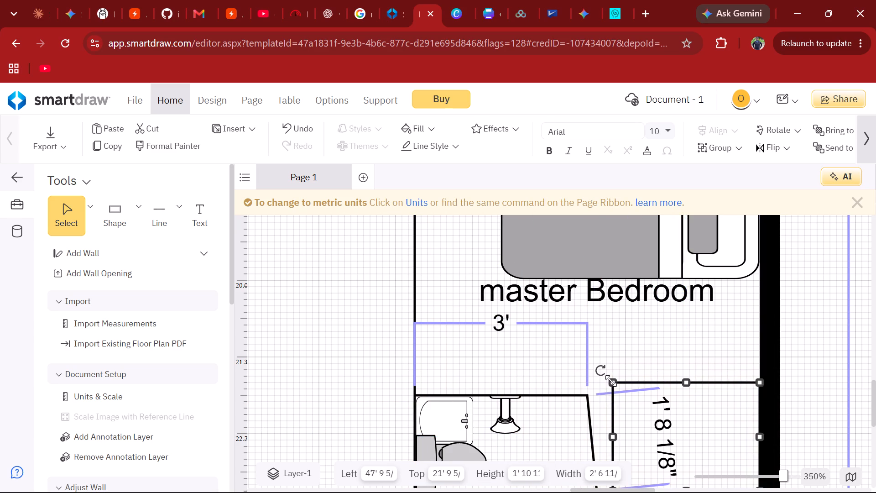
Label the small corner rectangle in the master Bedroom "walkin closet" on two lines.
scroll(611, 381, down, 1)
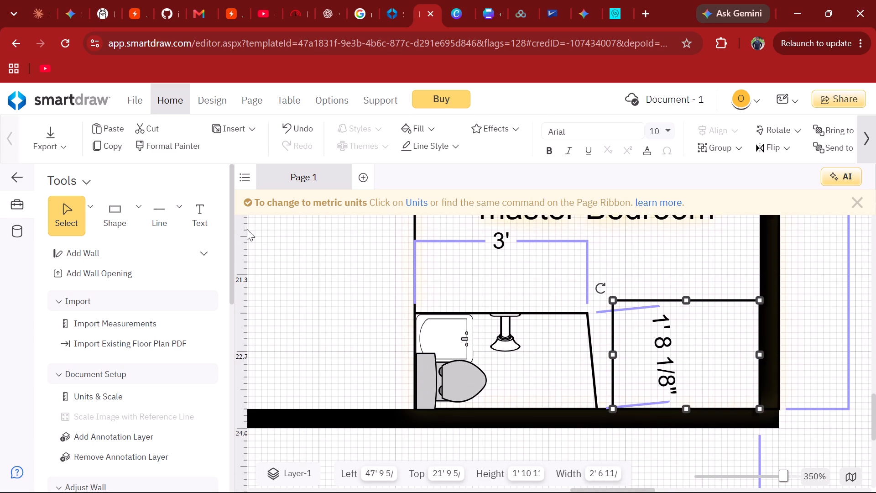
click(196, 216)
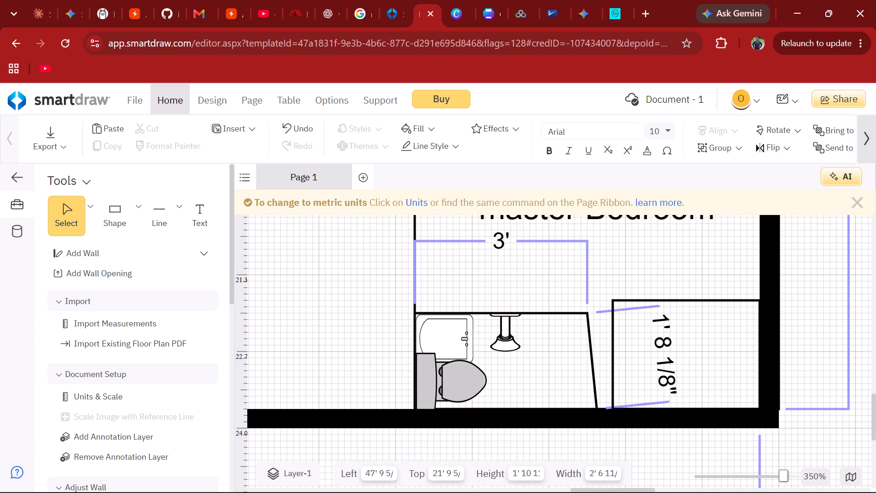
key(w)
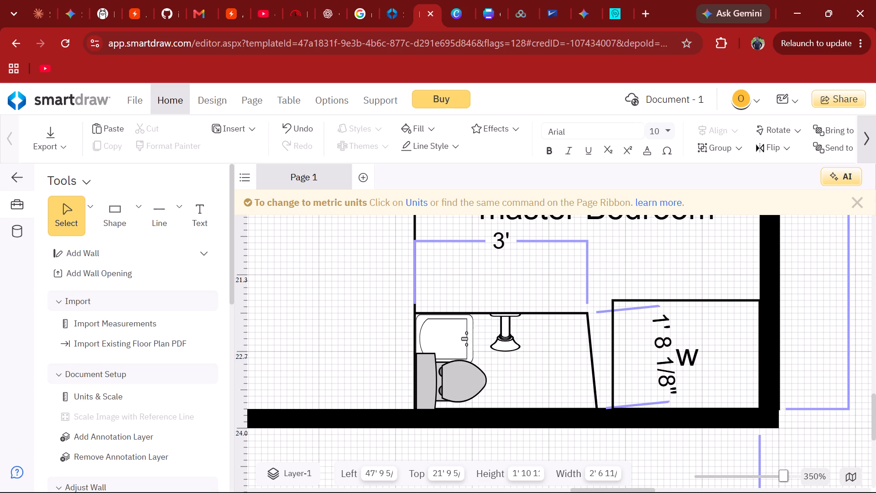
text(alkin)
key(Return)
text(closet)
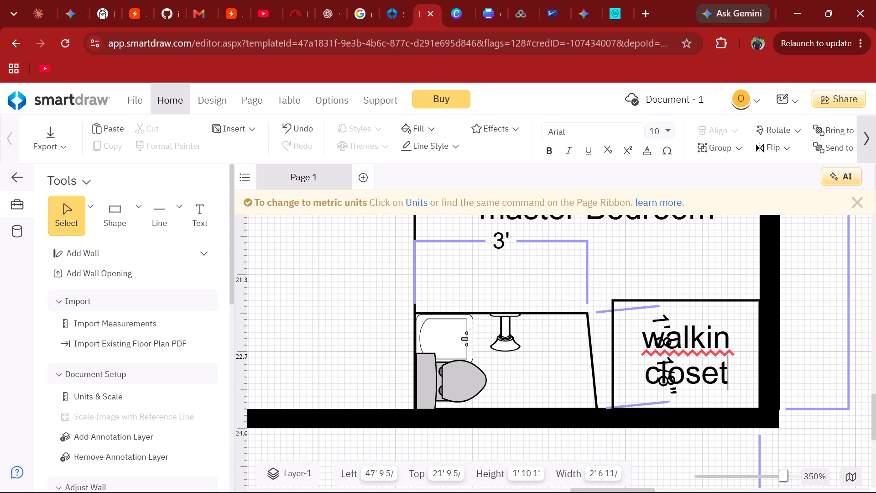
click(720, 320)
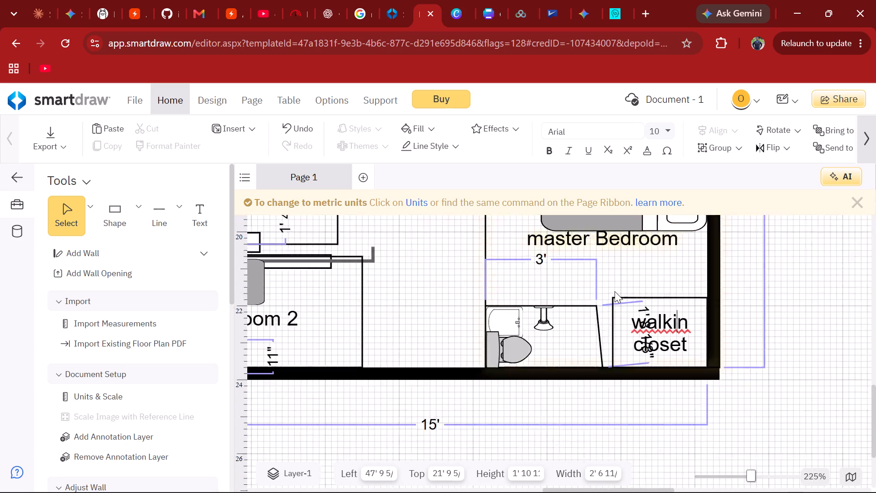
Find the Tables category in the symbol library and expand it.
scroll(615, 291, up, 1)
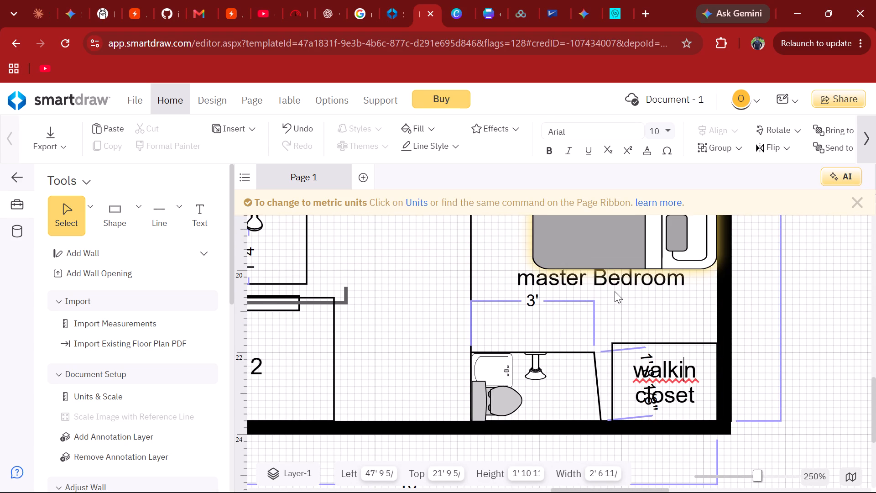
scroll(575, 351, up, 1)
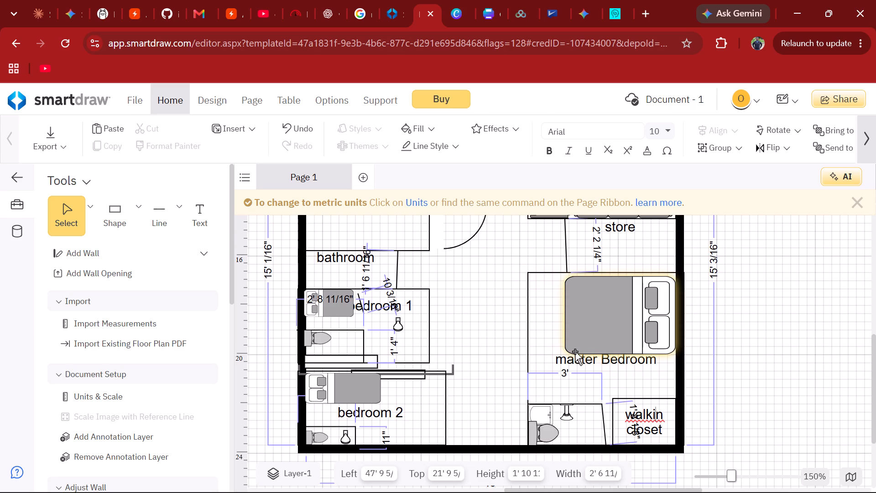
click(622, 383)
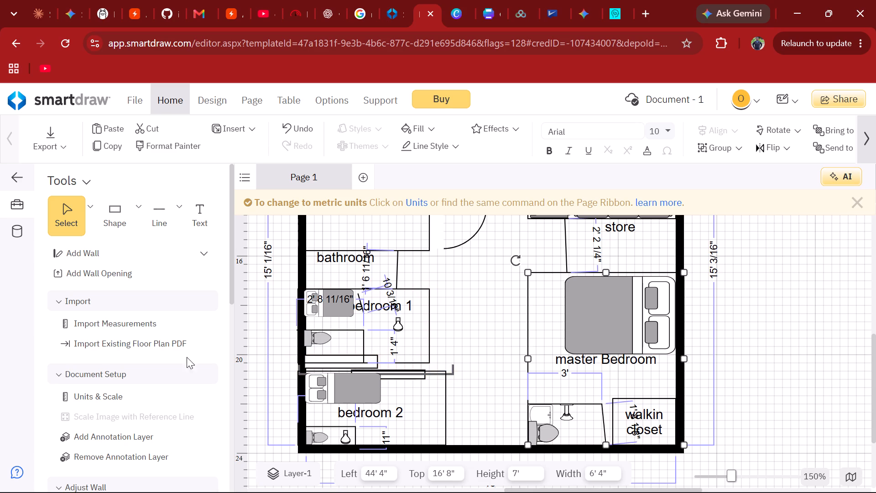
scroll(114, 364, up, 3)
scroll(114, 364, down, 4)
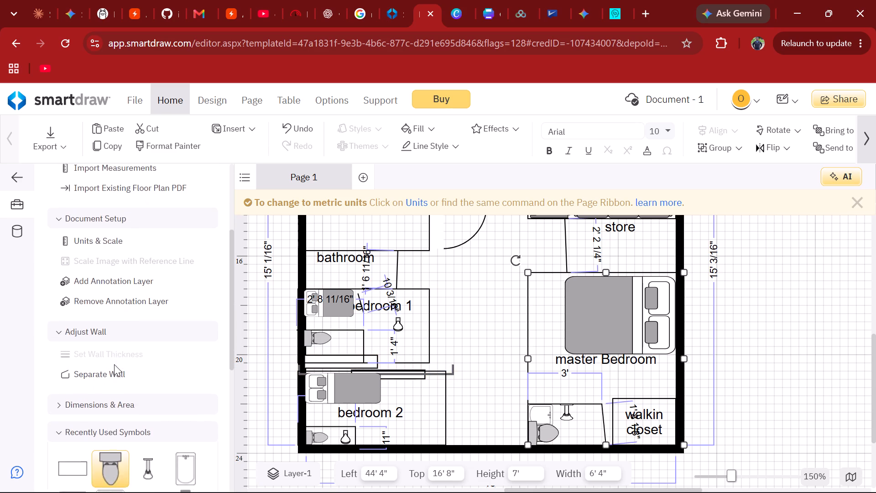
scroll(114, 364, down, 5)
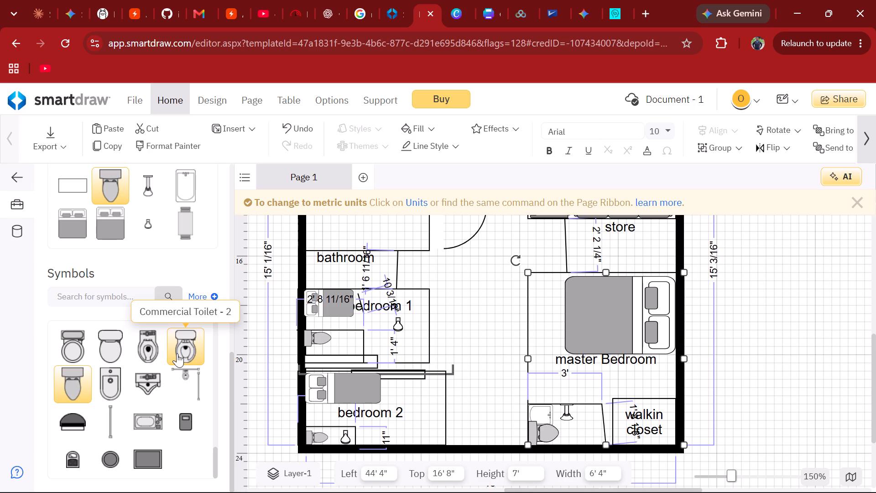
scroll(177, 353, down, 7)
scroll(160, 410, down, 1)
scroll(160, 410, up, 1)
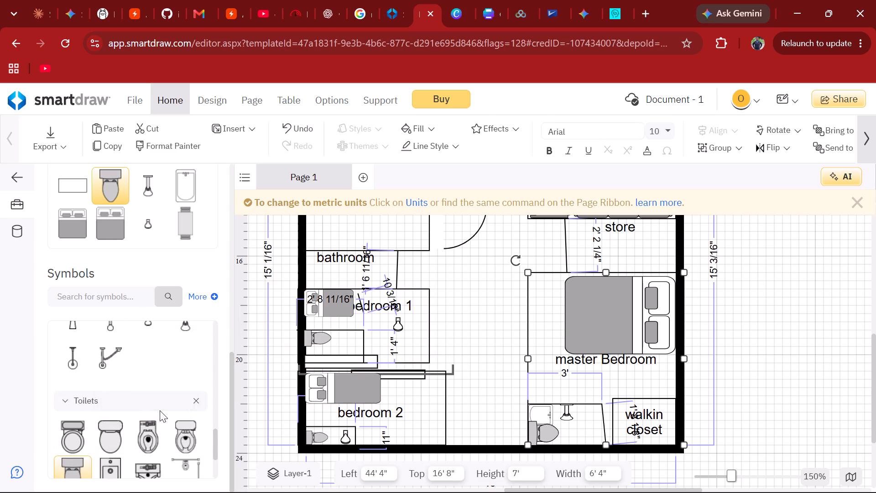
scroll(160, 410, up, 3)
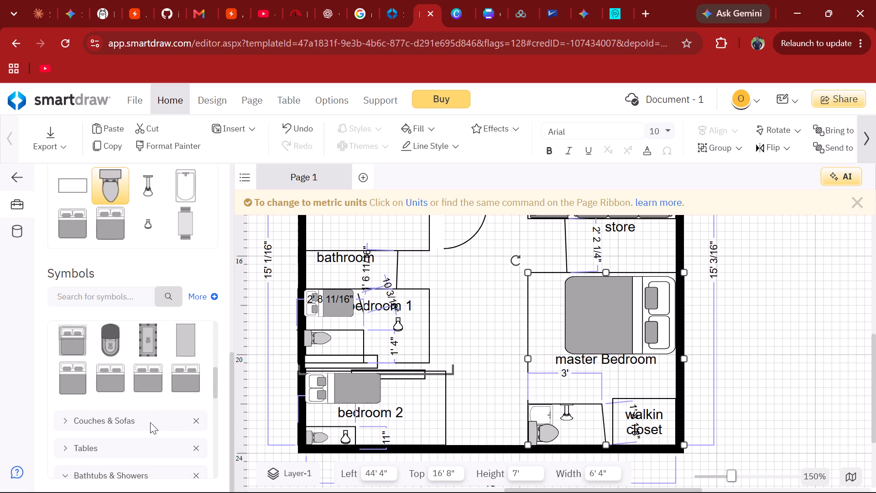
click(132, 444)
click(80, 455)
Look through the Tables symbols for a piece that suits the master Bedroom.
scroll(80, 455, down, 1)
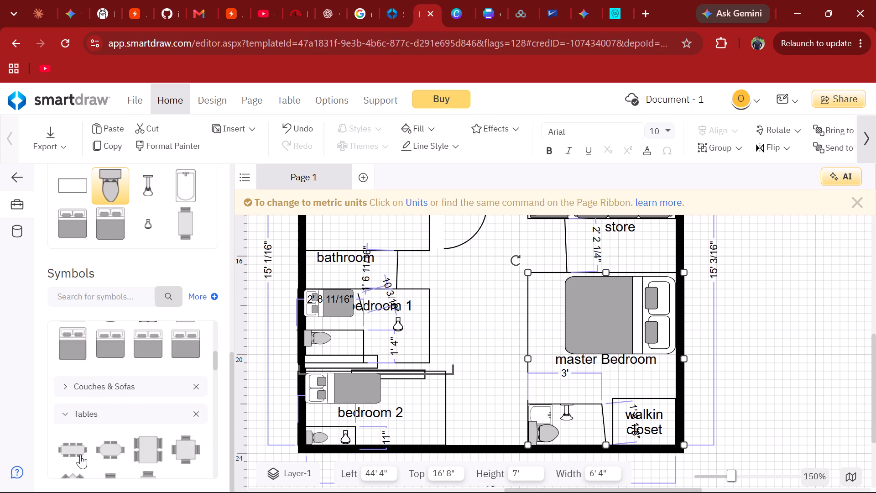
scroll(80, 455, down, 3)
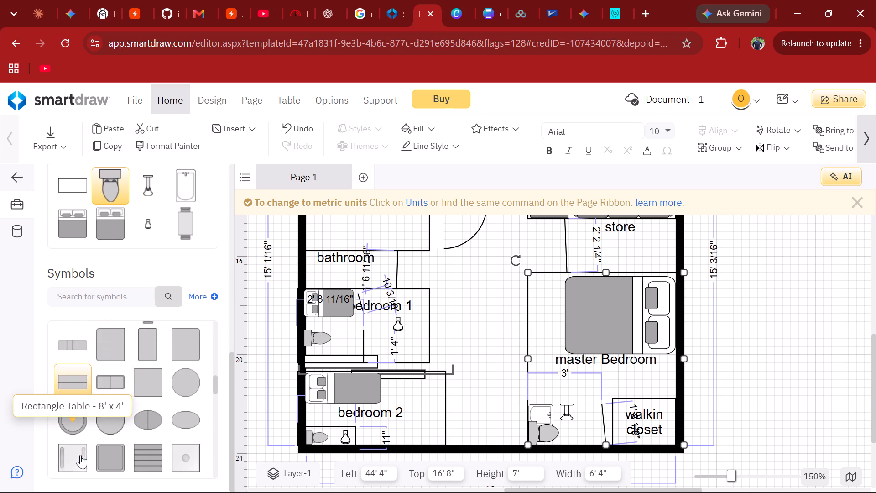
scroll(80, 455, down, 4)
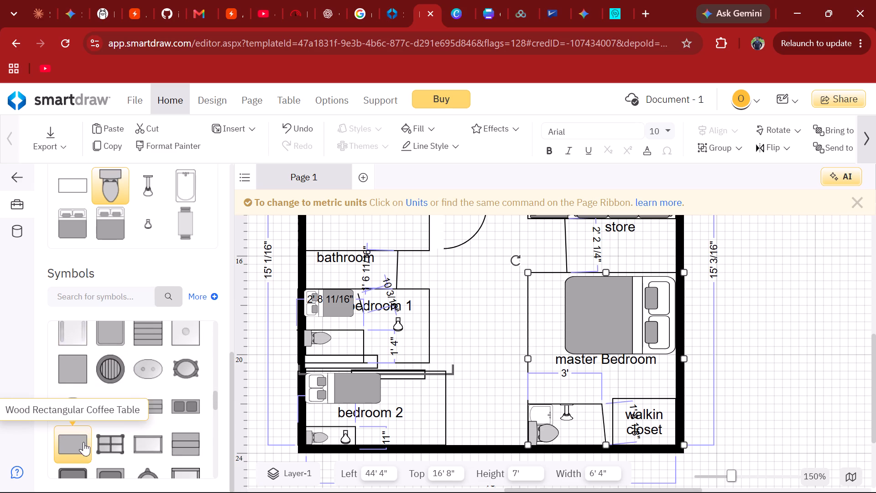
scroll(83, 439, down, 3)
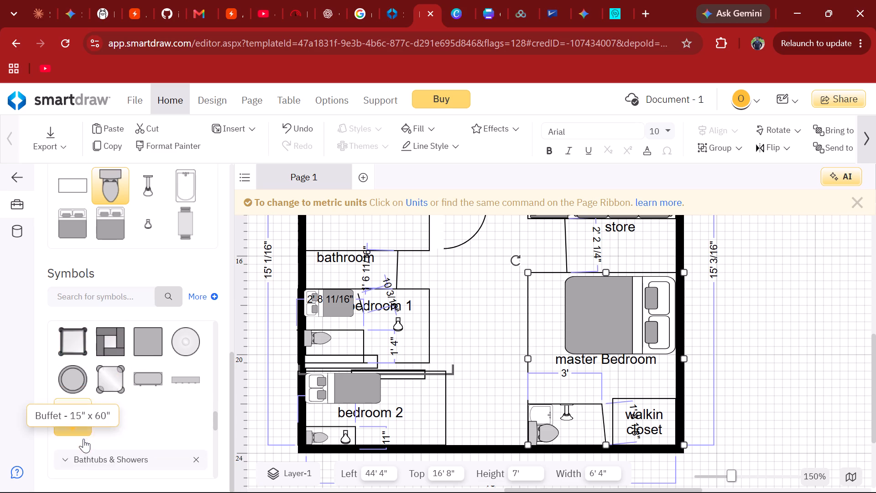
scroll(83, 439, down, 1)
scroll(140, 427, up, 1)
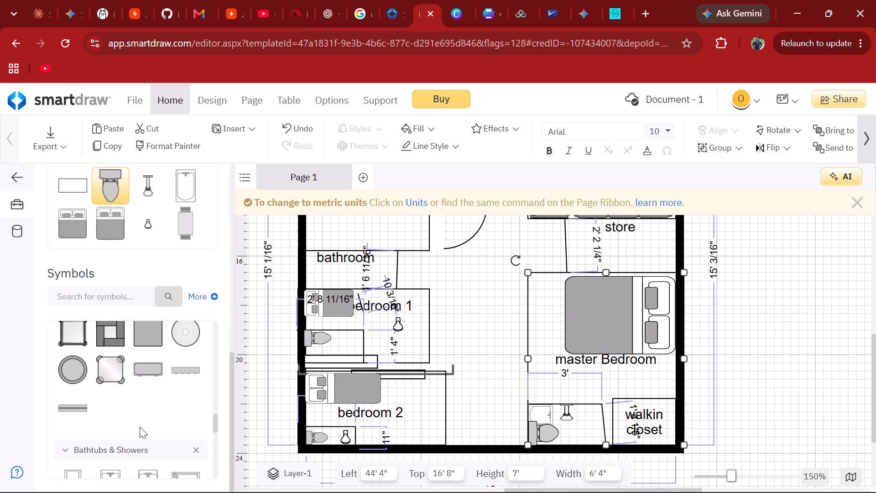
scroll(164, 363, up, 1)
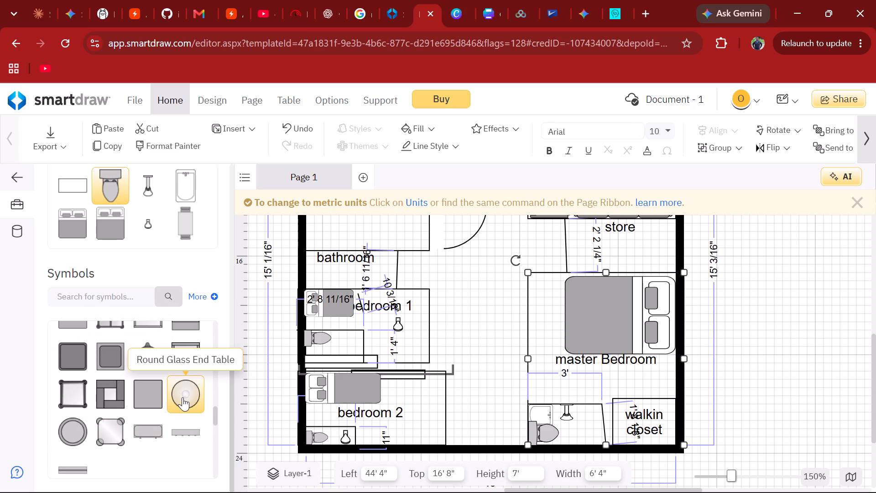
scroll(182, 397, up, 1)
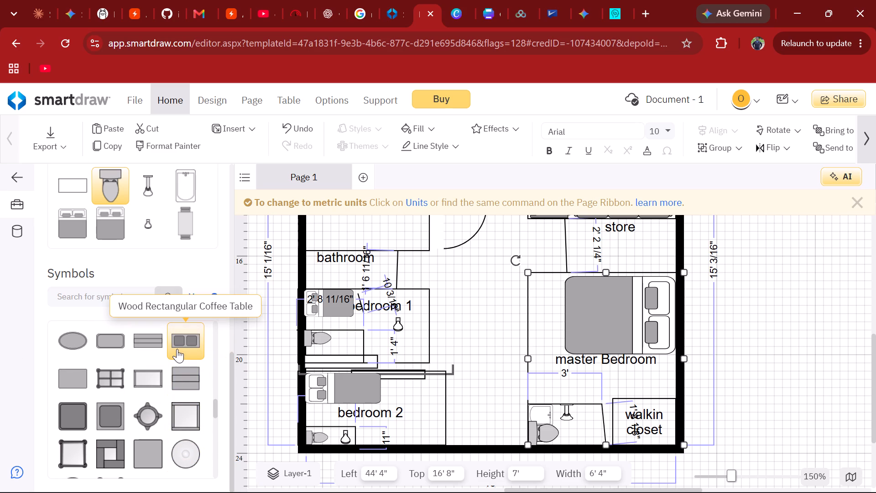
scroll(160, 342, up, 3)
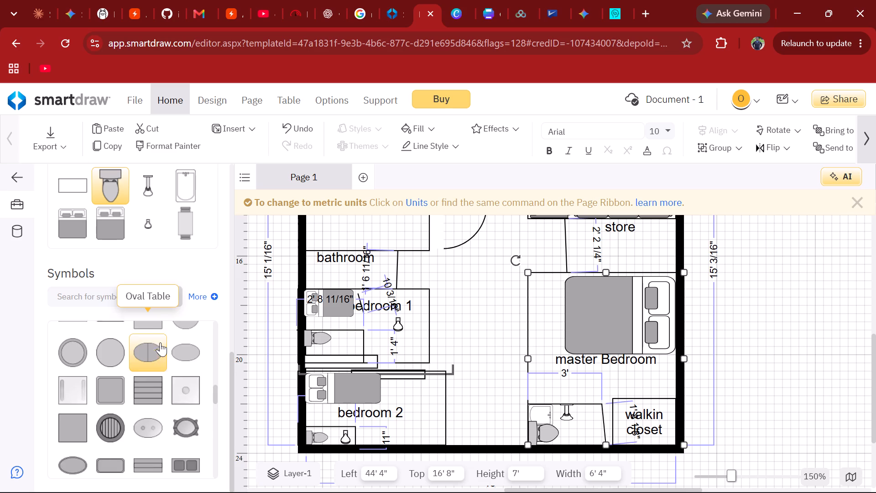
scroll(160, 342, up, 3)
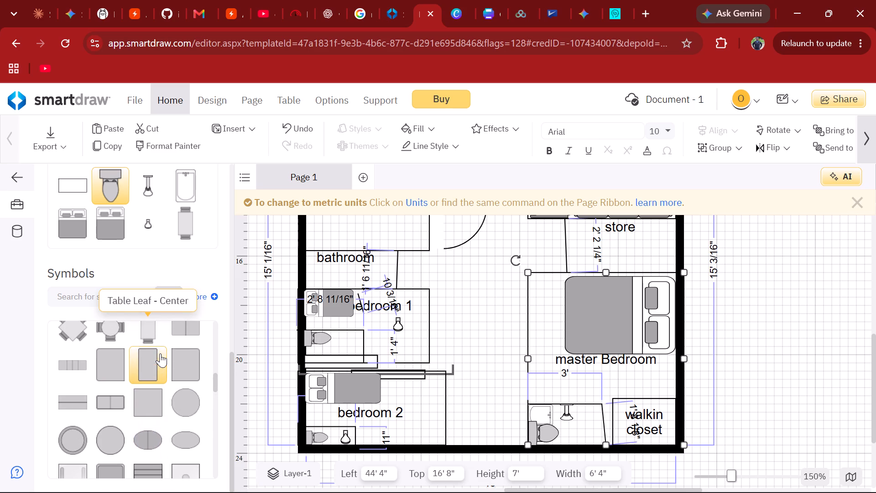
scroll(160, 353, up, 1)
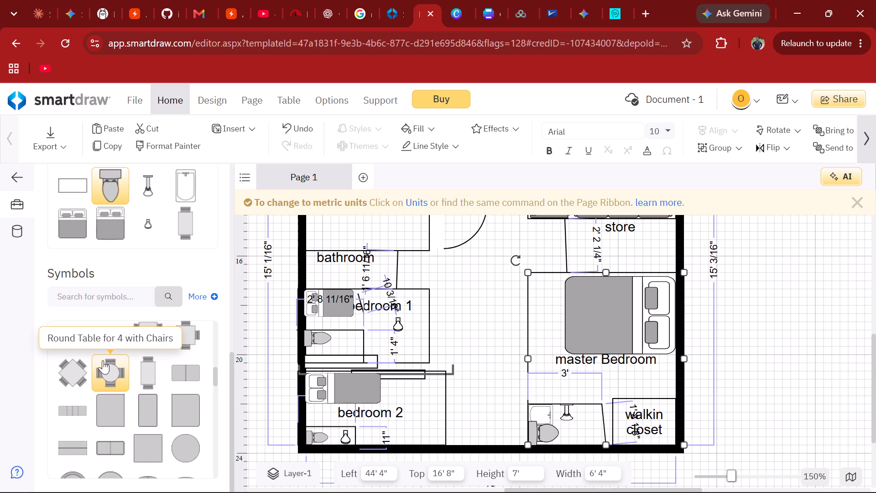
scroll(78, 363, up, 1)
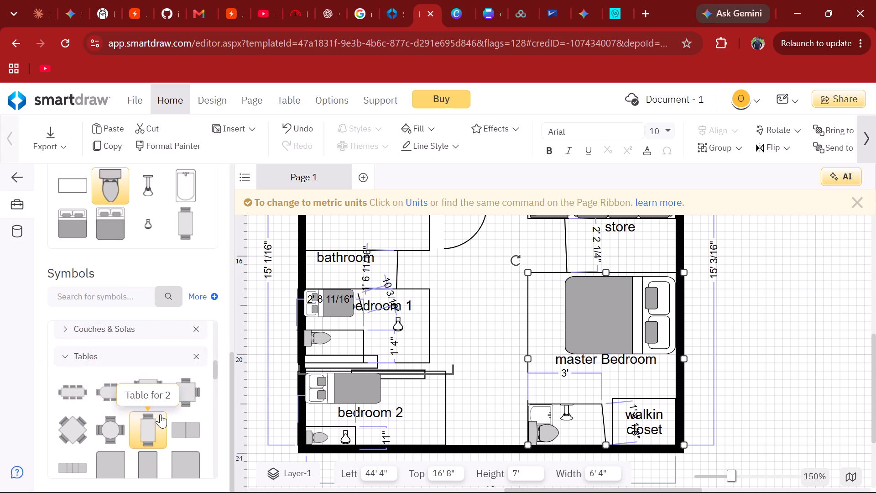
Insert a Square Table - 54" from the Tables symbols in the master Bedroom, over the lower end of the bed's pillows.
scroll(160, 414, down, 1)
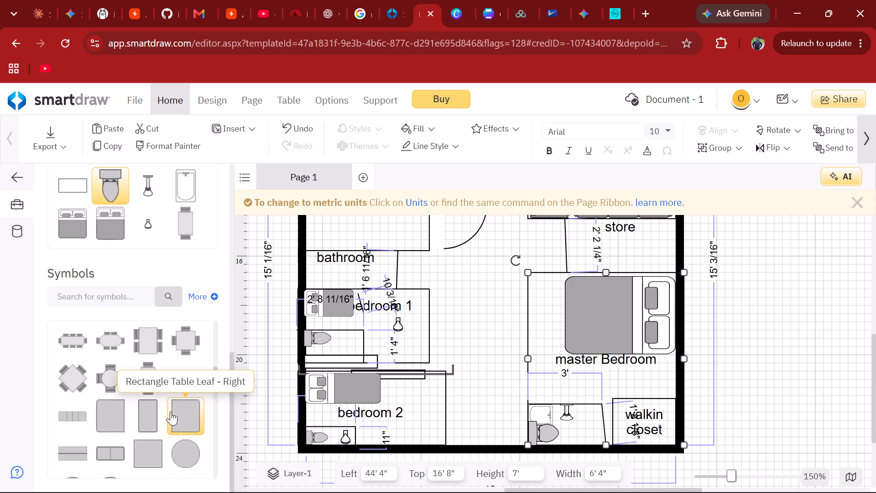
scroll(166, 428, down, 1)
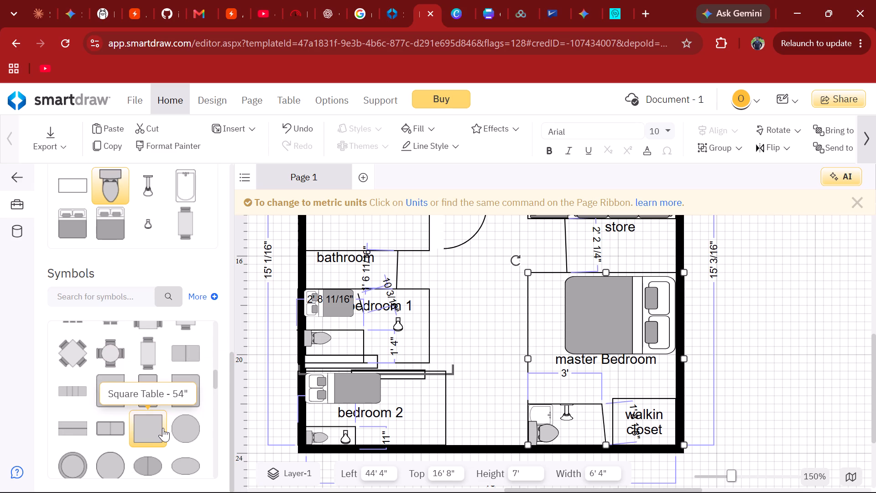
drag(163, 428, 618, 349)
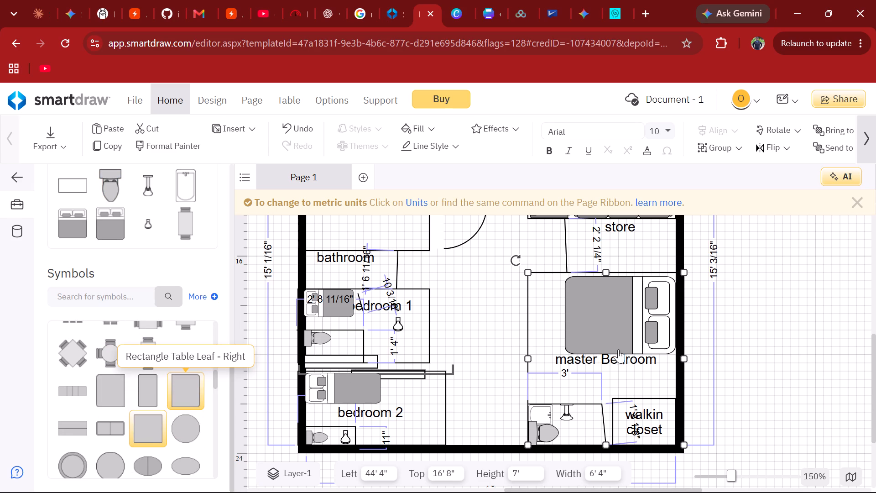
drag(618, 349, 653, 369)
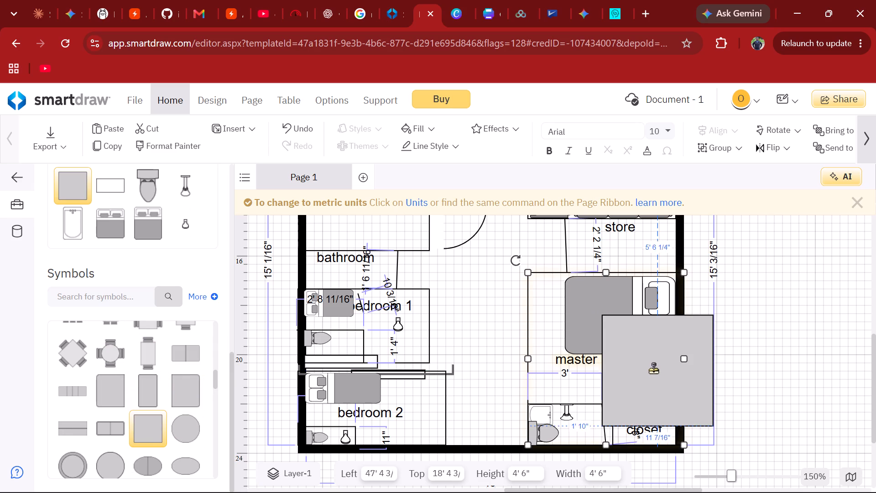
Shrink the square table to a small bedside table about 1' high and fit it against the outer wall, directly below the bed.
drag(605, 315, 644, 401)
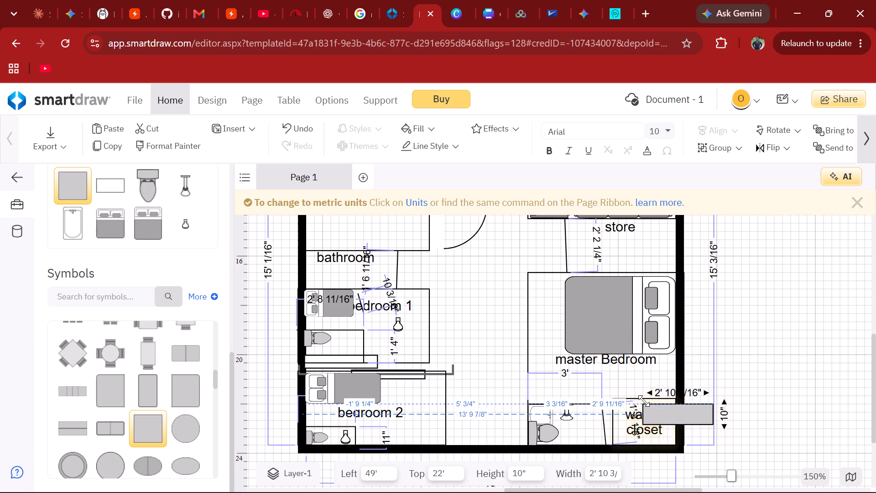
drag(644, 401, 637, 358)
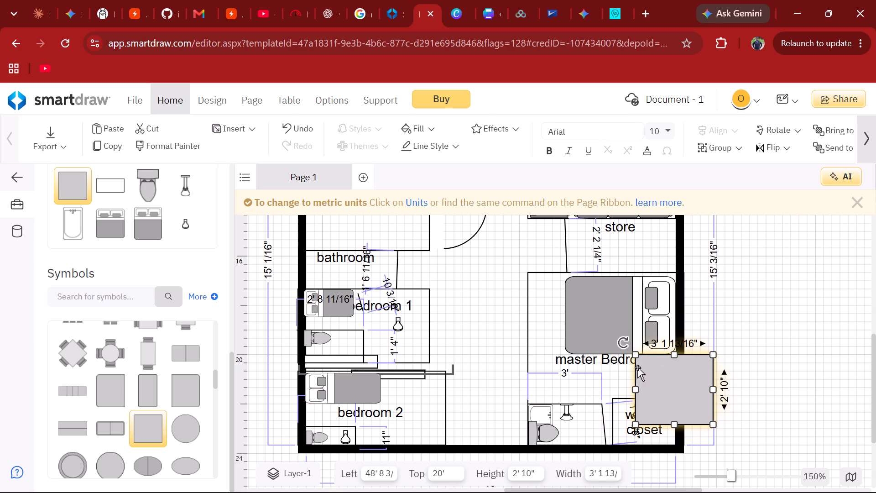
drag(632, 387, 668, 393)
drag(695, 351, 697, 377)
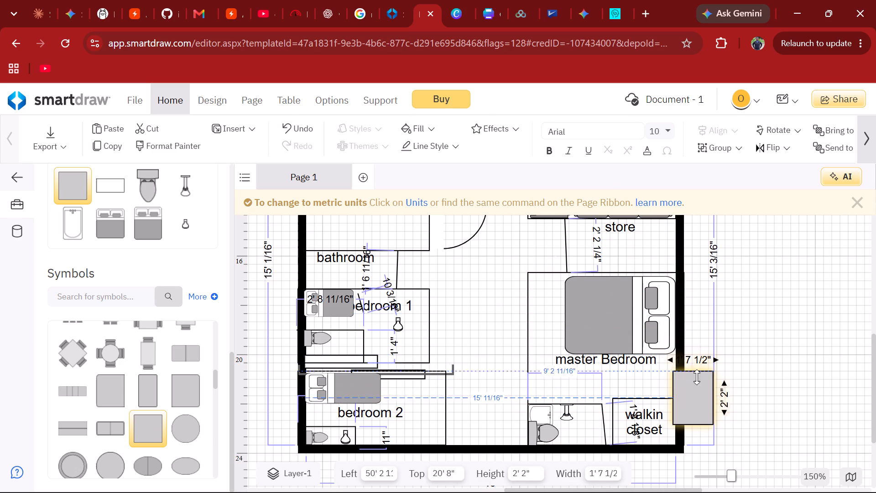
drag(697, 377, 697, 392)
drag(696, 399, 658, 358)
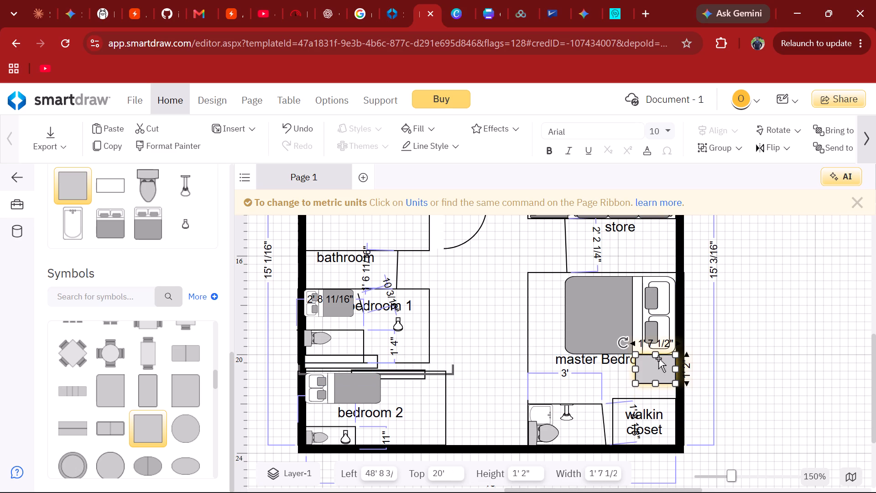
drag(634, 383, 635, 381)
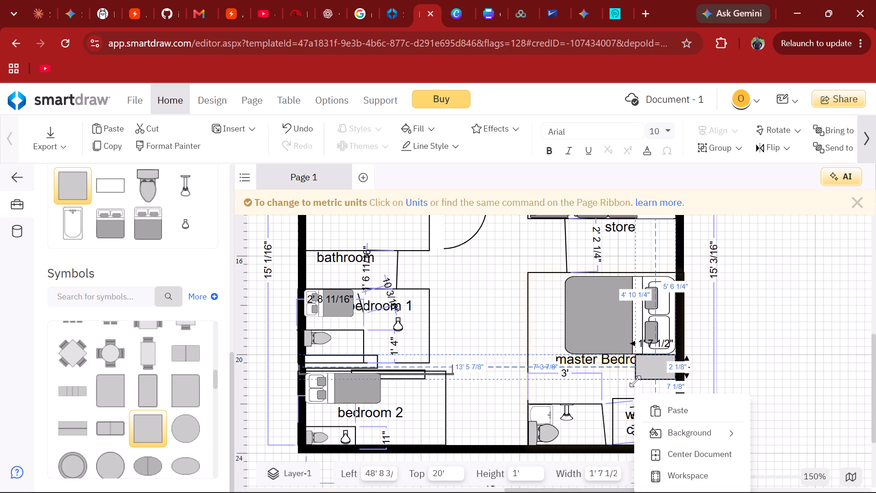
drag(635, 381, 645, 379)
Move the master Bedroom outline about 1' away from the outer wall, toward the middle of the house.
drag(605, 357, 576, 357)
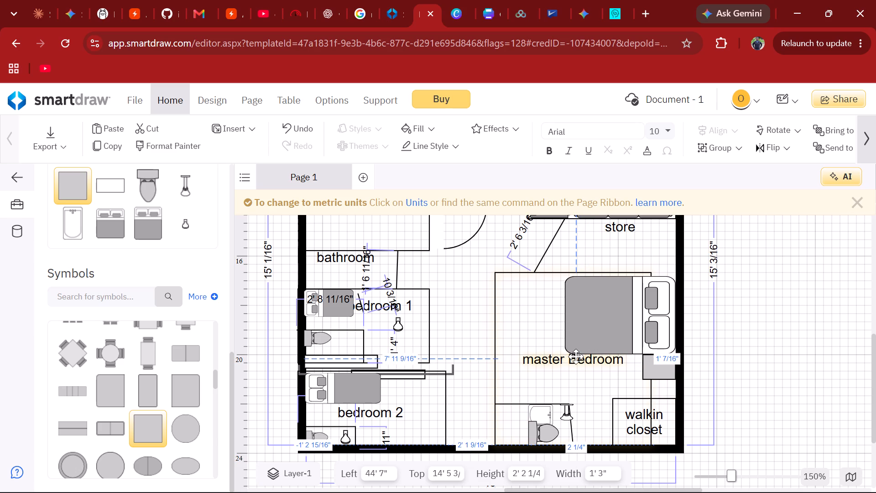
drag(576, 357, 579, 358)
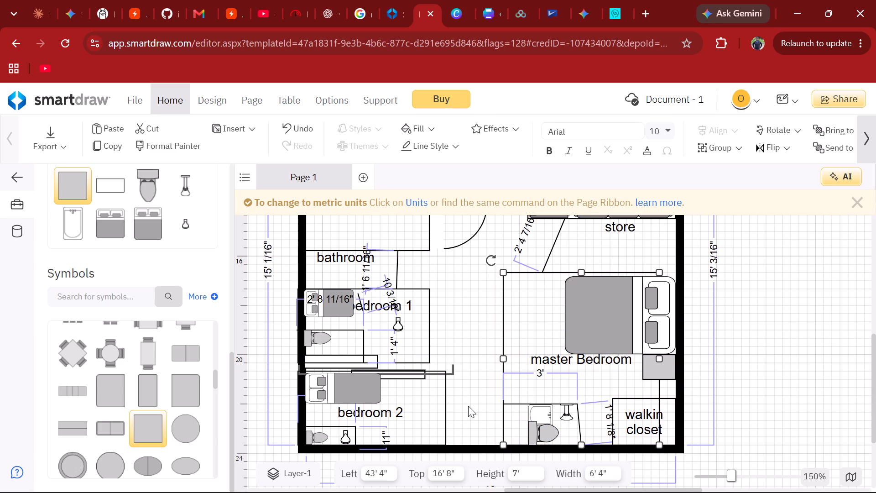
Add a 6' by 3' rectangle outside the house, centred against the bottom wall.
scroll(464, 397, down, 1)
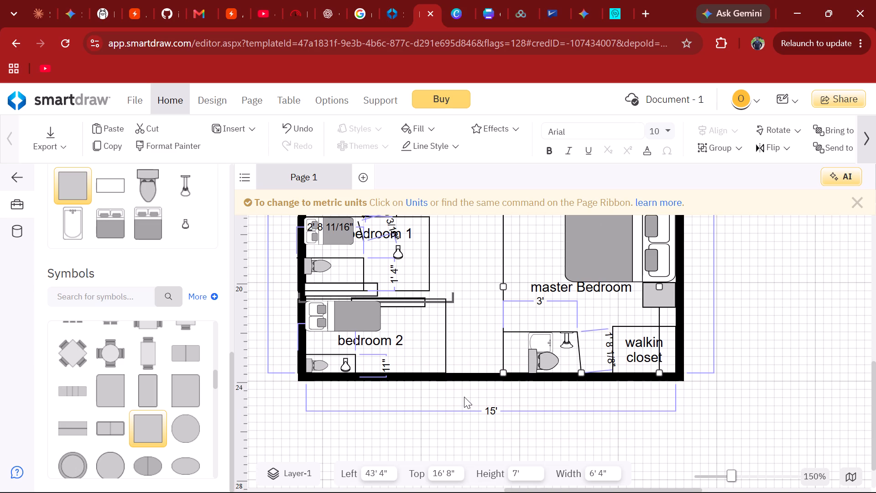
click(115, 187)
scroll(115, 187, up, 3)
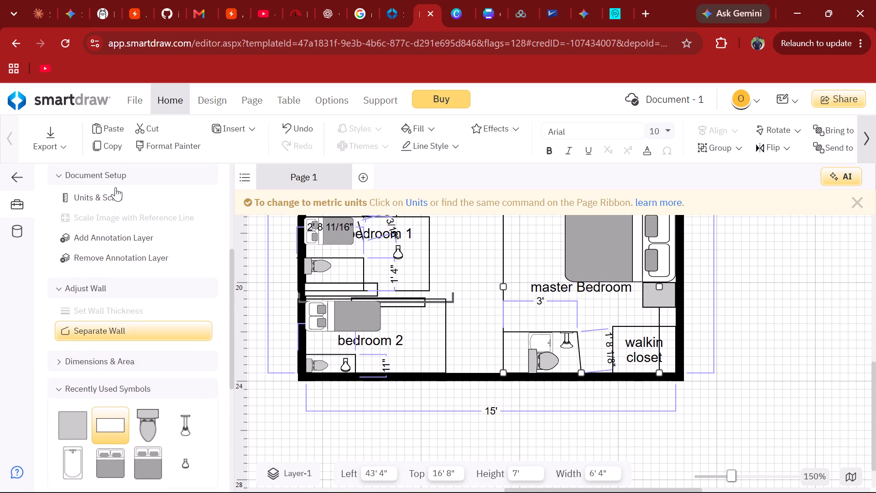
click(71, 417)
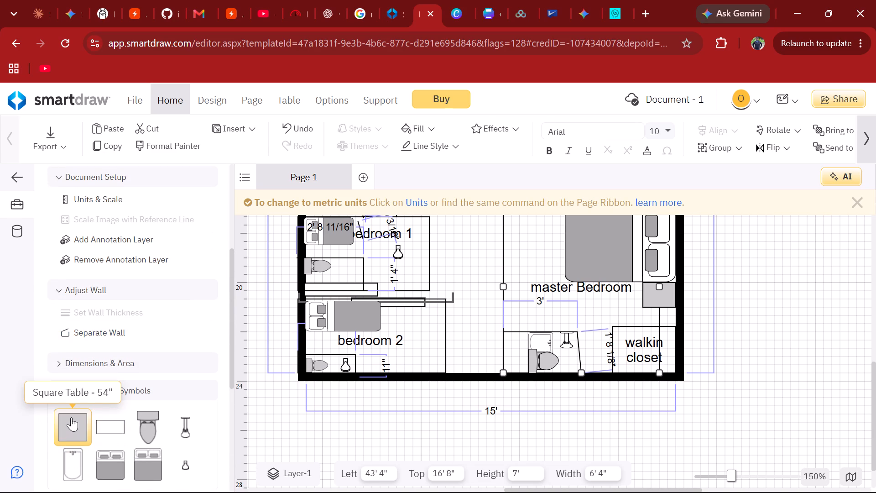
scroll(117, 289, up, 2)
click(118, 209)
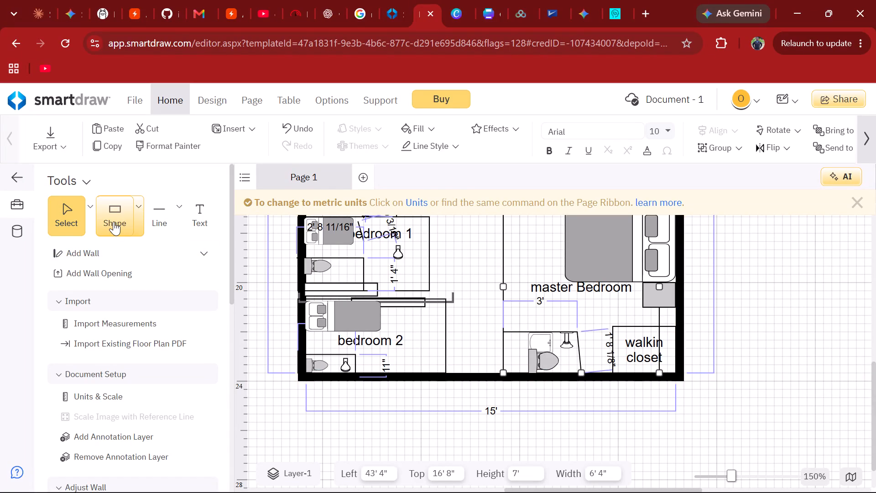
drag(114, 220, 407, 361)
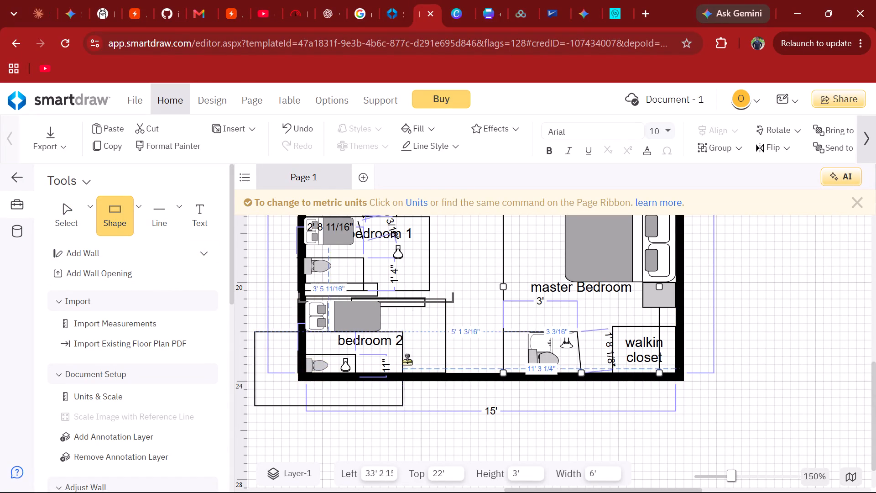
drag(407, 361, 442, 416)
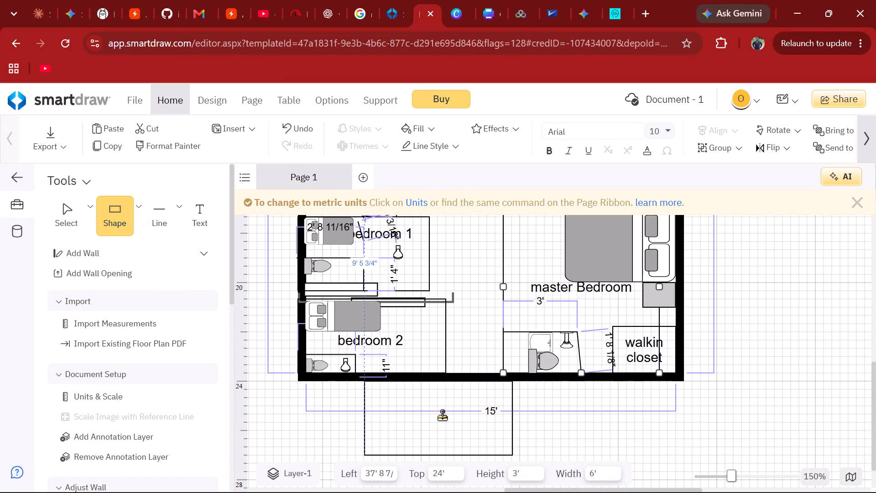
drag(442, 416, 474, 414)
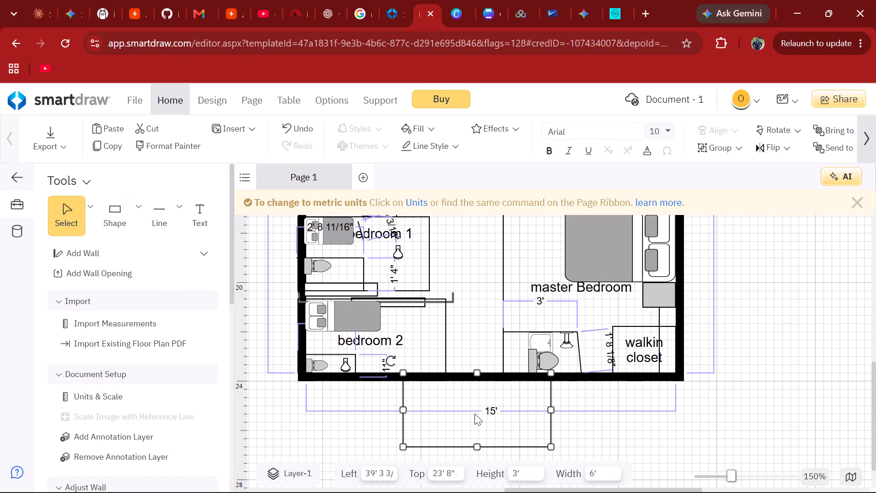
Label the rectangle outside the bottom wall "Balcony".
click(211, 213)
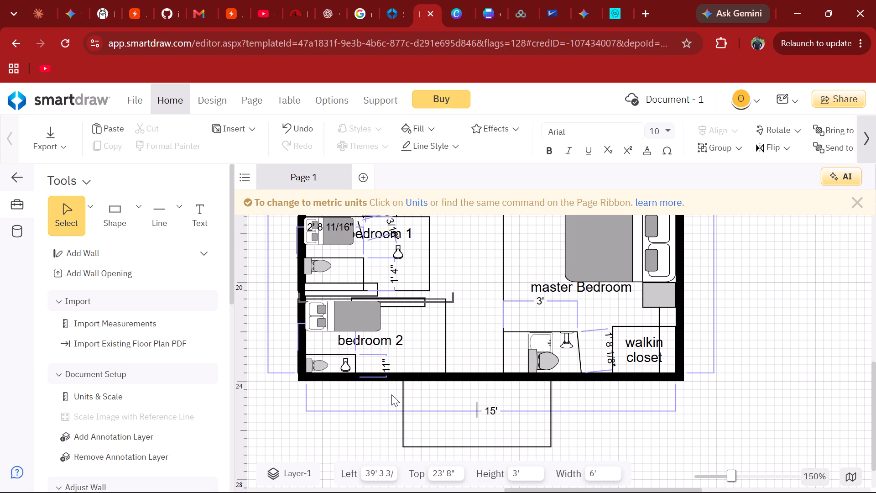
text(Balcony)
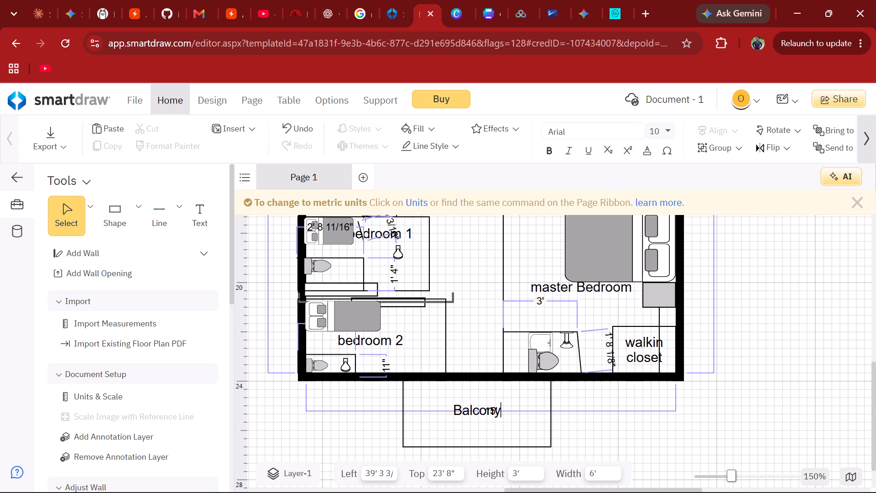
click(527, 406)
scroll(527, 406, down, 1)
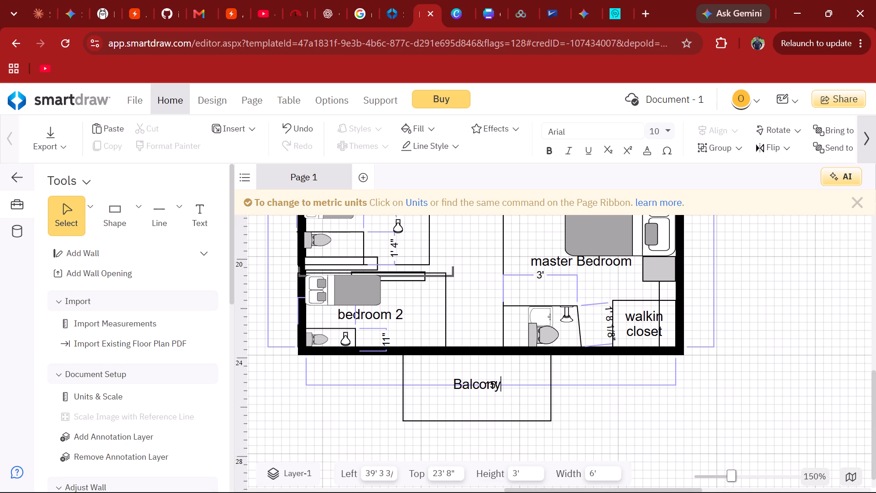
drag(480, 384, 482, 396)
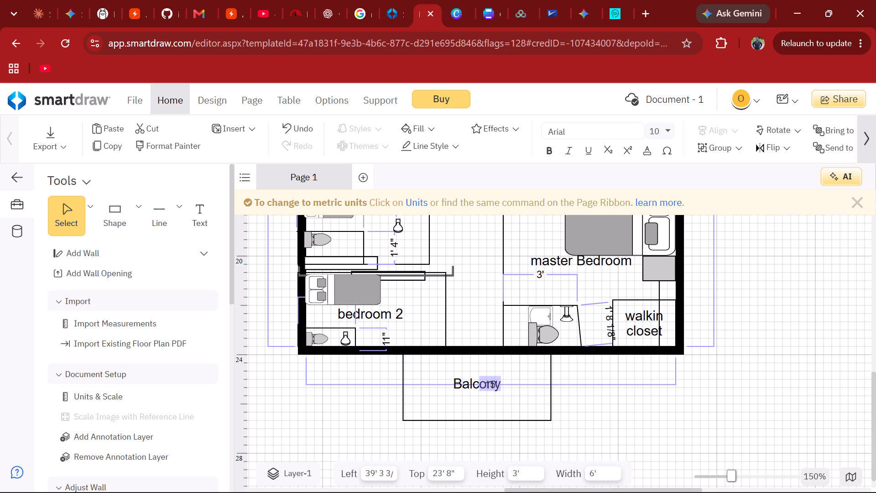
click(462, 399)
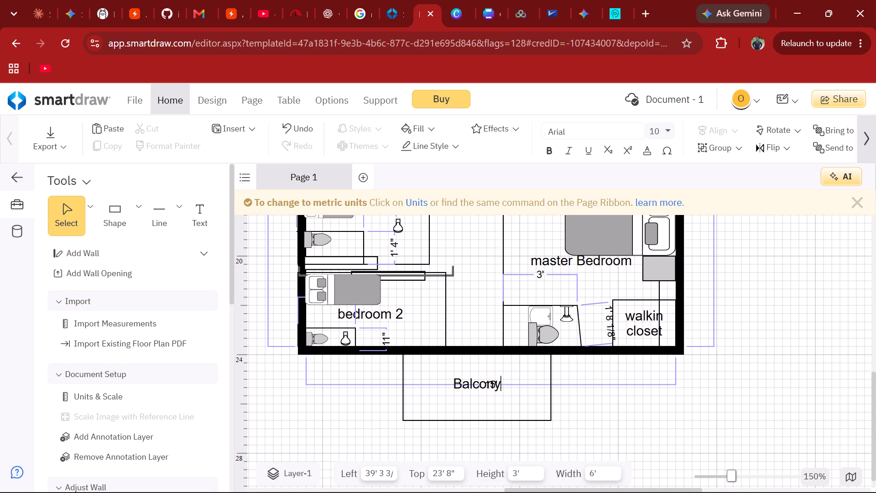
Look over the whole floor plan, from the balcony up to the entrance, for rooms that still need furniture.
scroll(417, 363, up, 3)
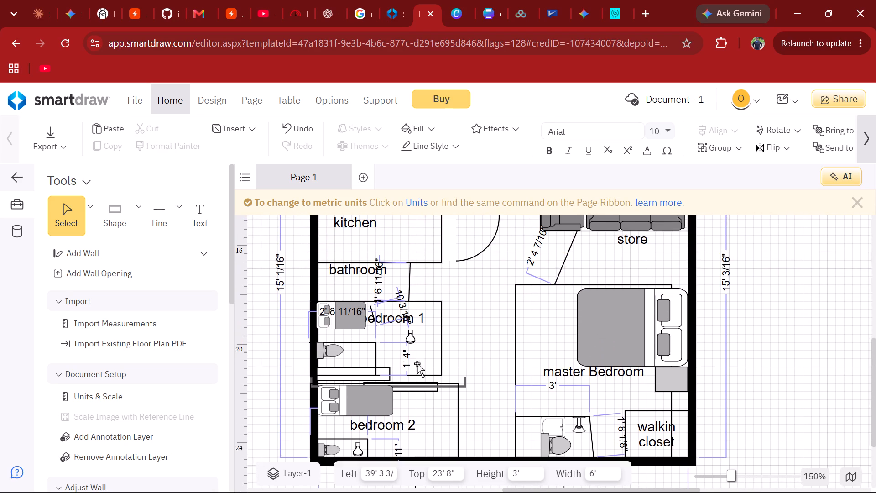
scroll(417, 363, up, 3)
scroll(495, 338, up, 1)
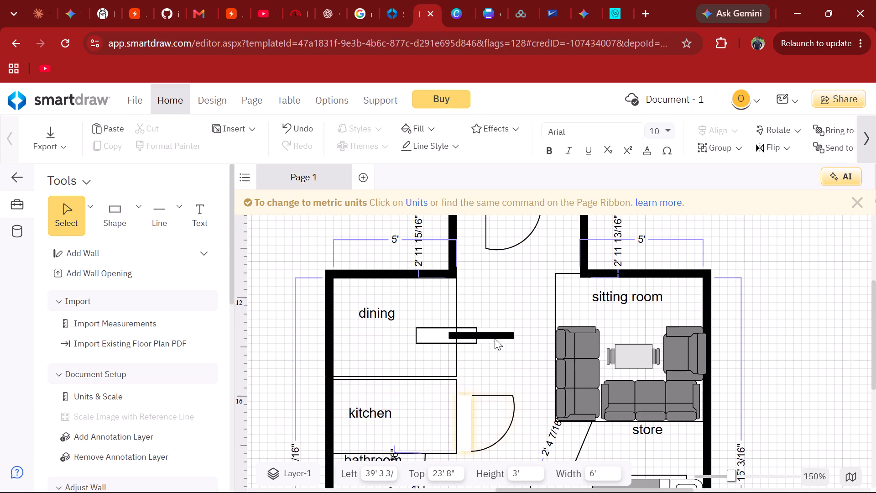
scroll(495, 338, up, 2)
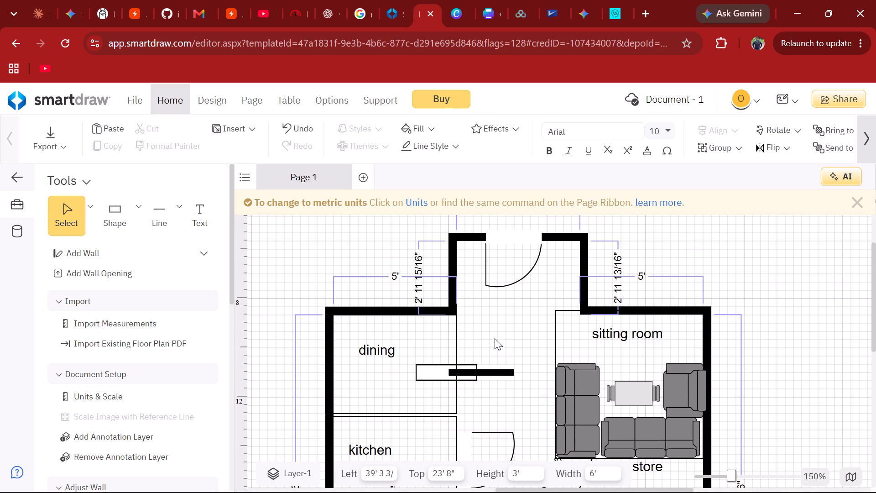
scroll(495, 338, down, 2)
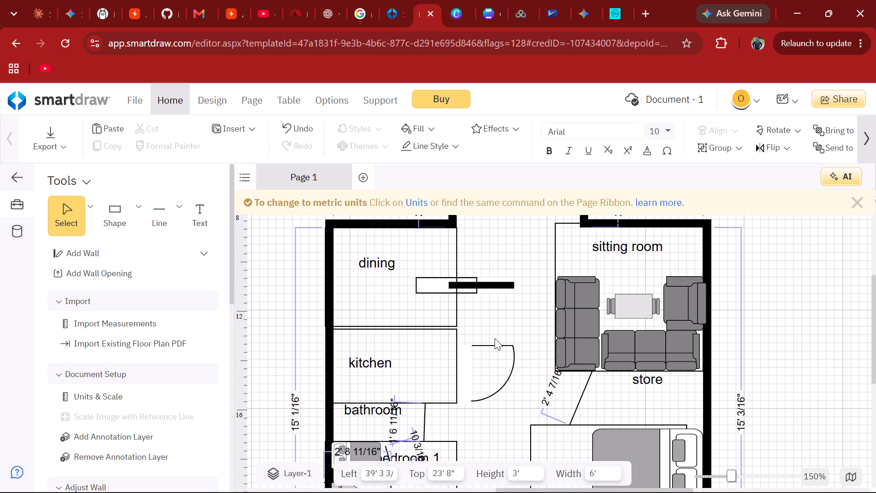
scroll(495, 338, left, 2)
scroll(495, 338, right, 2)
scroll(495, 338, down, 1)
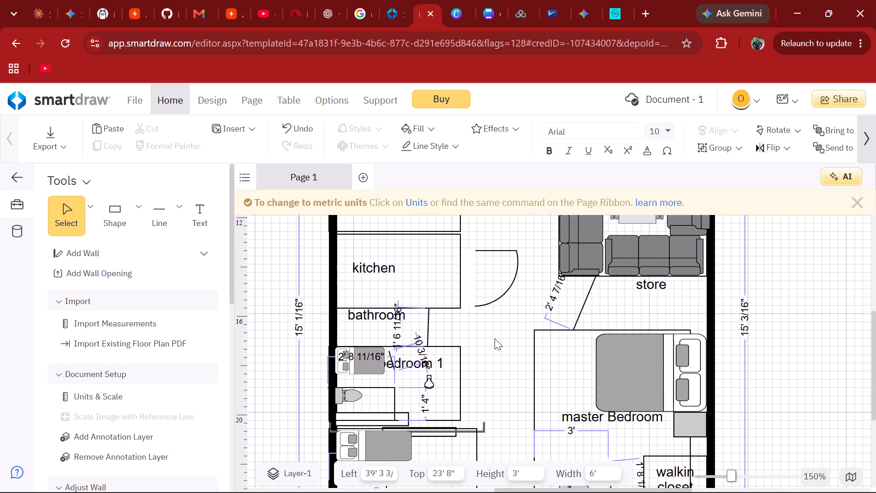
scroll(495, 338, down, 2)
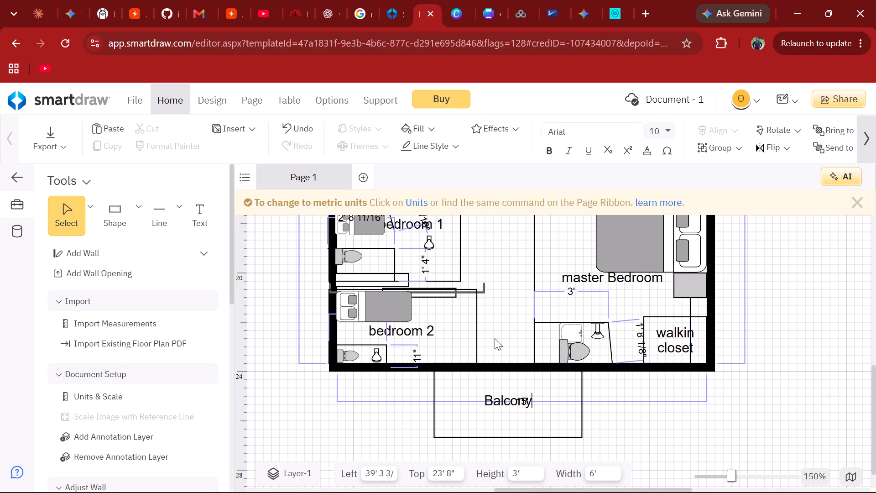
scroll(495, 338, up, 3)
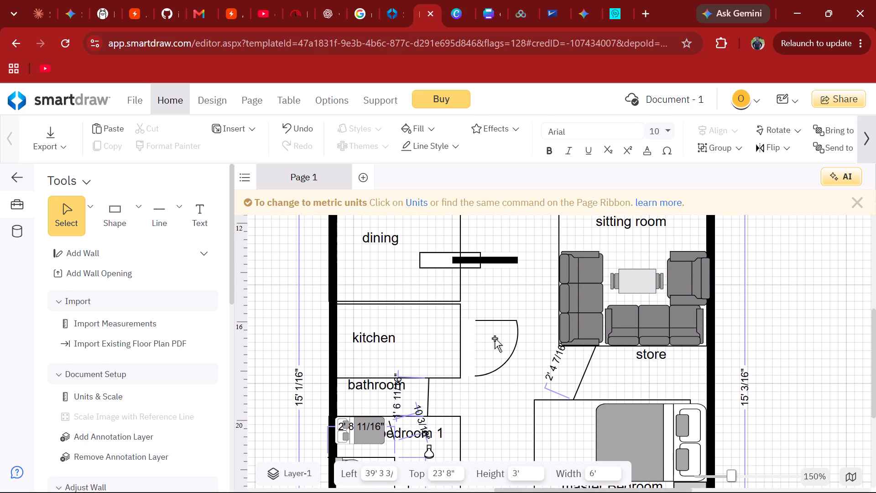
Add a Round Table for 4 with Chairs, shrink it to about 3' 2" square and place it in the dining room.
scroll(125, 347, down, 3)
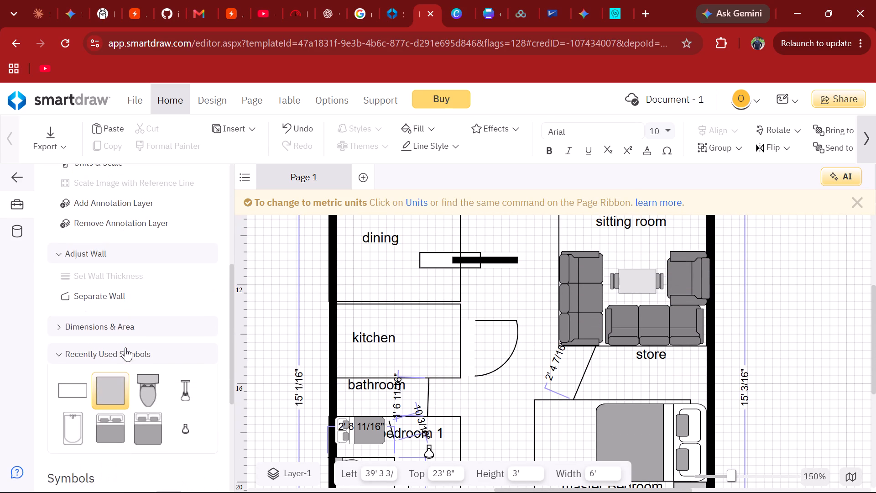
scroll(125, 347, down, 3)
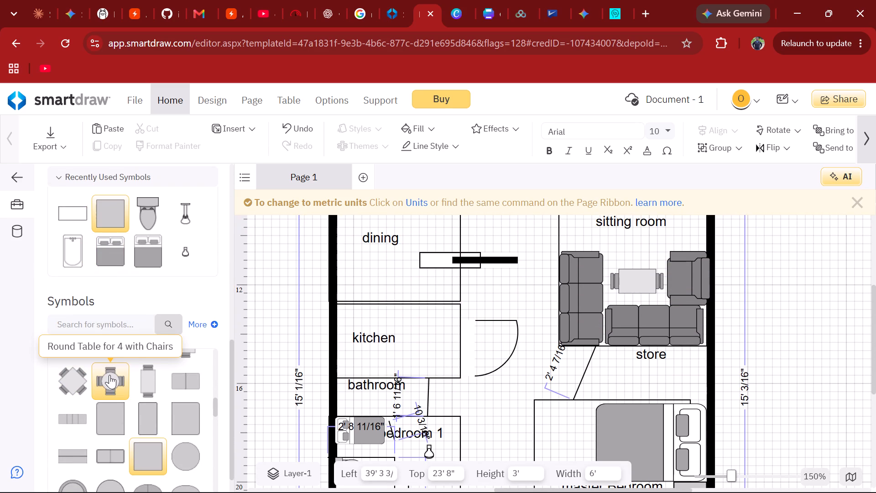
drag(109, 375, 389, 340)
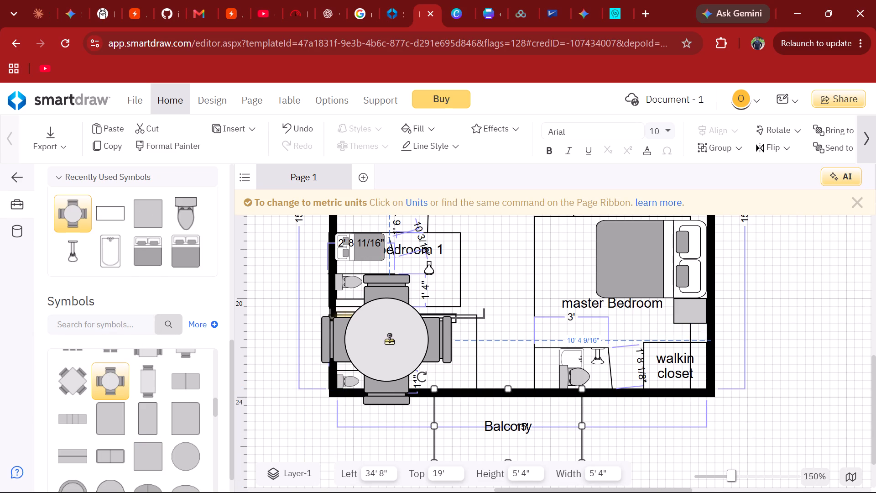
drag(389, 340, 405, 247)
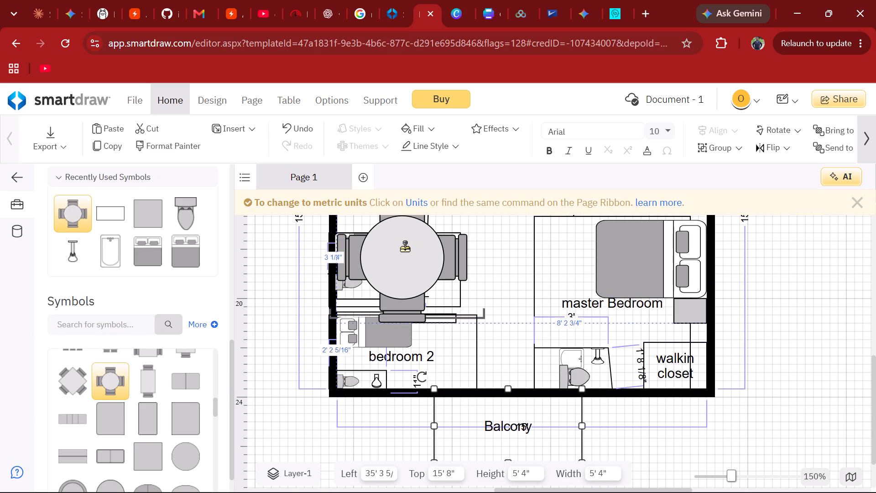
drag(405, 247, 406, 226)
scroll(406, 226, up, 1)
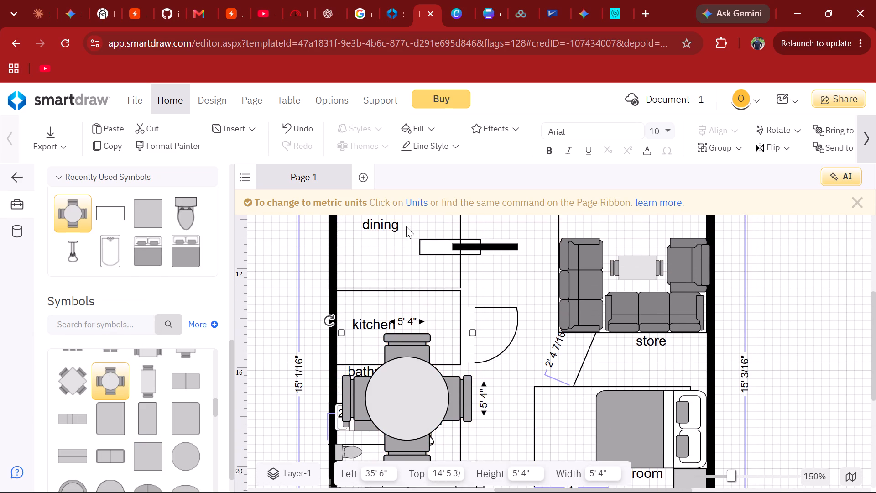
scroll(406, 226, up, 1)
drag(390, 381, 391, 320)
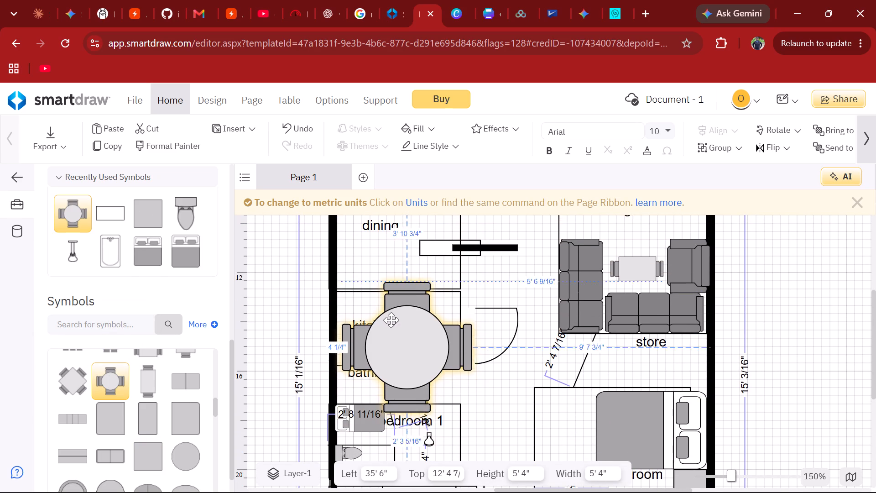
drag(391, 320, 391, 319)
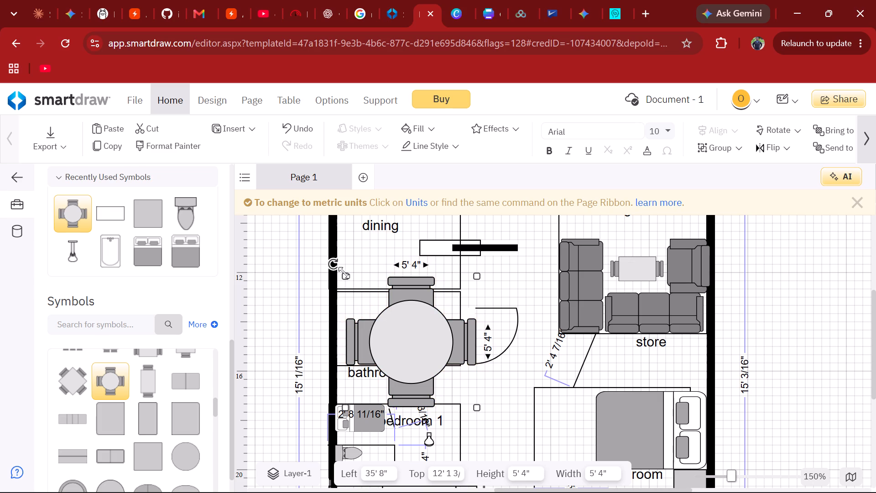
drag(344, 273, 401, 348)
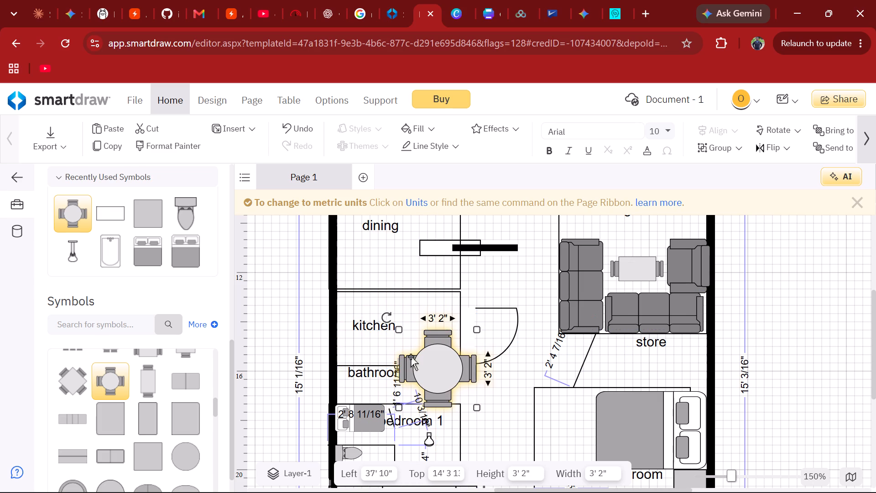
drag(433, 362, 394, 250)
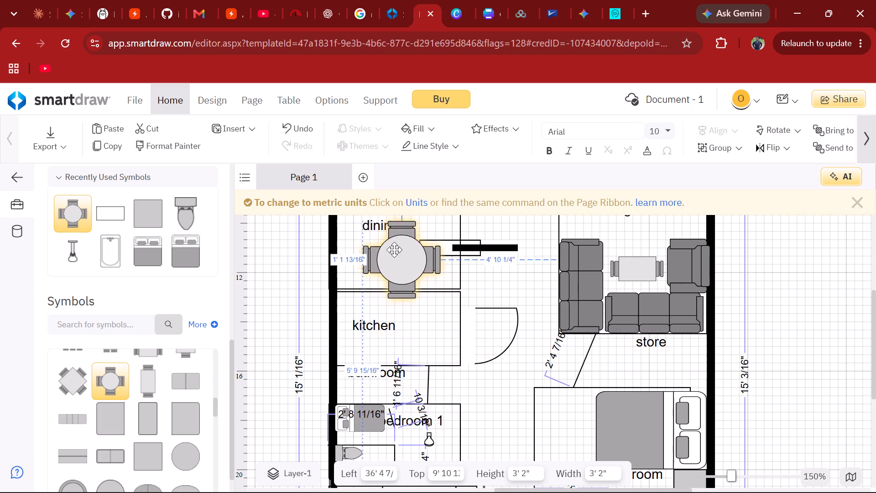
drag(394, 250, 391, 246)
scroll(391, 246, up, 1)
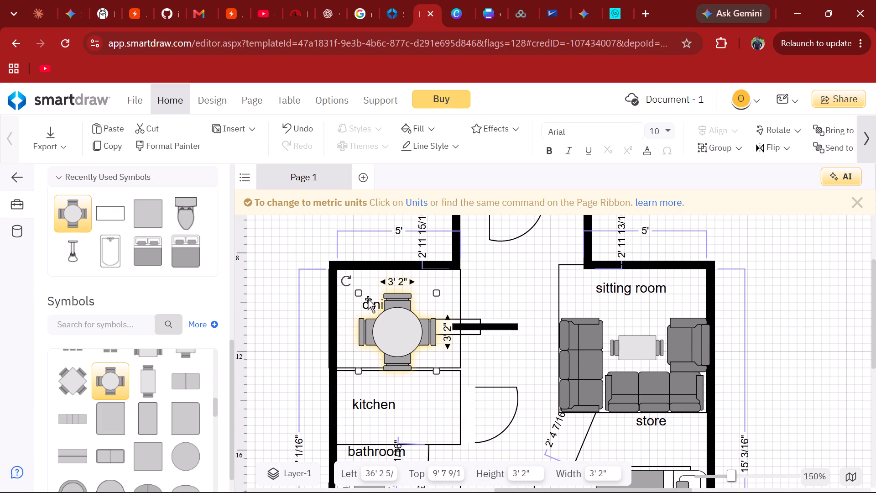
Set the round table aside outside the house and move the "dining" label down near the room's lower edge.
drag(393, 319, 337, 285)
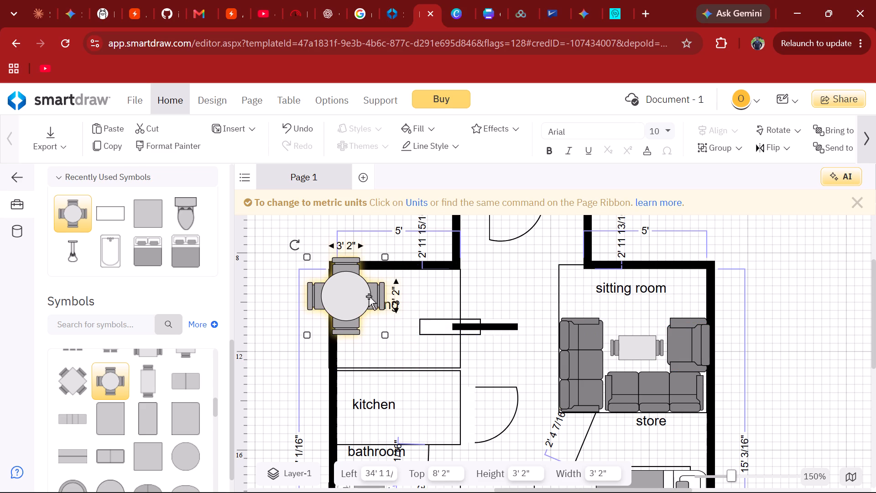
drag(369, 296, 323, 289)
drag(378, 303, 392, 342)
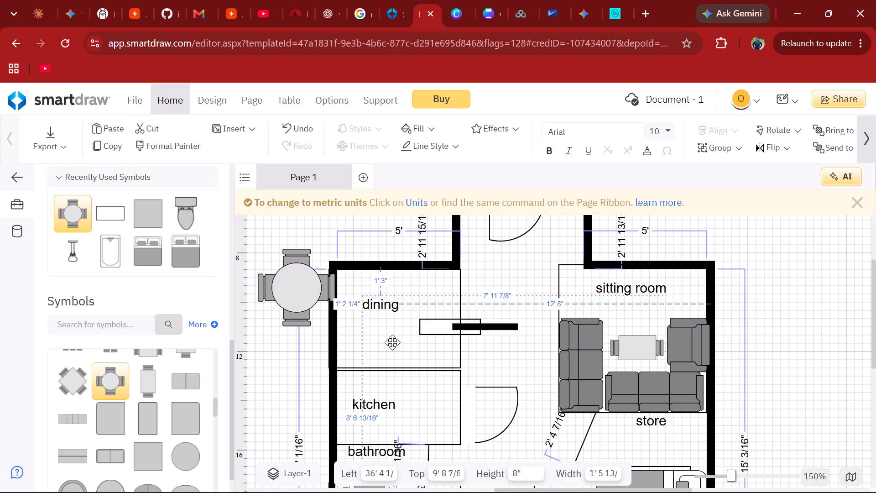
drag(392, 342, 396, 350)
Place the round table back in the dining room above its label and shrink it to about 2' 10" square.
drag(297, 295, 348, 304)
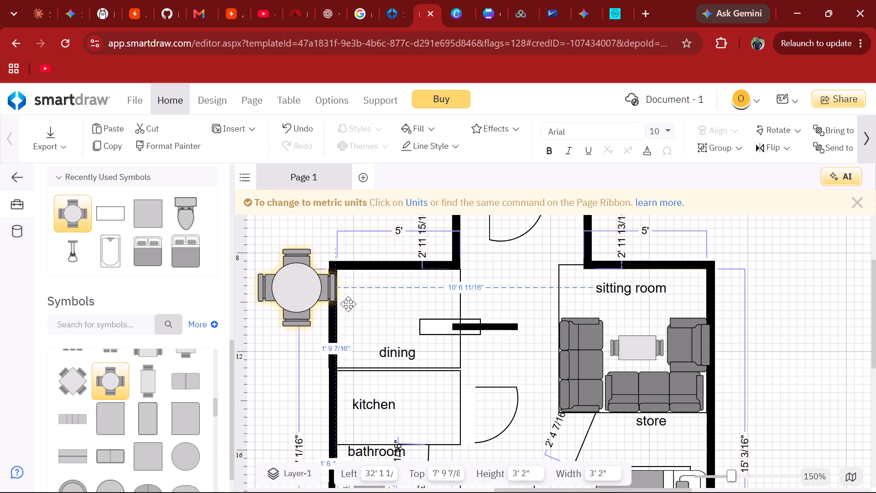
drag(348, 304, 385, 317)
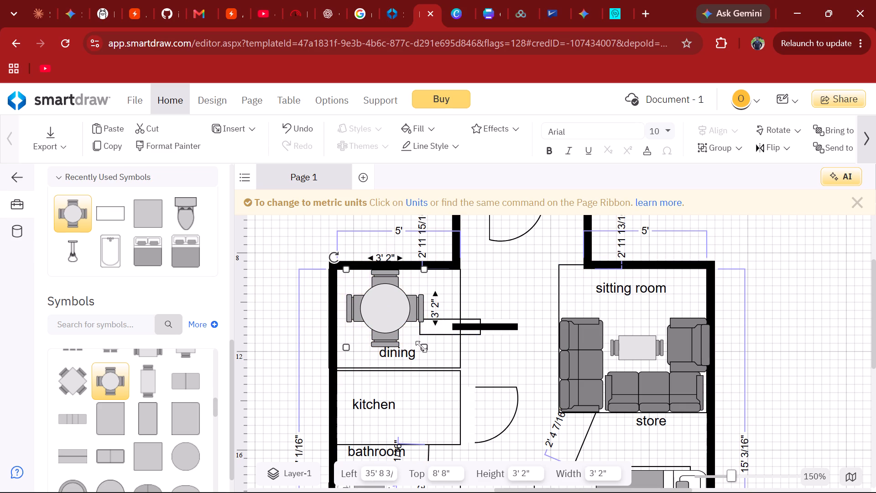
drag(421, 346, 417, 341)
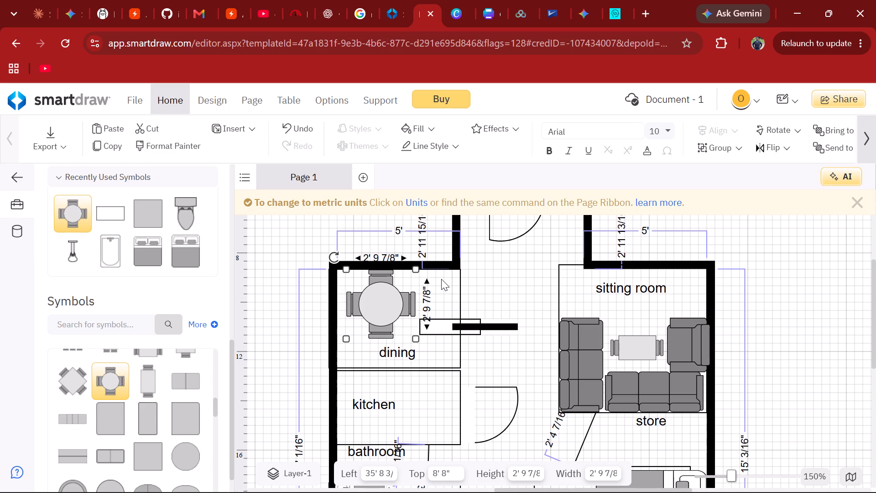
Add the dark rectangular symbol from the Toilets set below the dining table, resized to about 8" wide by 1' 1" high.
scroll(76, 381, down, 7)
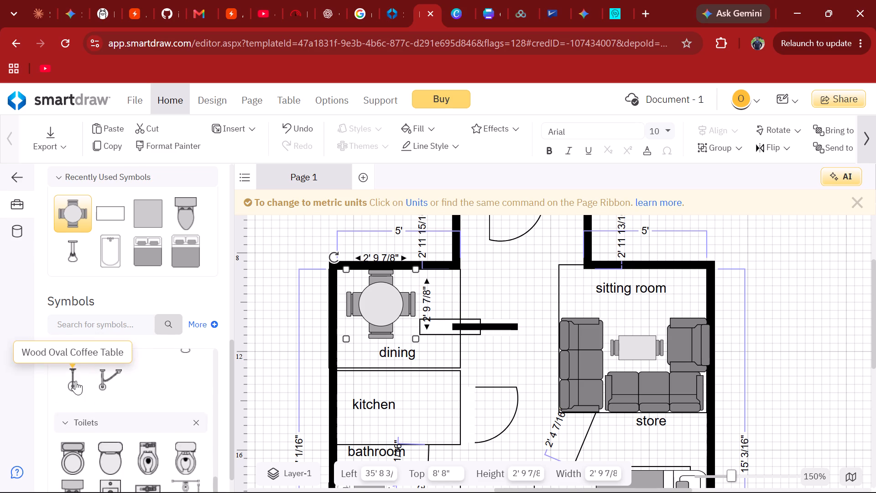
scroll(76, 381, down, 2)
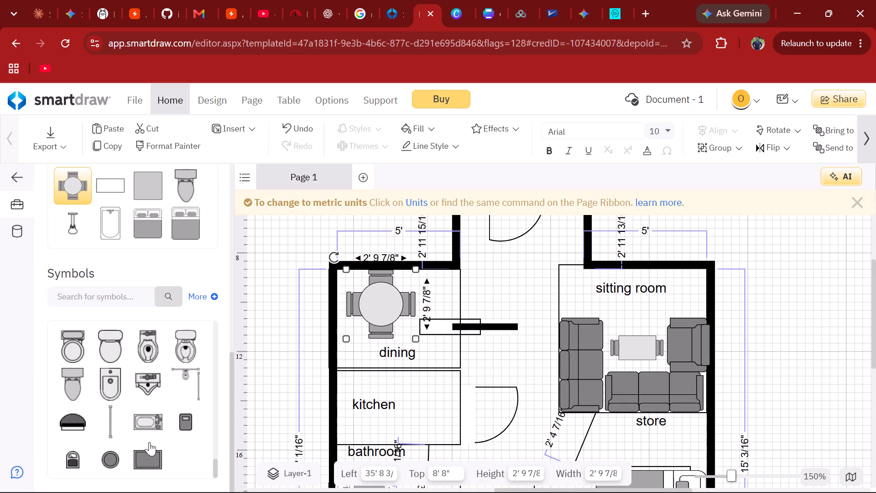
drag(151, 447, 323, 359)
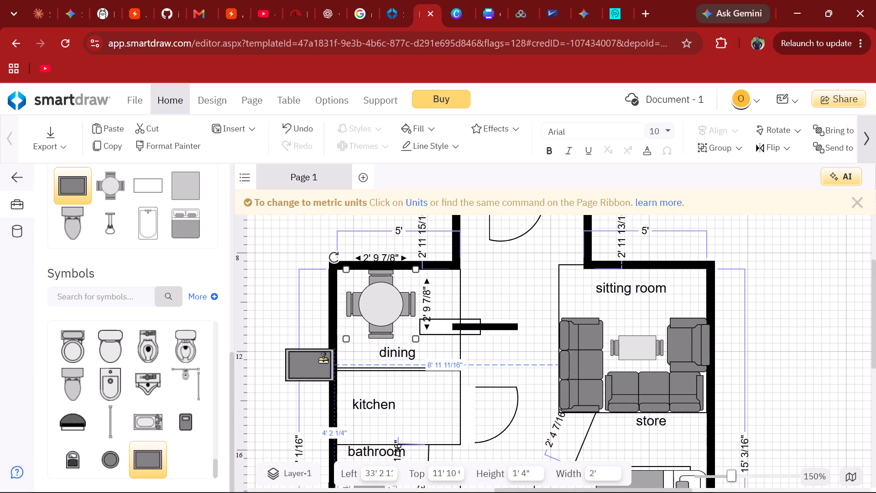
drag(323, 359, 356, 351)
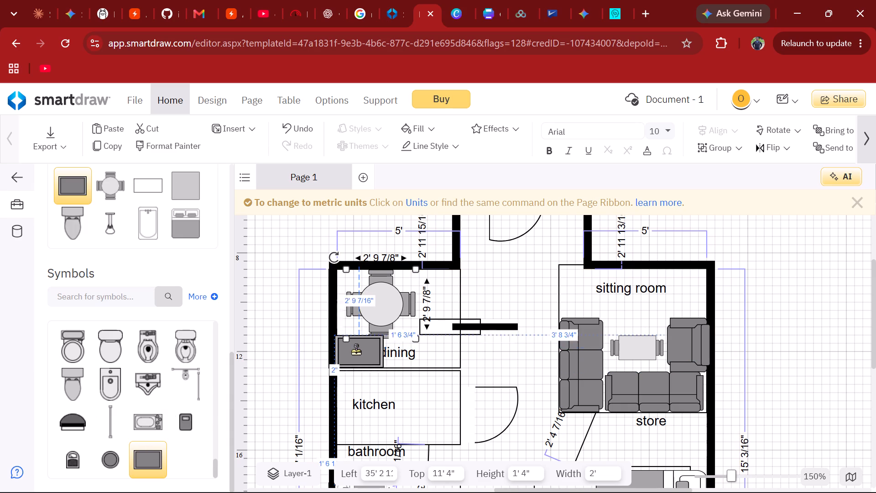
drag(356, 351, 356, 354)
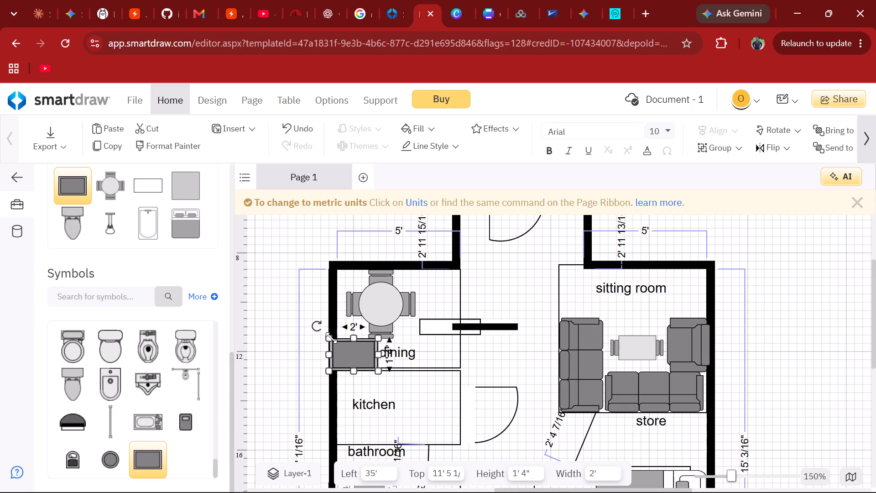
drag(331, 338, 361, 346)
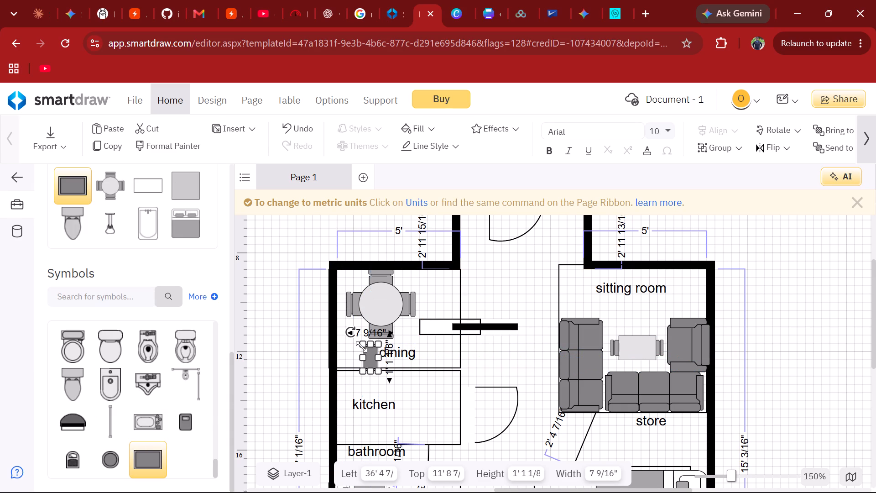
Rotate the small dark rectangle 90° and place it against the dining room's outer wall, beside the "dining" label.
drag(367, 357, 349, 341)
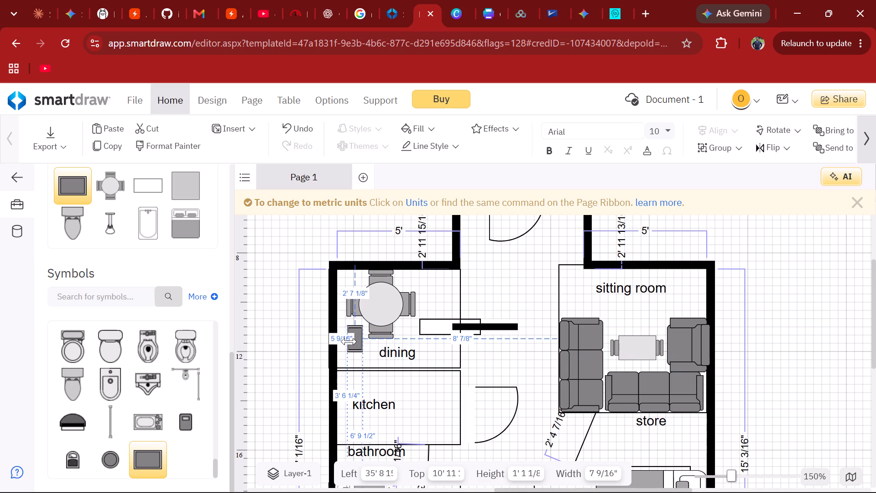
drag(339, 311, 327, 339)
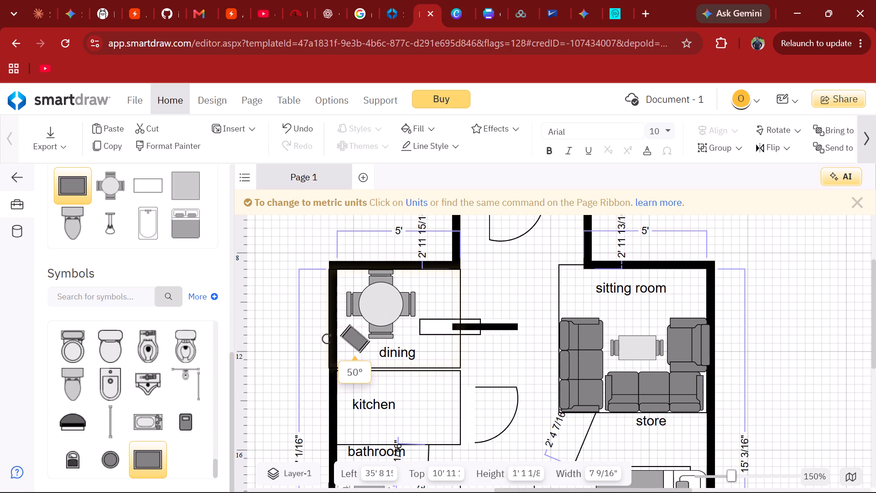
drag(327, 339, 320, 359)
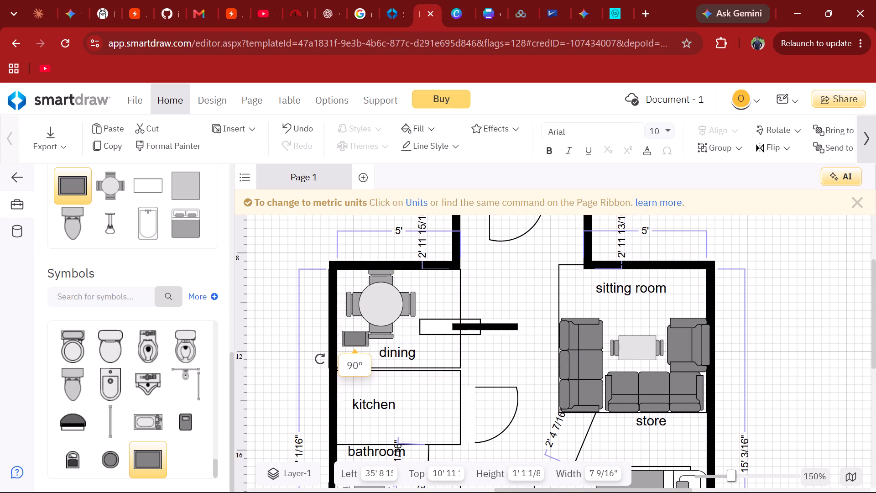
drag(349, 341, 347, 346)
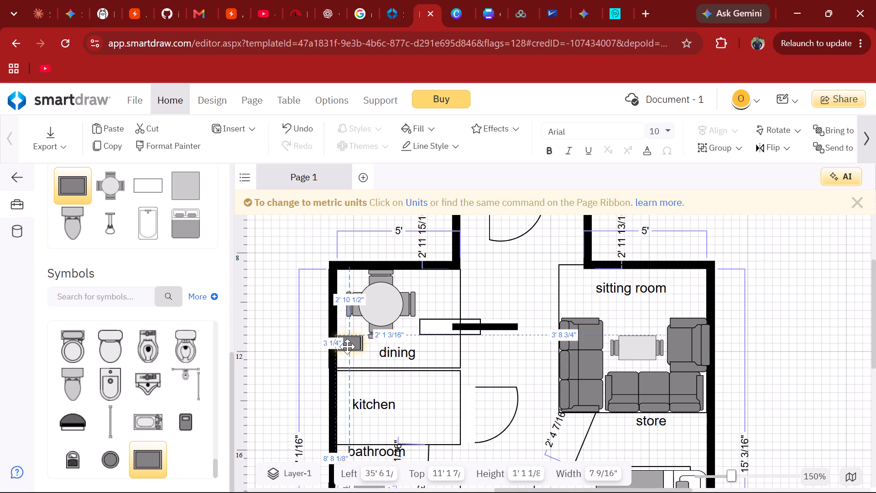
drag(347, 346, 344, 346)
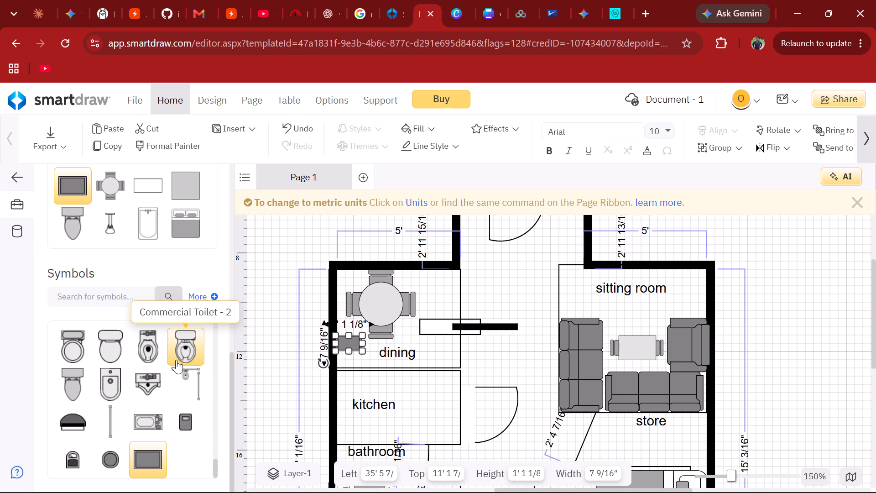
Look through the Toilets and Bathtubs & Showers symbol sets for further items to furnish the plan.
scroll(176, 360, down, 2)
scroll(176, 360, up, 2)
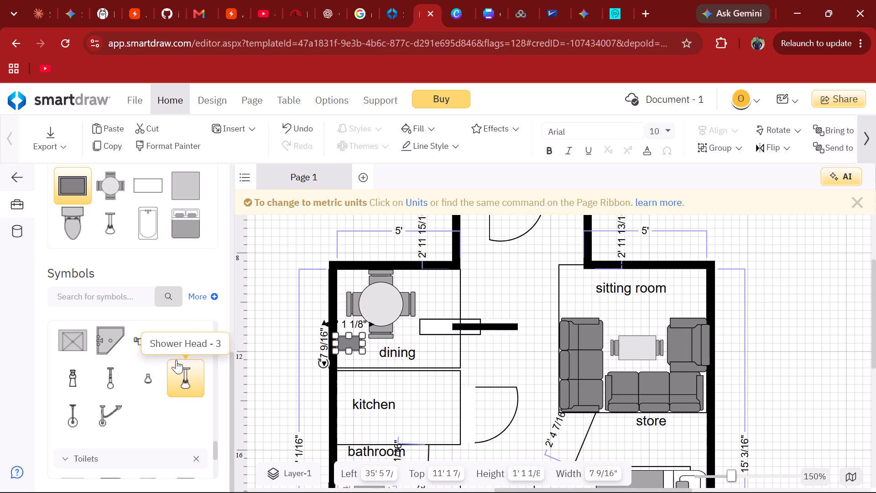
scroll(176, 360, up, 1)
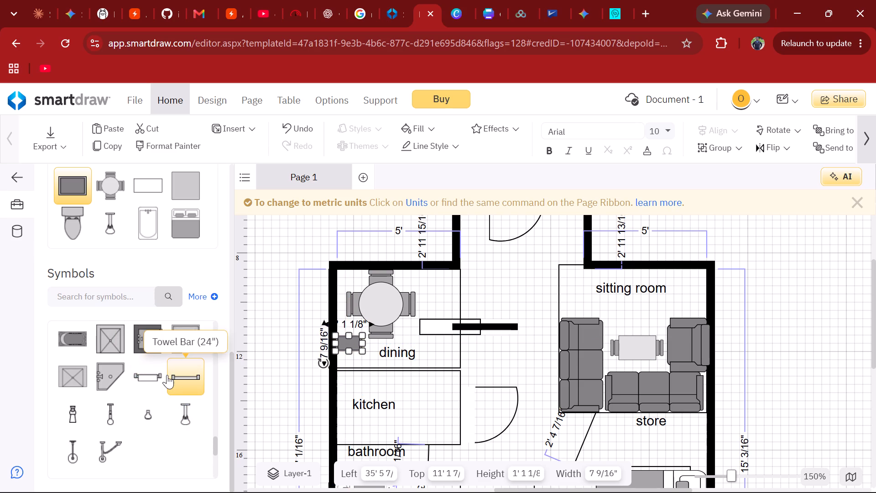
scroll(127, 350, up, 1)
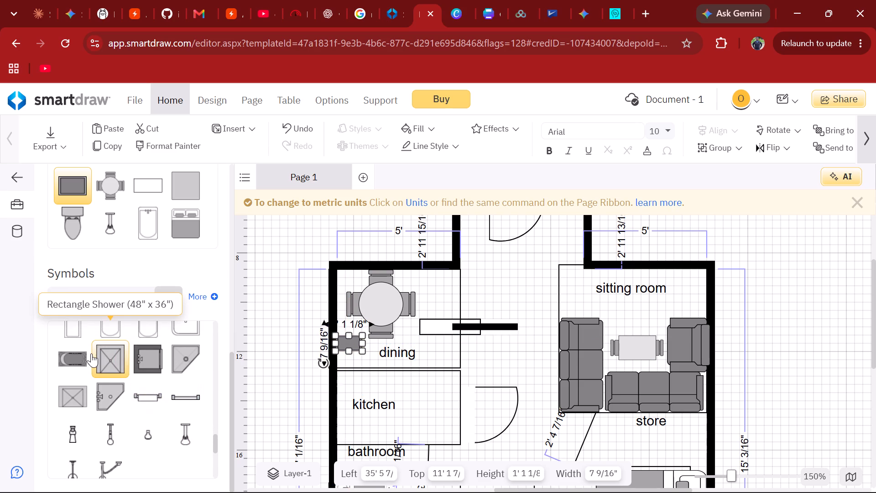
scroll(83, 354, up, 1)
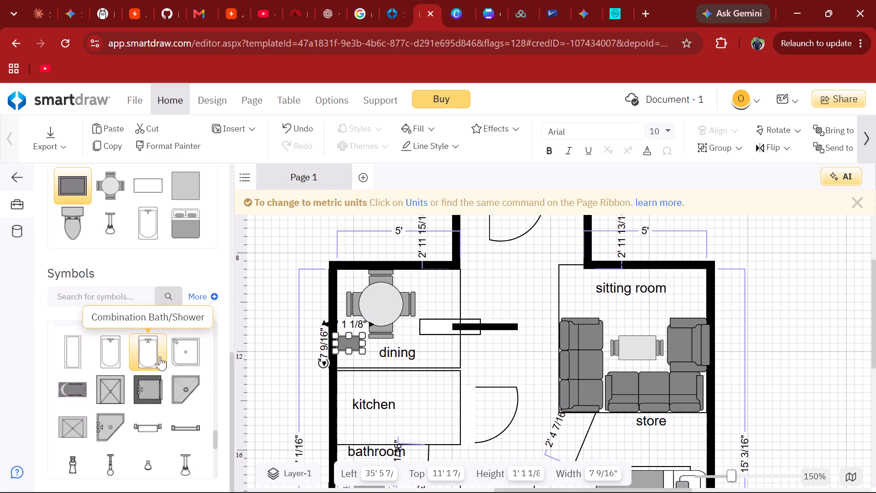
scroll(171, 403, up, 1)
scroll(140, 435, down, 1)
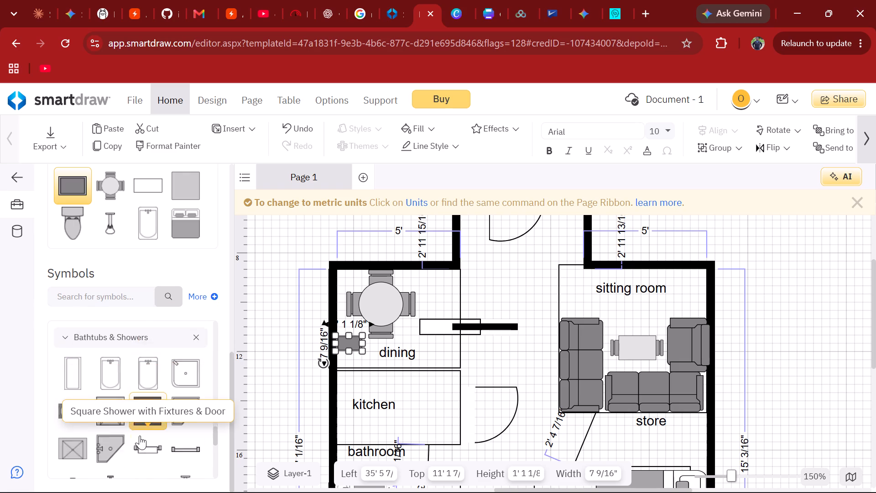
scroll(140, 435, down, 1)
scroll(80, 419, down, 1)
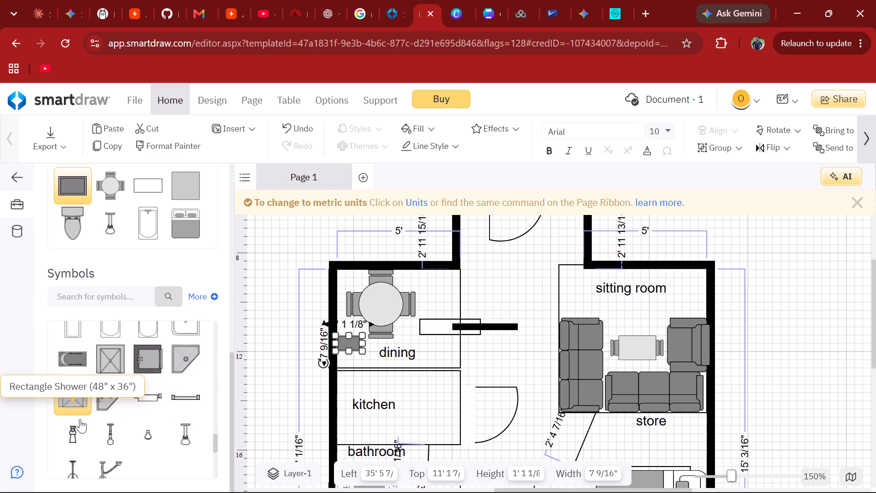
scroll(80, 419, down, 2)
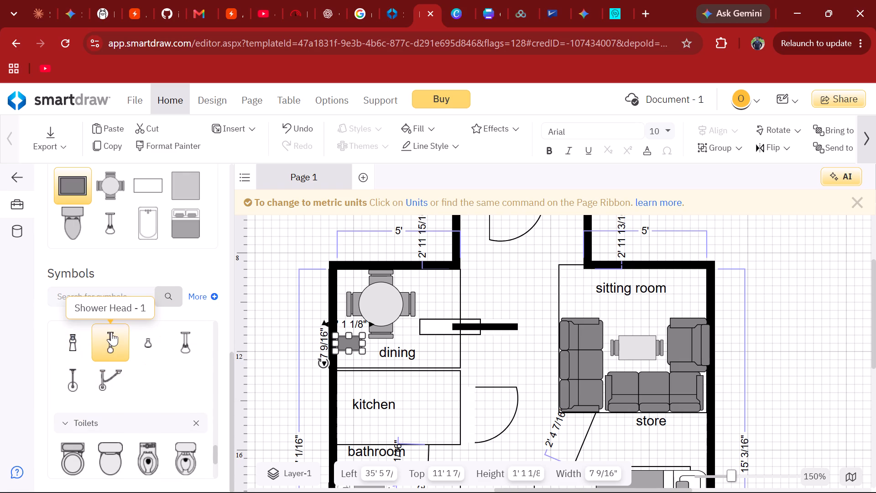
scroll(129, 368, up, 2)
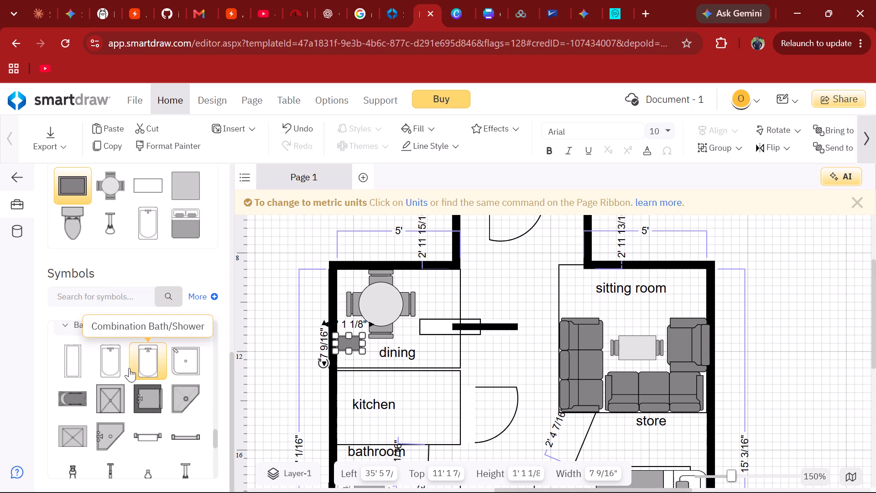
Examine the Room Outlines, Doors & Windows, Countertops, Beds, Couches & Sofas and Tables symbol sets for suitable furnishings.
scroll(129, 368, up, 4)
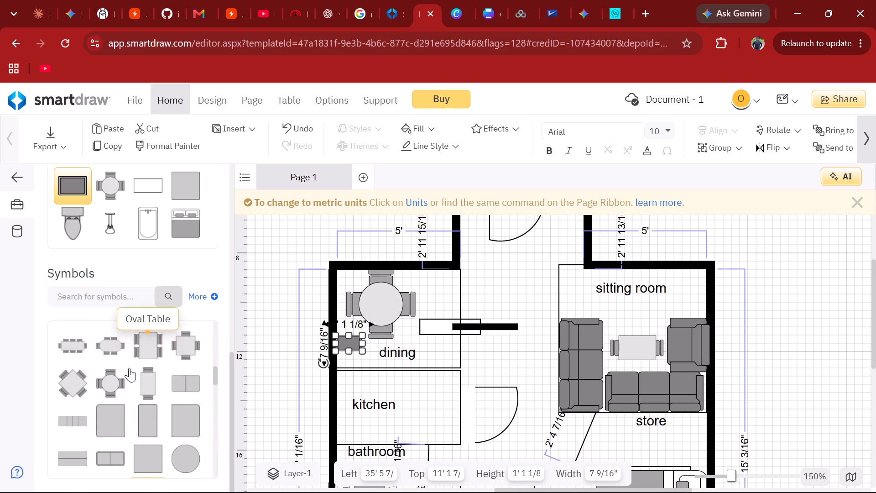
scroll(129, 368, up, 4)
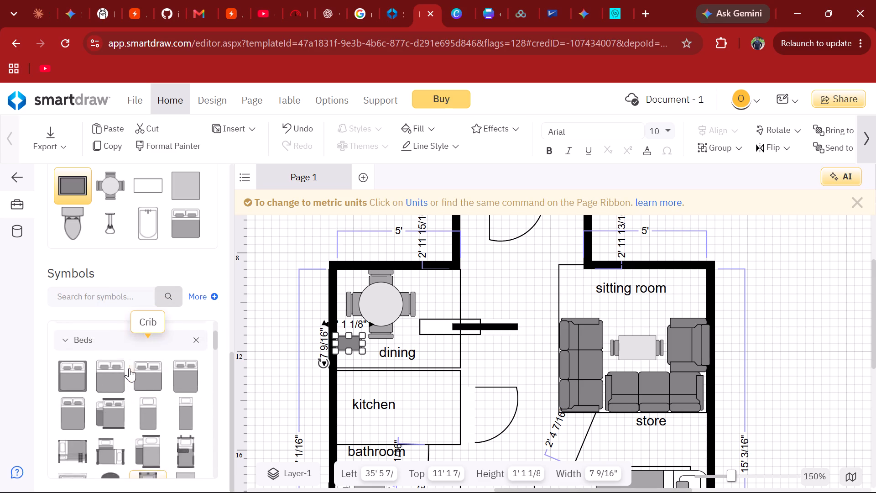
scroll(129, 368, up, 1)
click(126, 397)
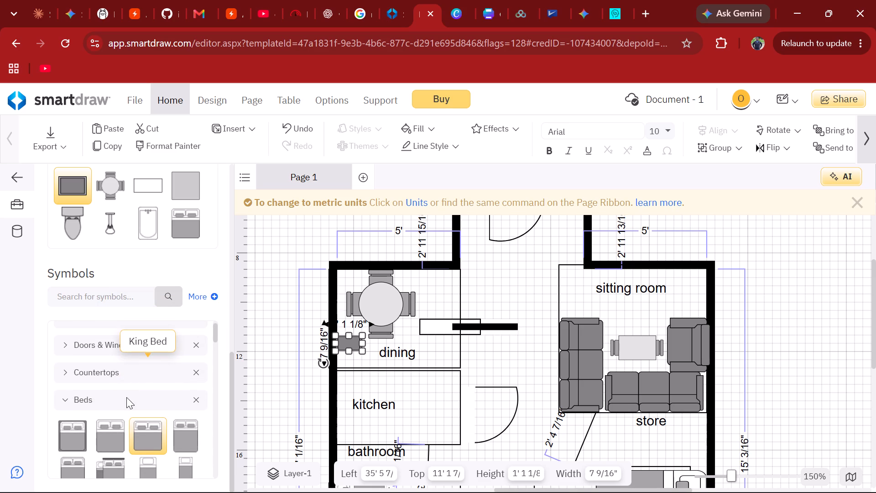
scroll(126, 397, up, 1)
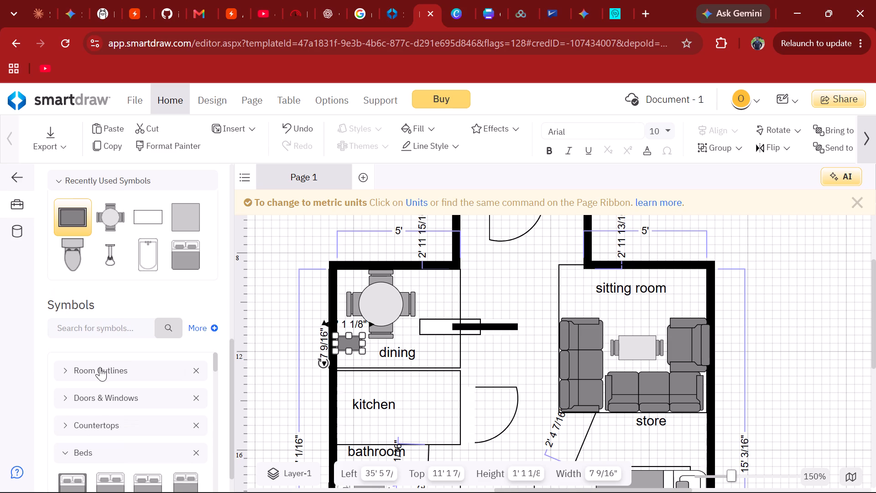
click(100, 367)
click(100, 367)
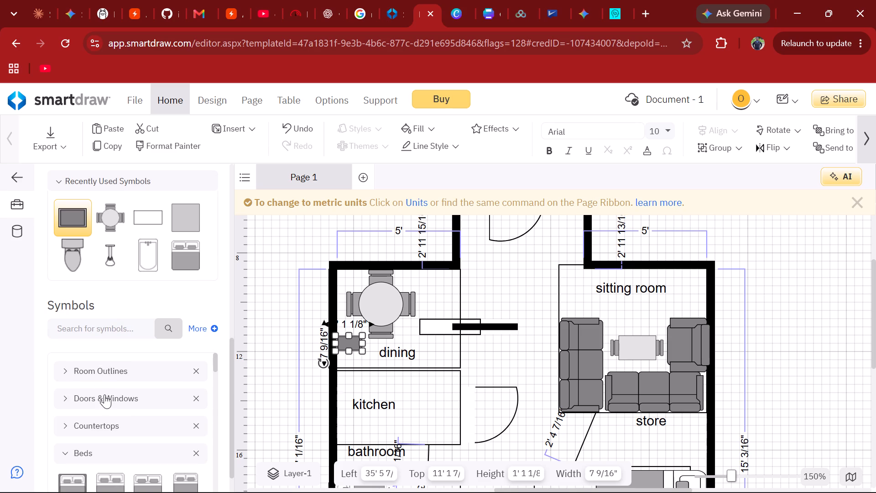
click(104, 394)
click(104, 394)
click(108, 426)
scroll(108, 426, down, 2)
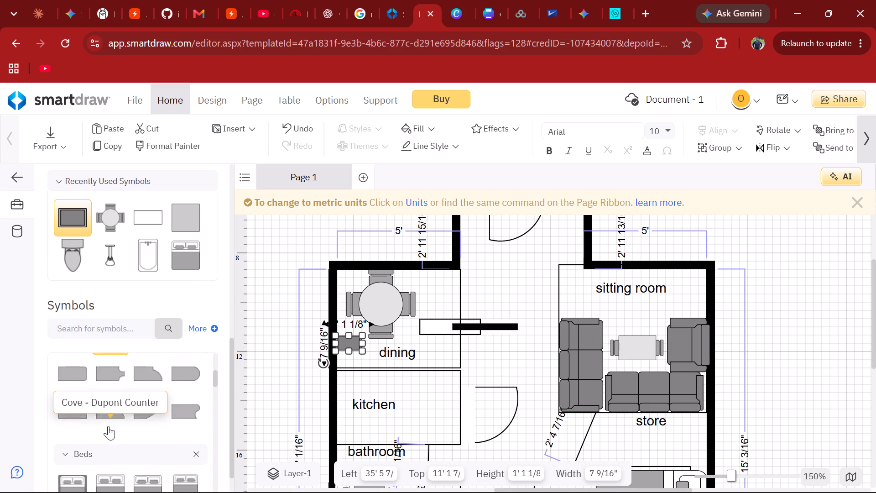
scroll(108, 426, down, 1)
click(108, 430)
scroll(108, 430, down, 2)
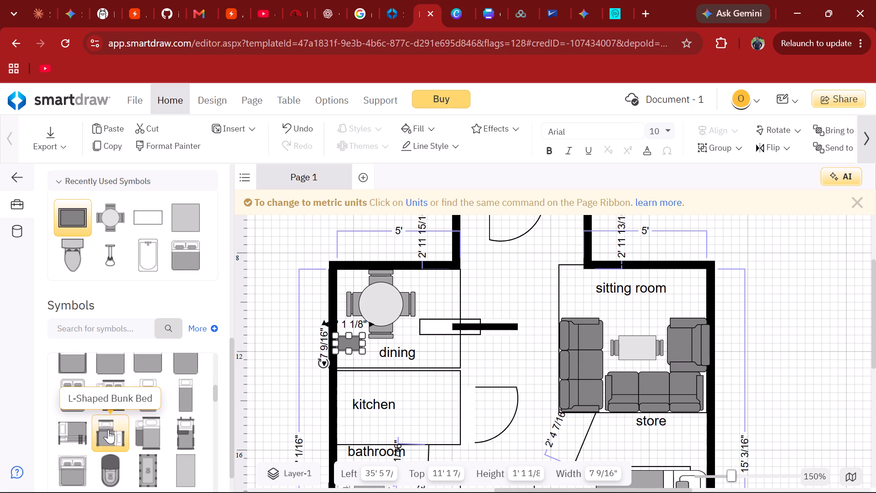
scroll(108, 430, down, 2)
scroll(108, 430, up, 4)
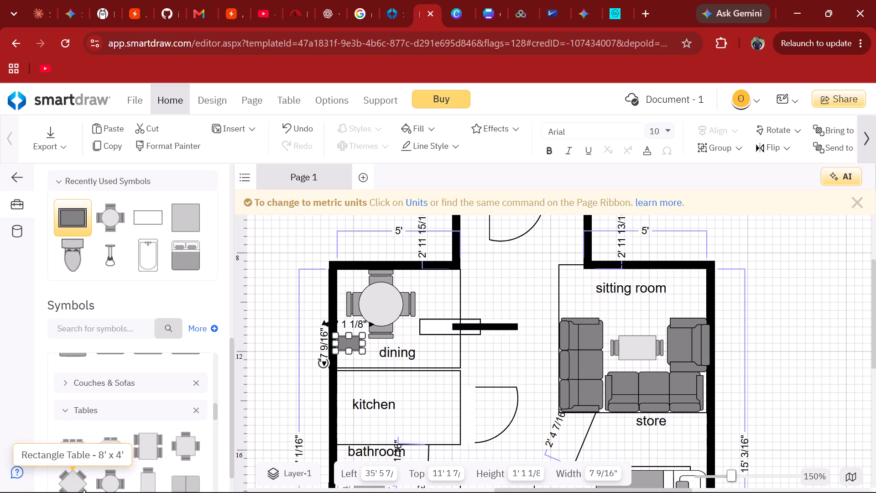
scroll(84, 490, up, 1)
click(83, 388)
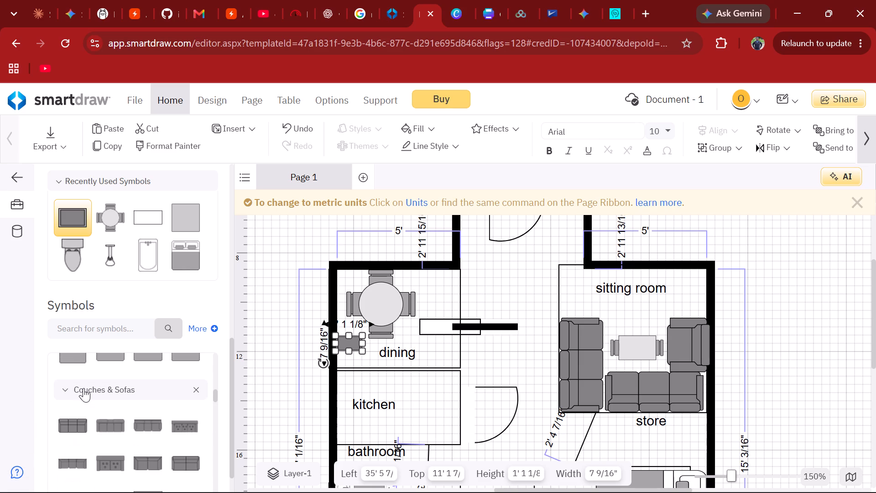
scroll(83, 388, down, 6)
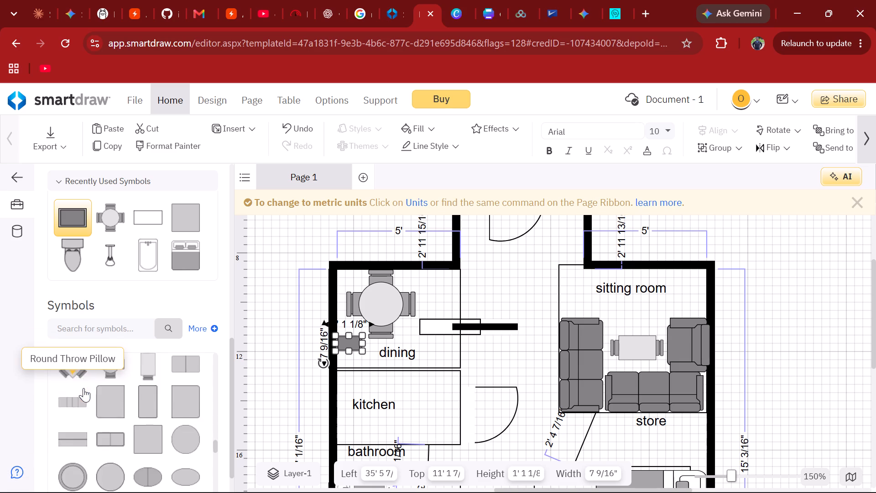
scroll(83, 388, down, 5)
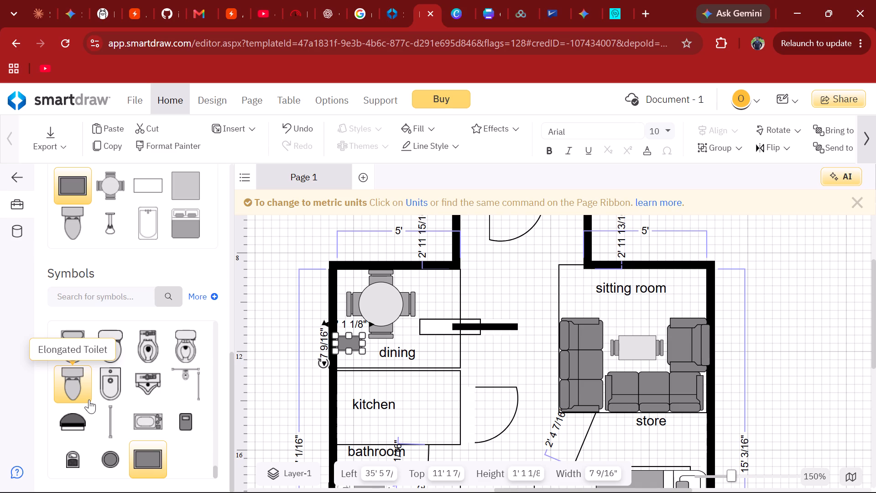
scroll(89, 399, down, 1)
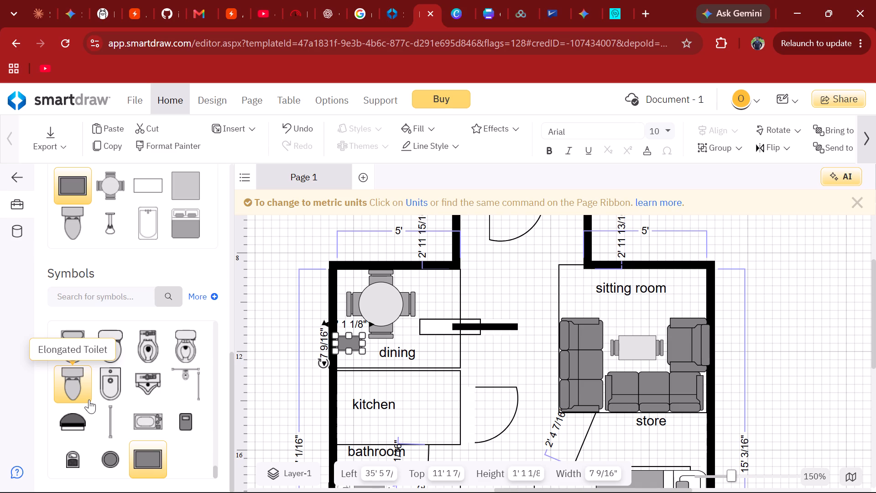
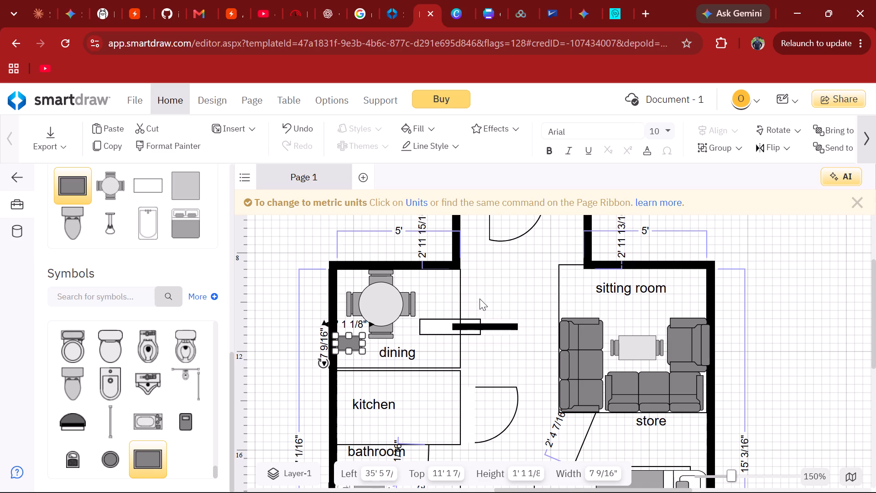
Review the floor plan from the dining and sitting rooms through to the bedrooms and walk-in closet.
scroll(480, 299, down, 1)
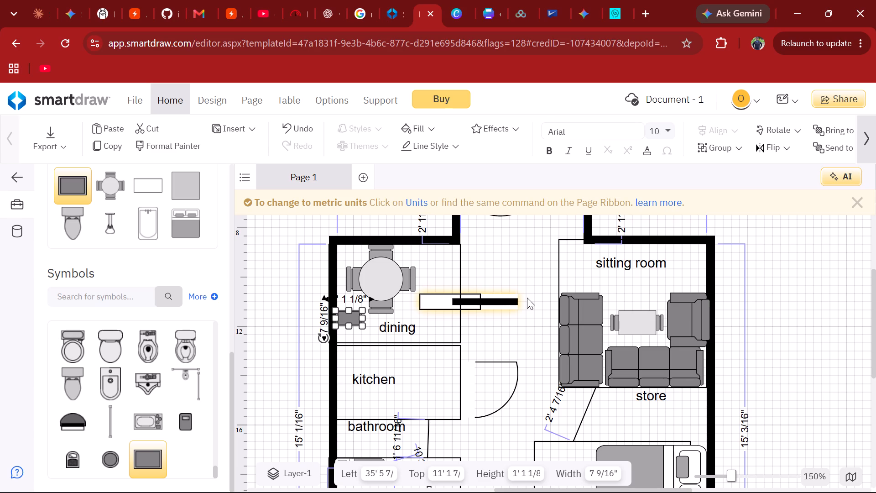
scroll(558, 272, down, 1)
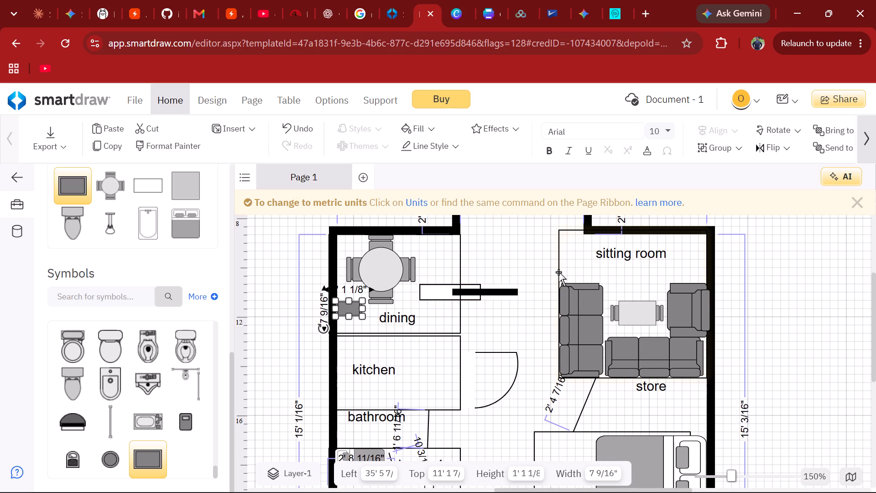
scroll(558, 272, down, 1)
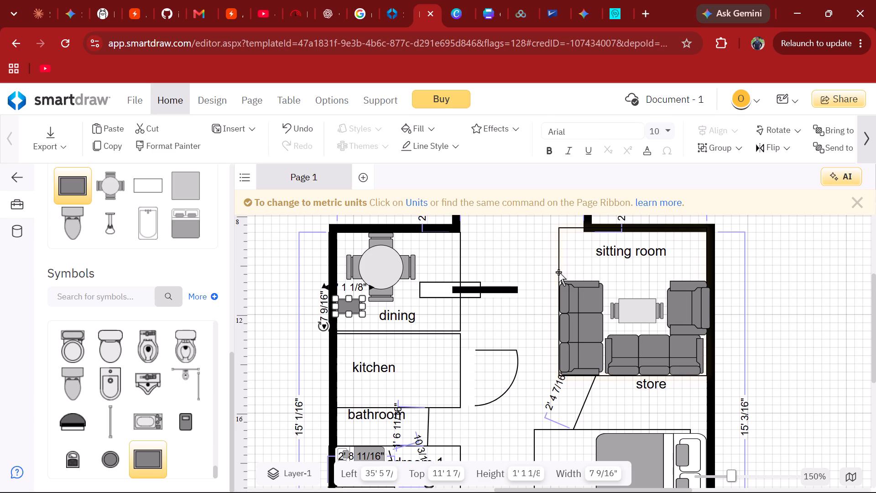
scroll(558, 272, down, 1)
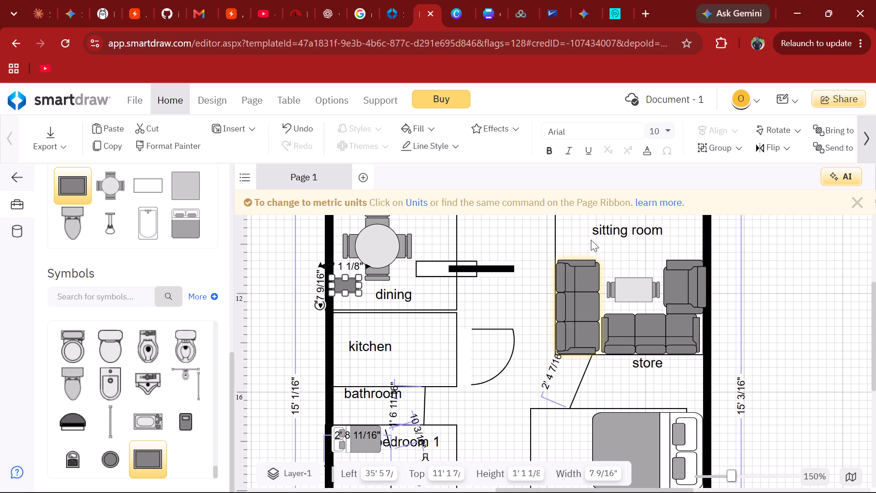
scroll(542, 296, down, 1)
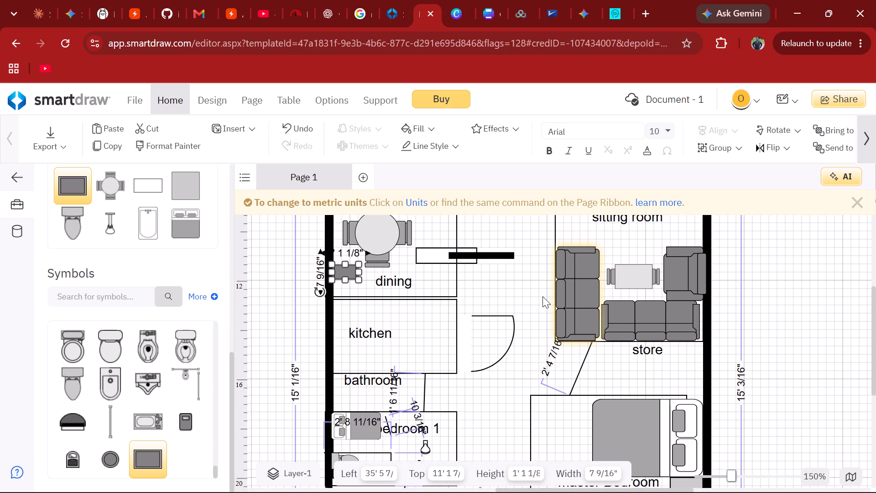
scroll(542, 296, down, 1)
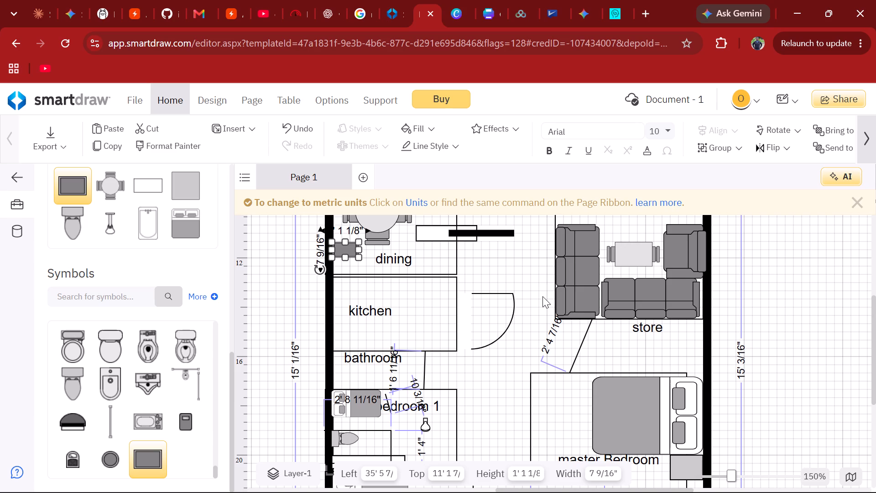
scroll(542, 296, down, 1)
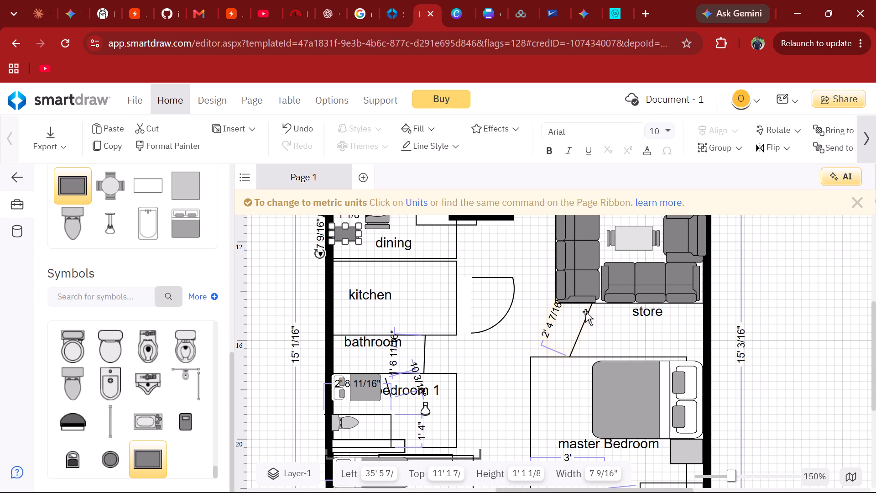
scroll(585, 312, down, 1)
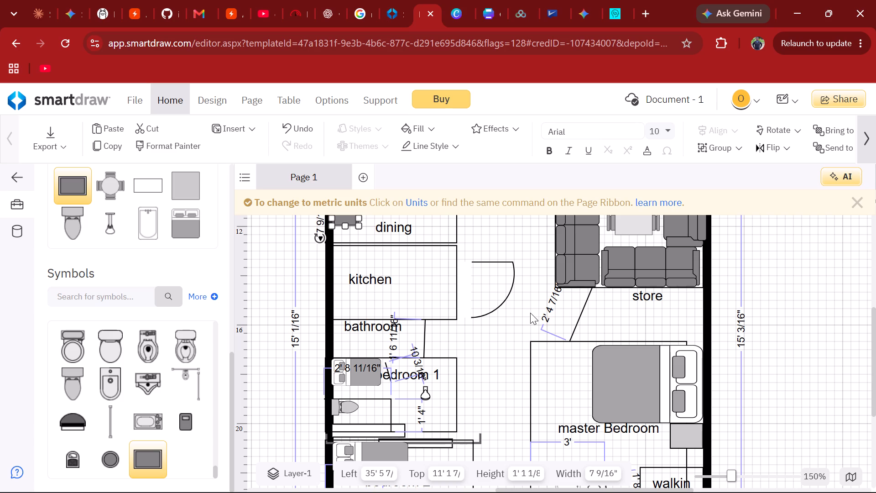
scroll(530, 313, down, 1)
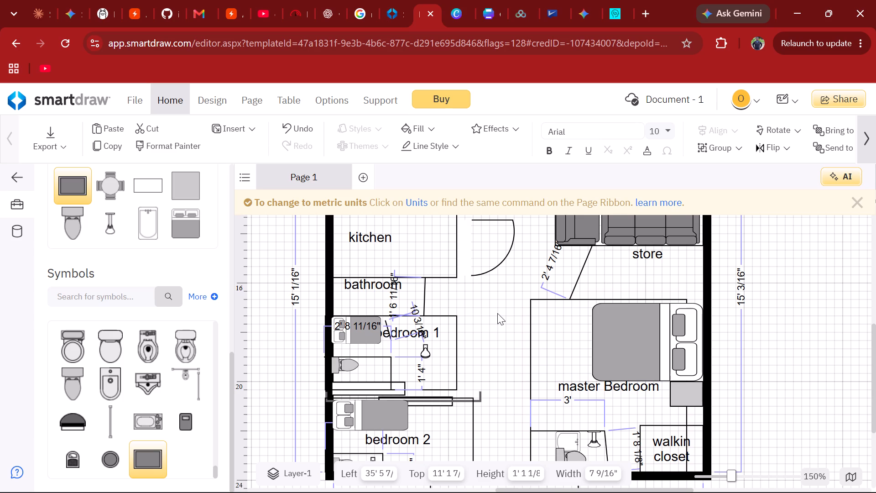
scroll(497, 313, down, 1)
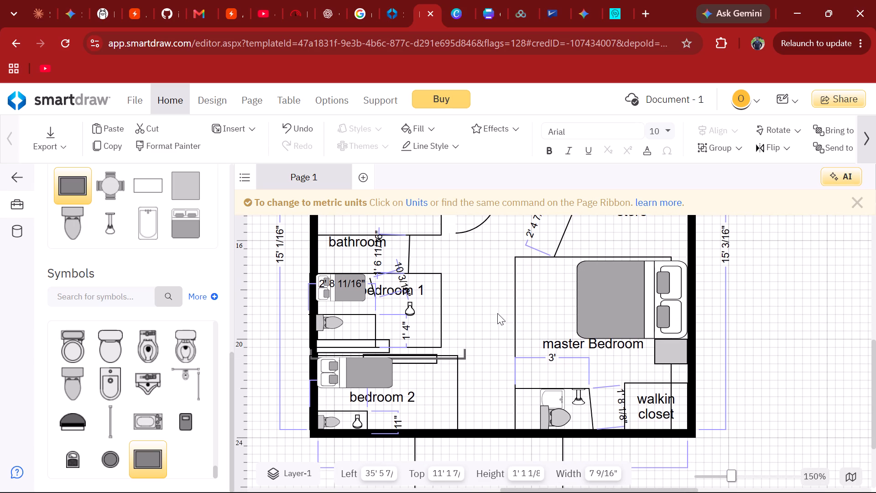
Dismiss the notice about changing to metric units.
click(859, 204)
Recheck the kitchen, store and bedroom areas, and look through the wall, import, document setup and recently used symbol options.
scroll(710, 293, up, 1)
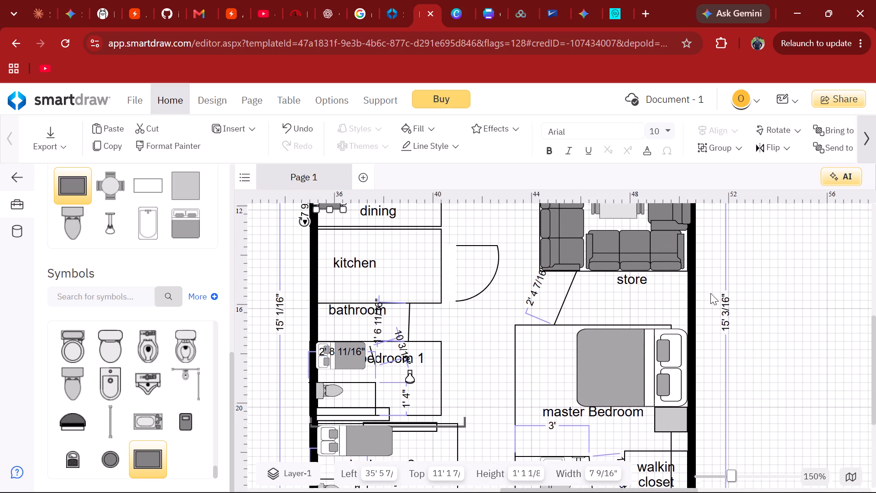
scroll(710, 293, up, 1)
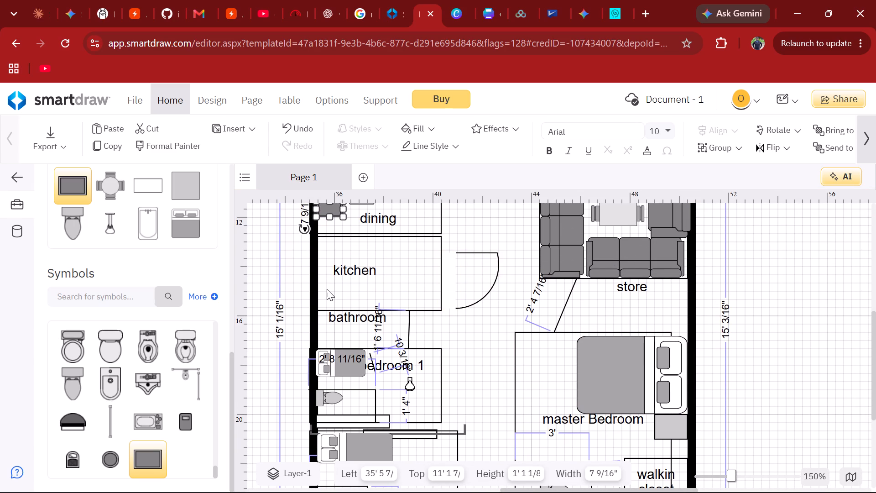
scroll(327, 289, down, 1)
scroll(214, 309, up, 1)
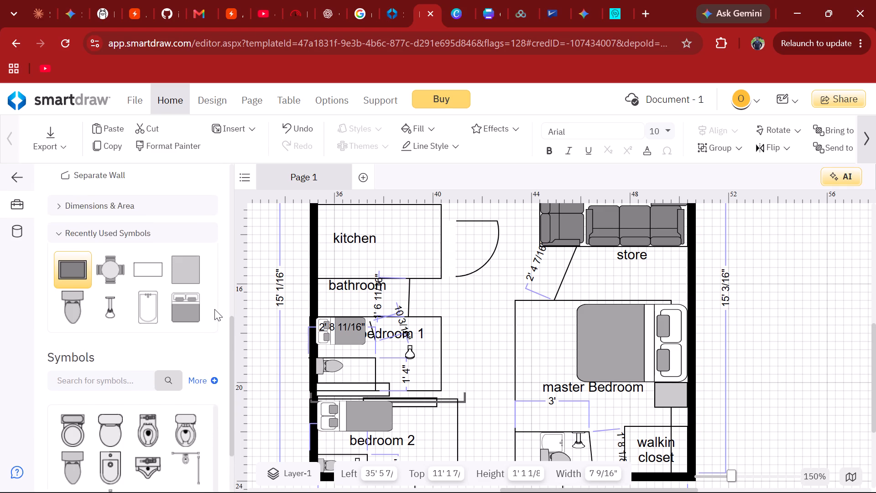
scroll(214, 309, up, 2)
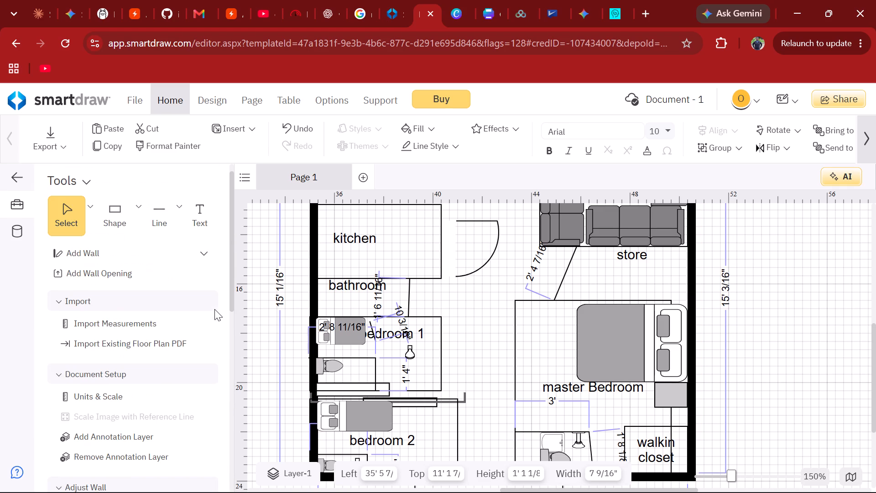
scroll(214, 309, up, 2)
scroll(214, 309, down, 2)
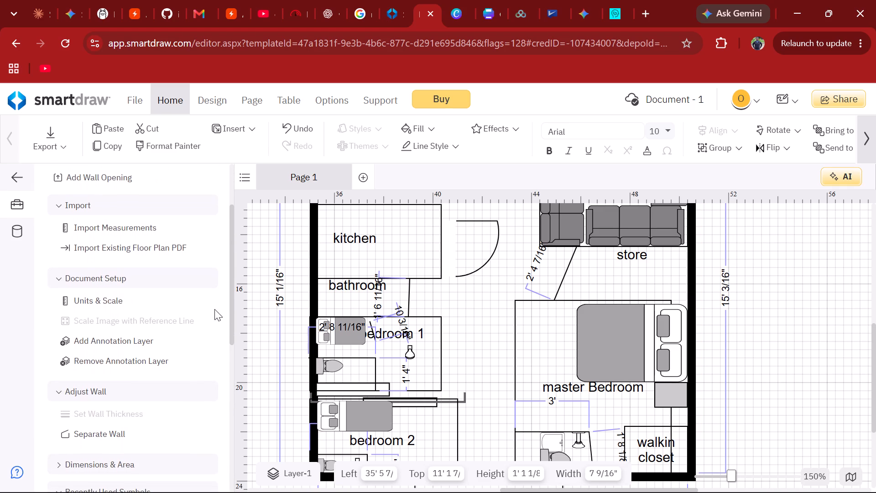
scroll(162, 336, down, 3)
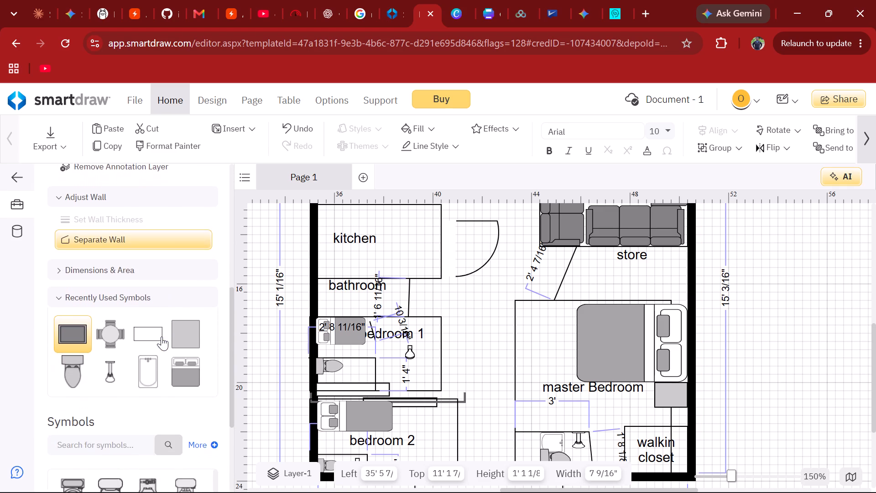
scroll(162, 336, down, 2)
scroll(162, 336, up, 5)
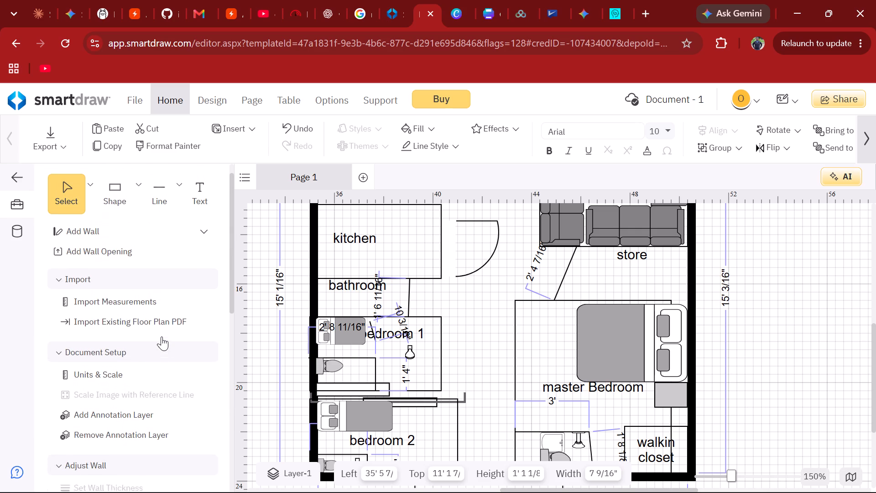
scroll(162, 336, up, 1)
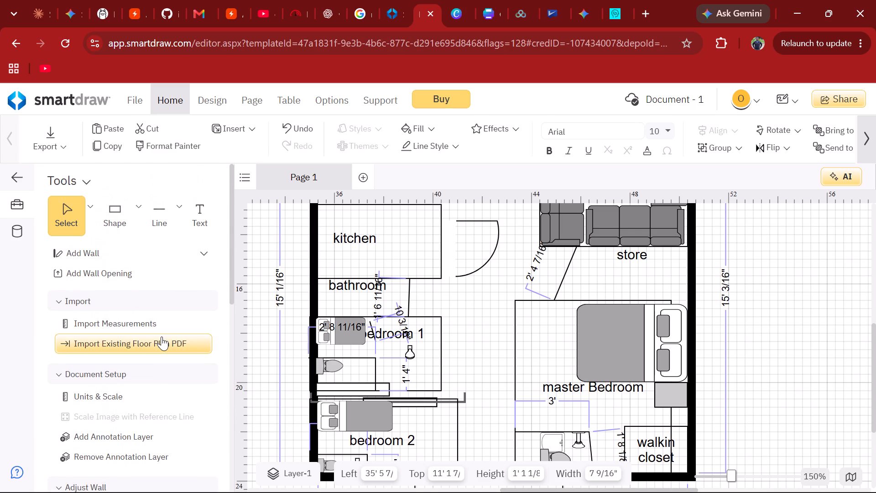
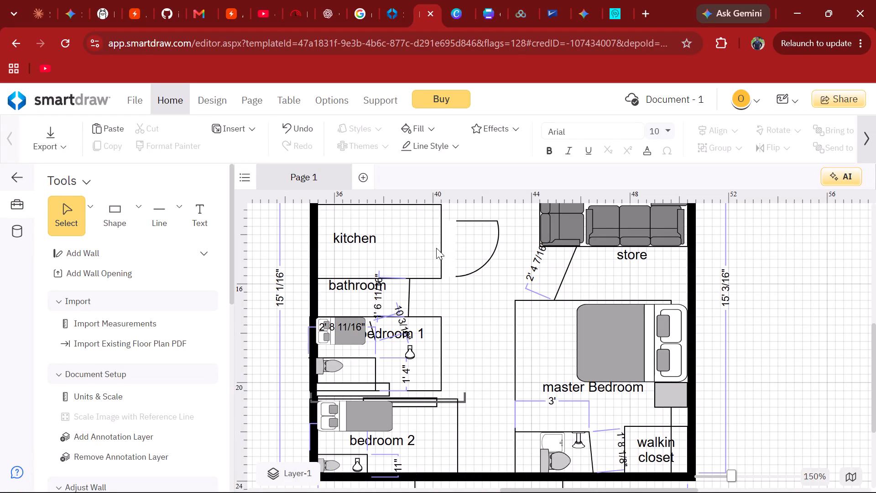
Look through the wall tools, document setup, recently used symbols and the bathroom fixtures in the symbol library.
scroll(436, 248, up, 1)
scroll(124, 359, down, 1)
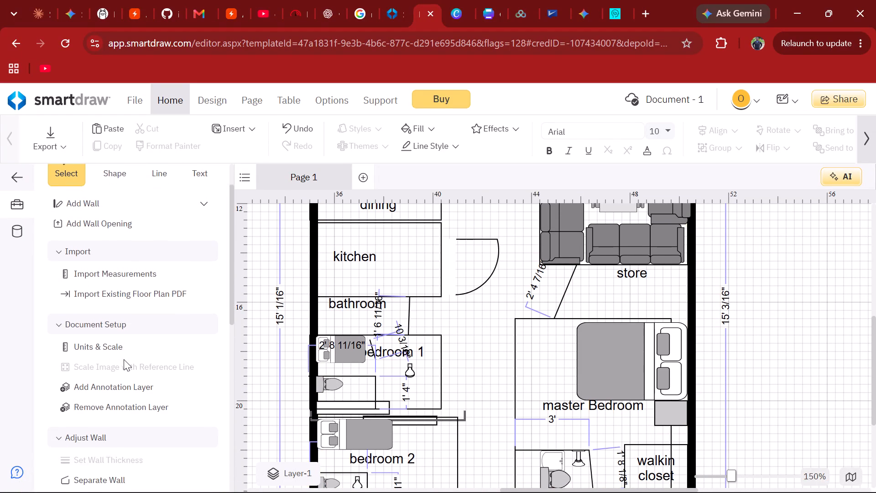
scroll(124, 359, down, 4)
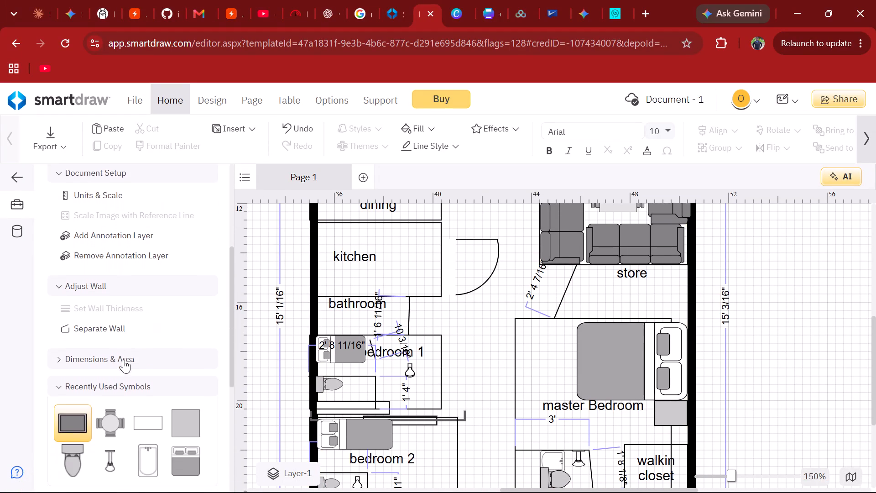
scroll(124, 359, down, 3)
scroll(124, 359, up, 1)
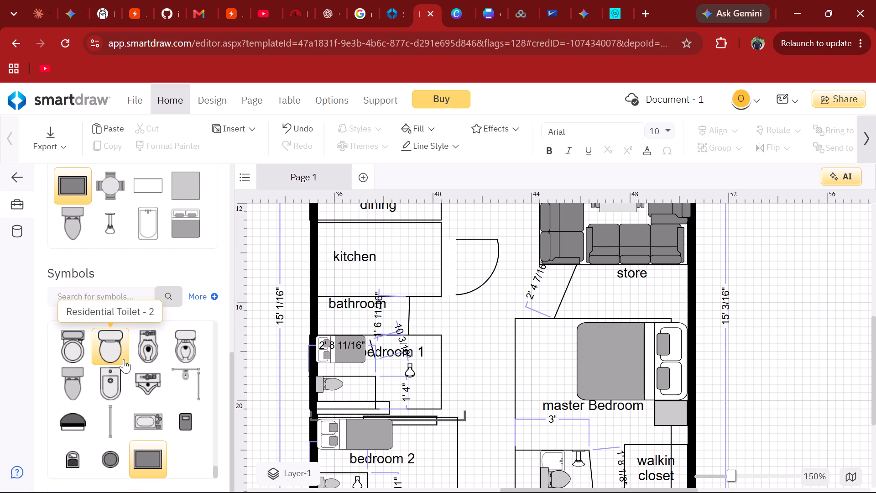
scroll(124, 359, up, 5)
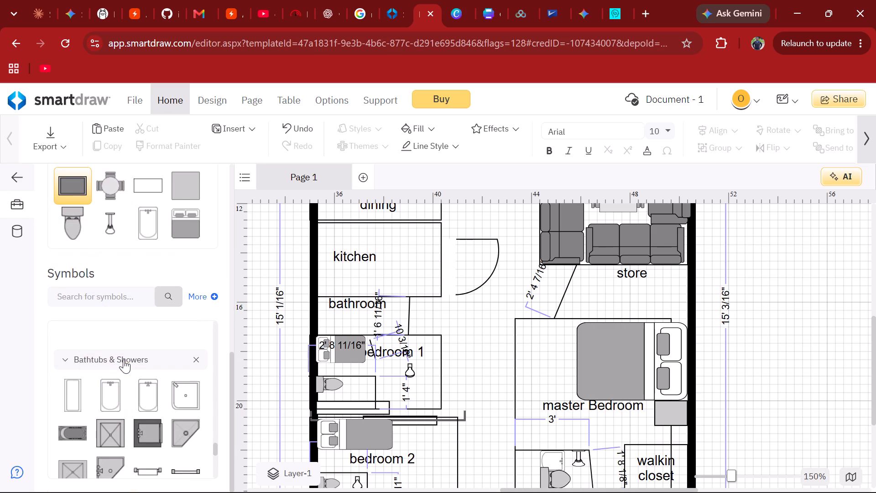
Collapse the Bathtubs & Showers, Toilets, Tables, Couches & Sofas and Beds symbol categories while browsing back to the countertops.
click(122, 359)
click(112, 383)
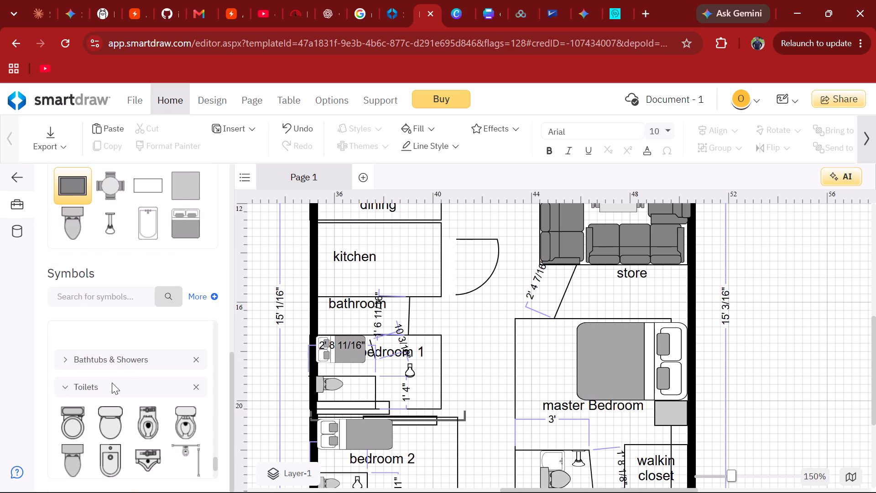
click(90, 387)
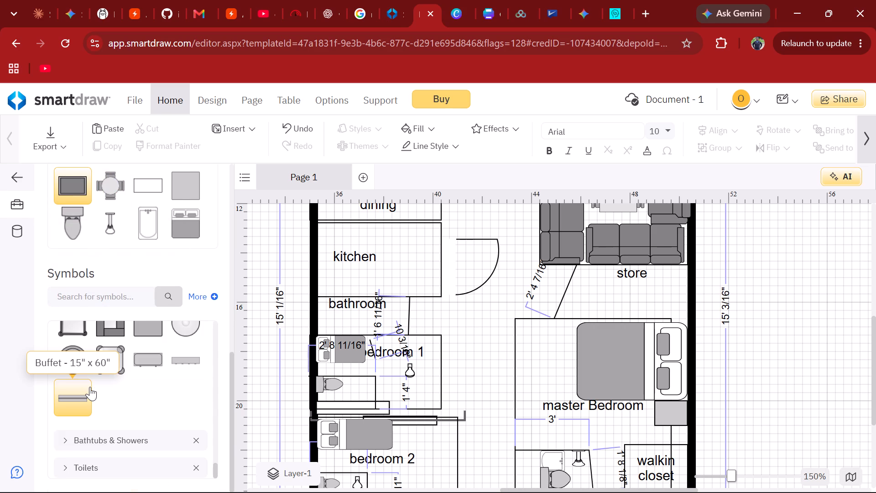
scroll(90, 387, up, 4)
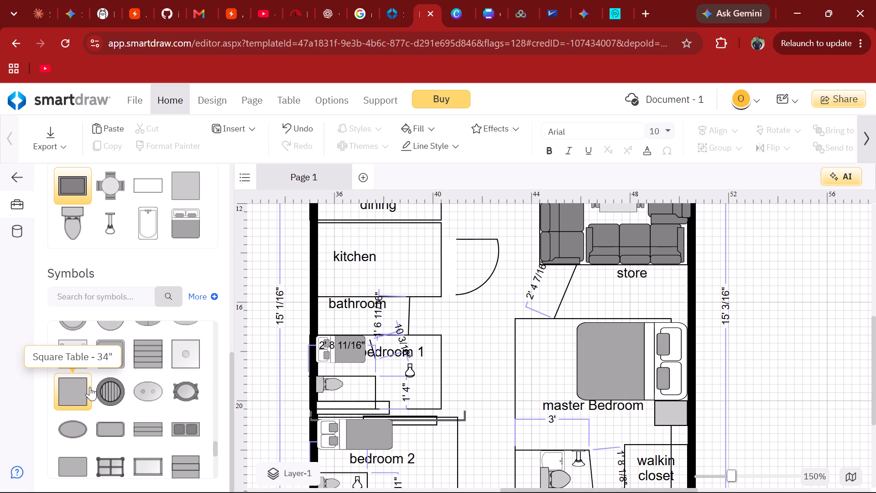
scroll(90, 387, up, 3)
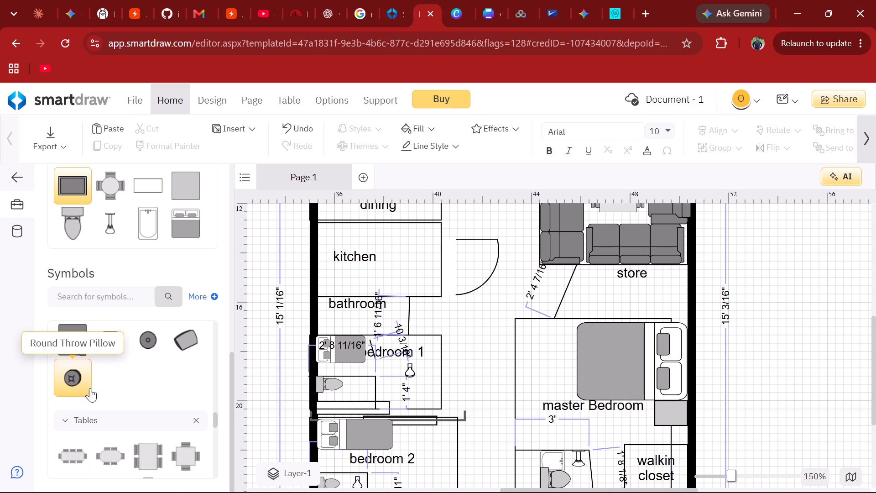
click(93, 421)
scroll(93, 421, up, 2)
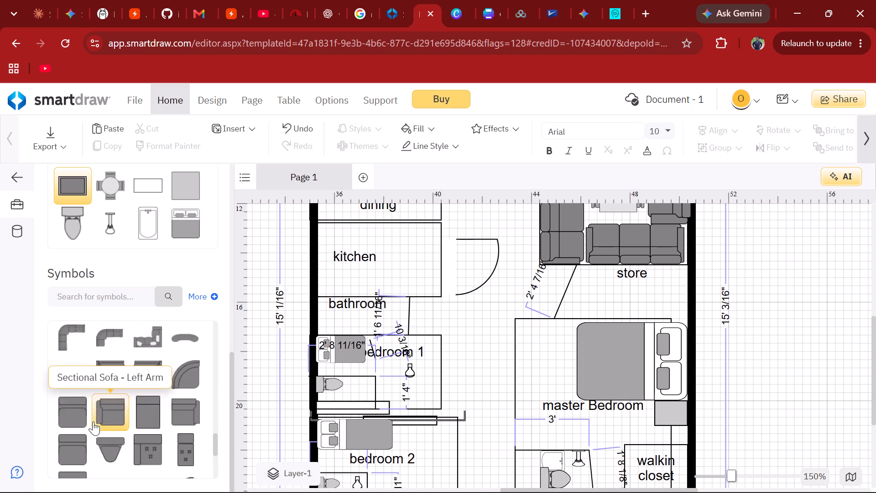
scroll(93, 421, up, 4)
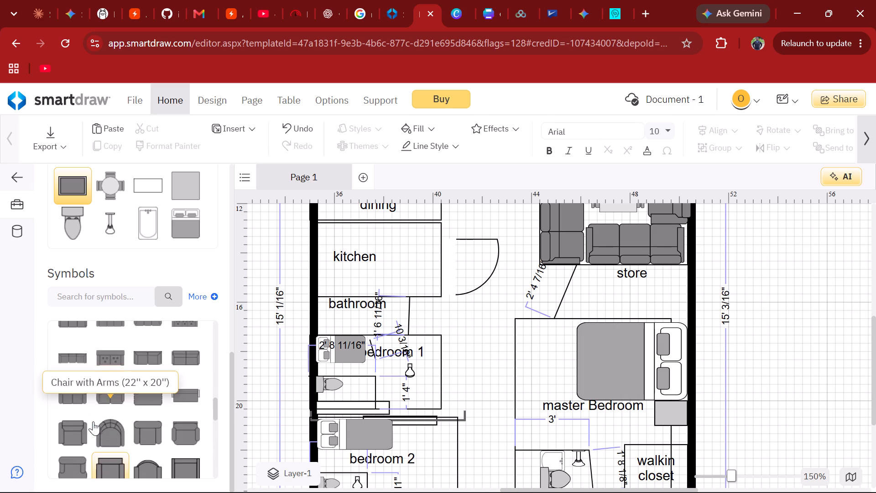
scroll(93, 421, up, 2)
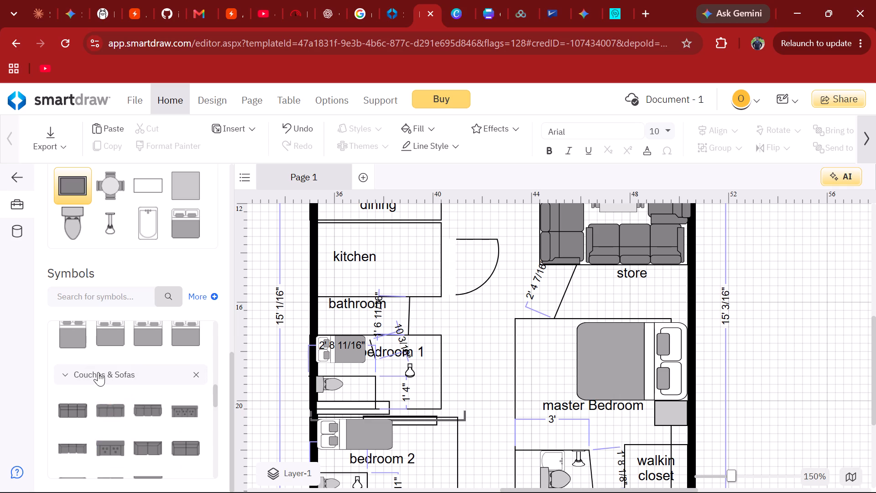
click(98, 372)
scroll(98, 372, up, 4)
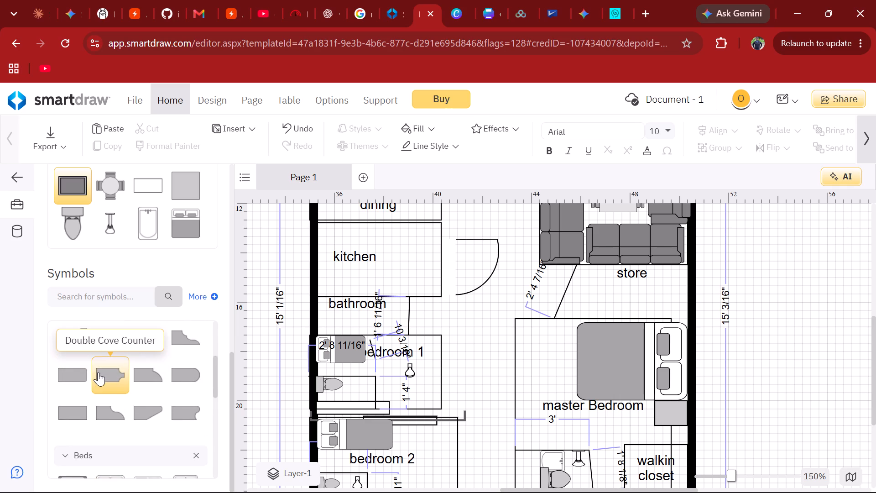
scroll(98, 372, down, 1)
click(97, 432)
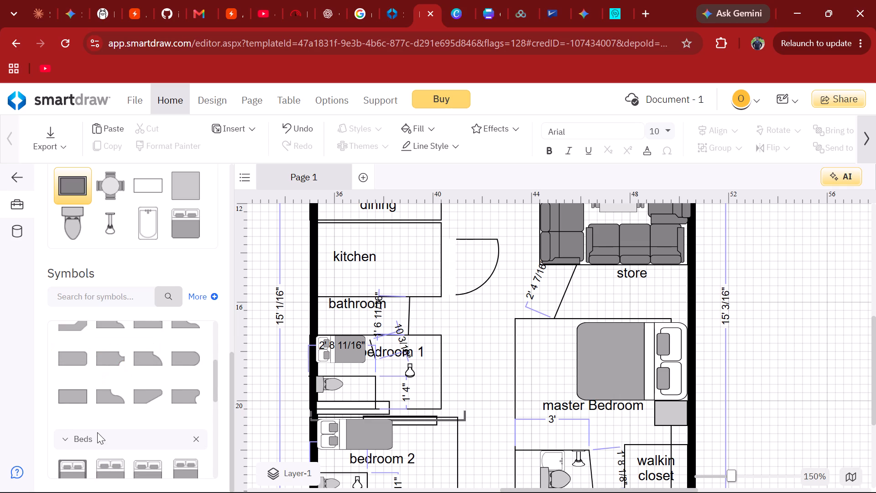
click(92, 441)
scroll(92, 441, up, 2)
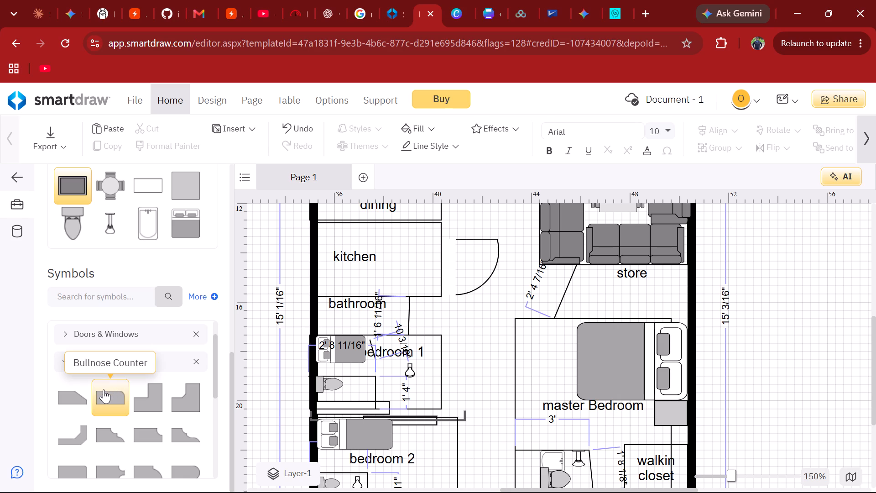
Place a Bullnose Counter symbol inside the kitchen against its upper wall.
drag(104, 389, 263, 321)
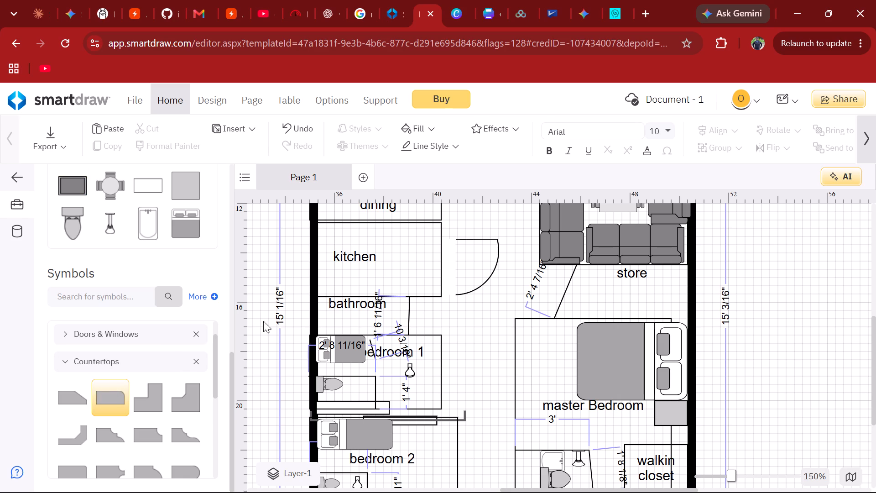
drag(263, 321, 296, 304)
drag(110, 389, 300, 272)
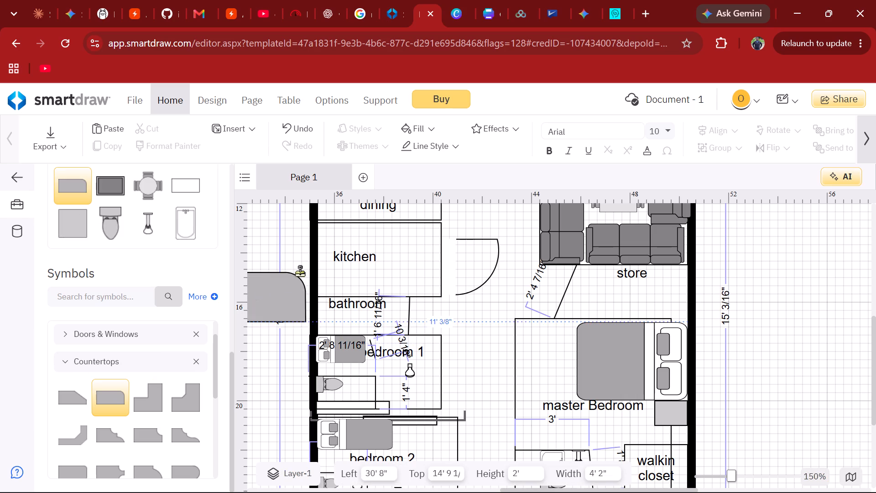
drag(300, 272, 380, 247)
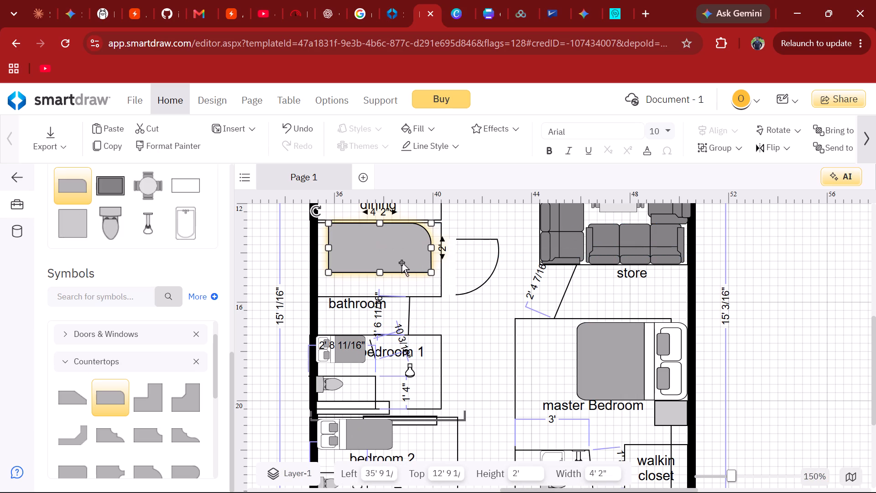
Resize the kitchen counter to about 3' 1 1/4" wide by 10 1/2" high and shift it slightly right along the upper wall.
drag(430, 271, 407, 239)
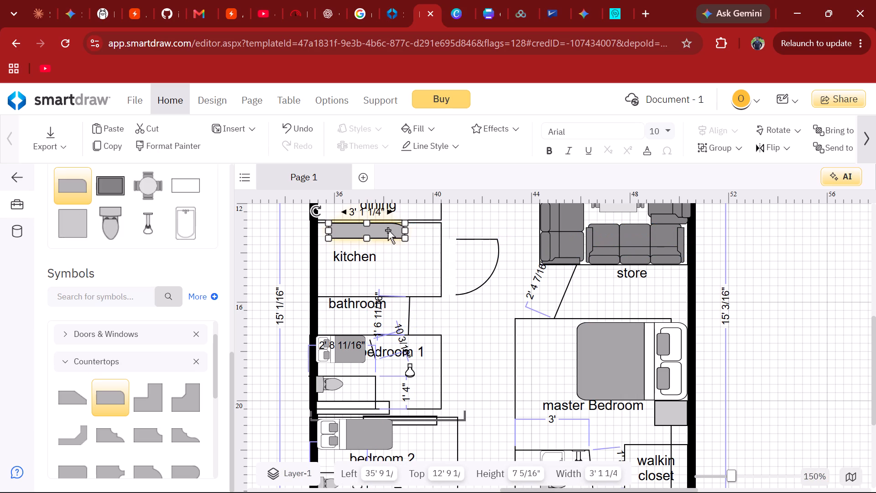
drag(387, 230, 393, 230)
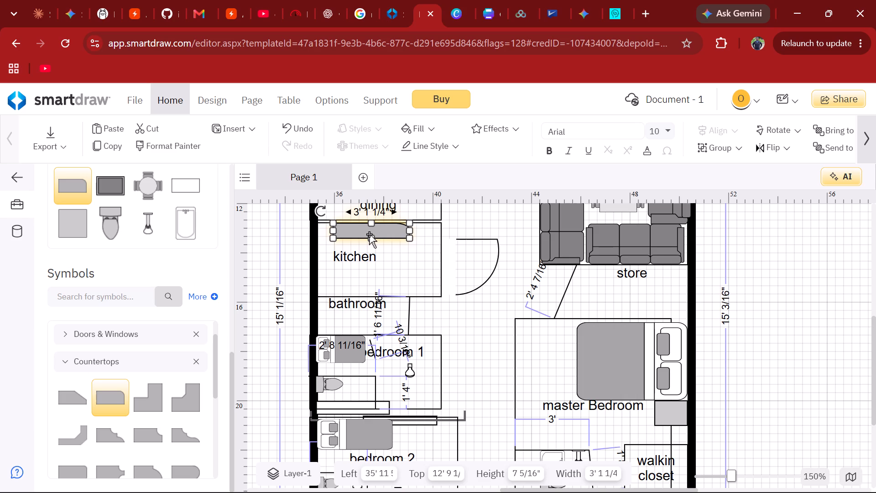
click(369, 235)
drag(371, 236, 371, 242)
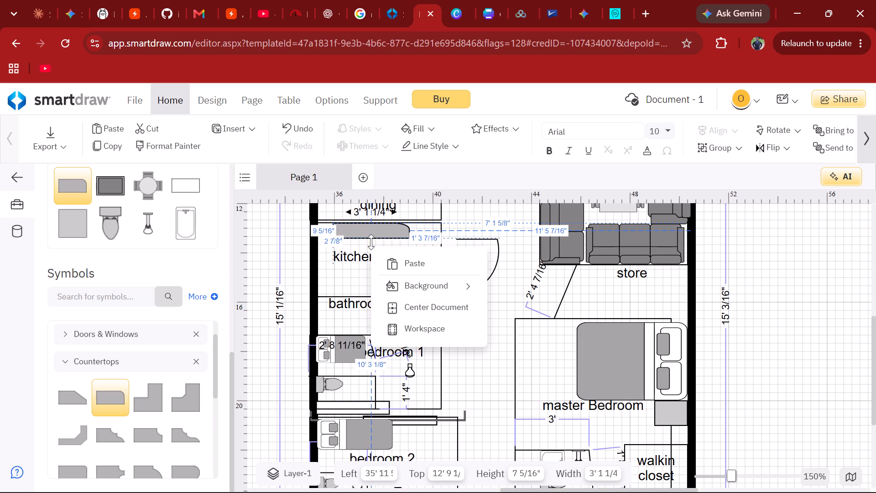
drag(371, 242, 371, 247)
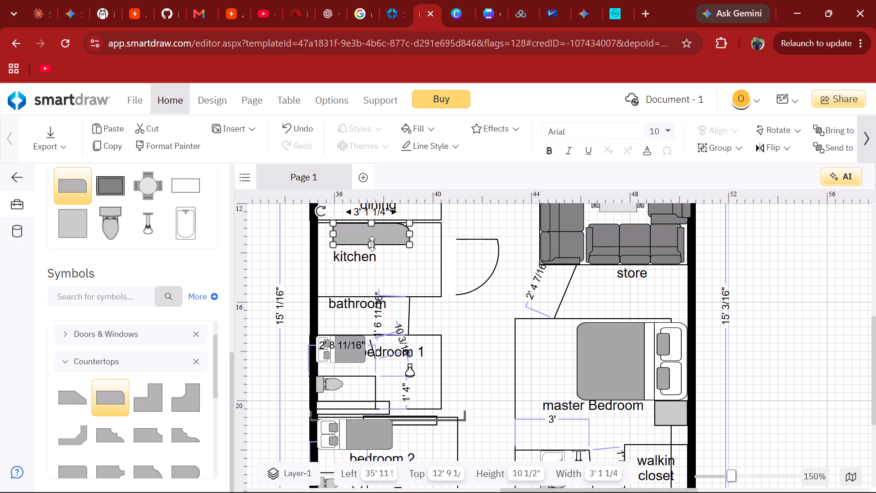
drag(372, 237, 377, 235)
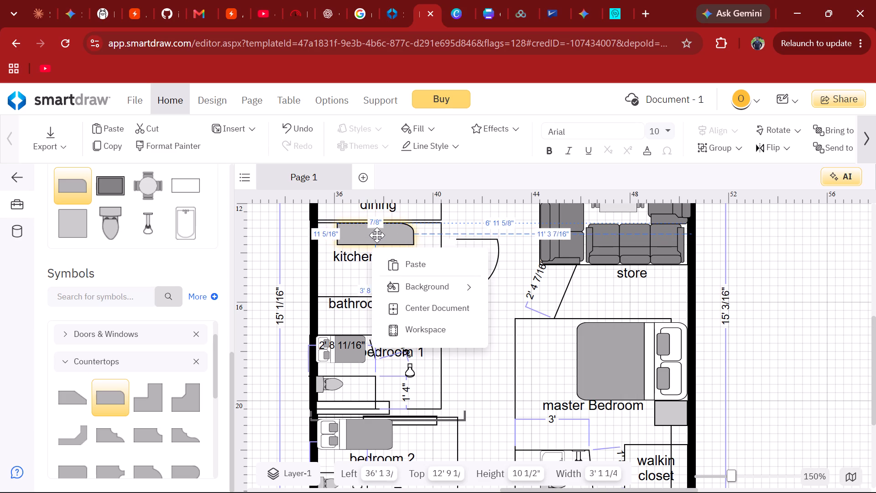
drag(377, 235, 379, 235)
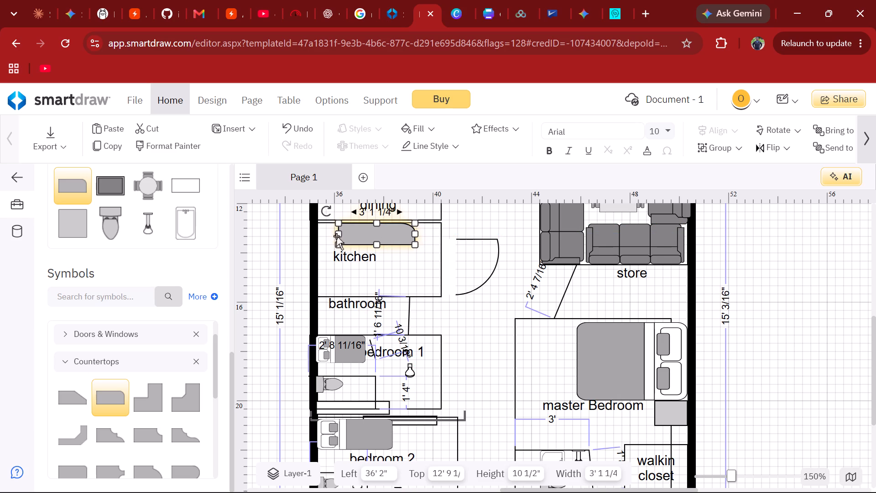
Look through the room outline, door and window, countertop and bed symbols in the symbol library.
scroll(153, 235, up, 1)
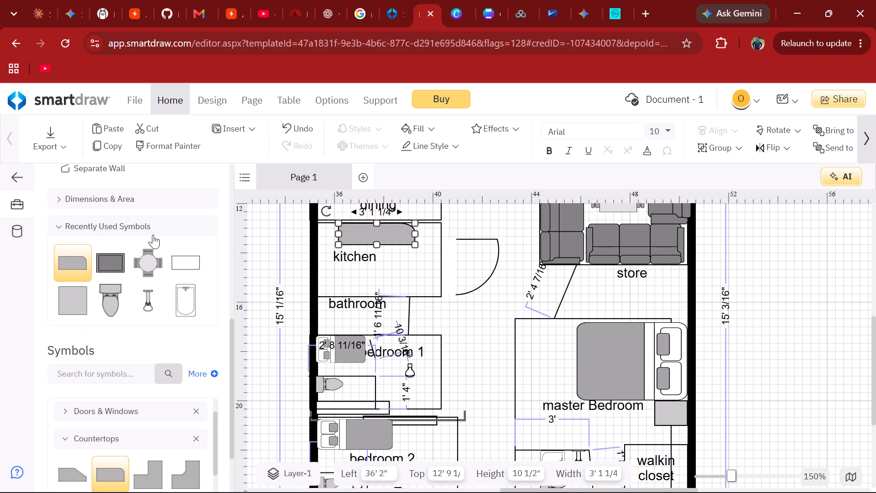
scroll(122, 343, down, 2)
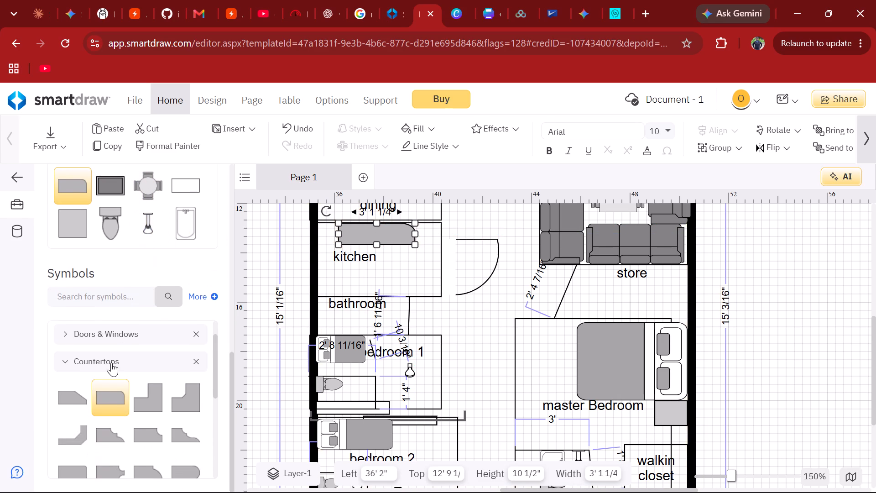
click(111, 362)
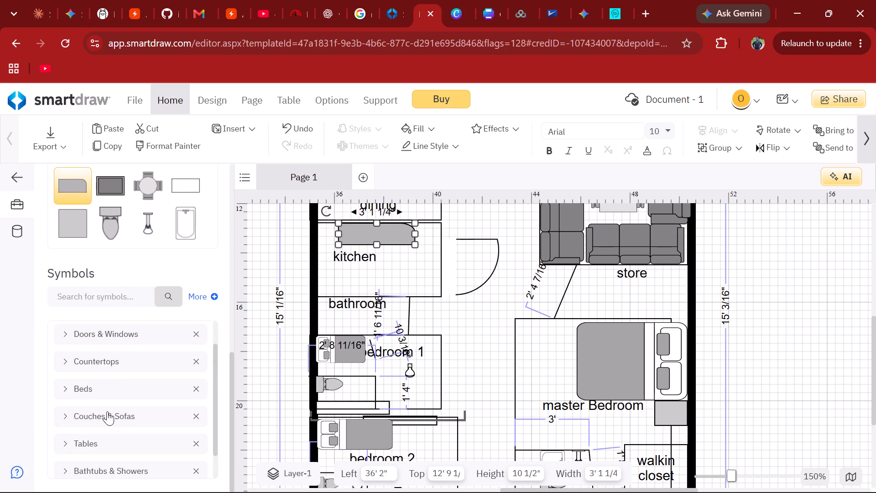
scroll(107, 411, down, 2)
scroll(107, 411, up, 1)
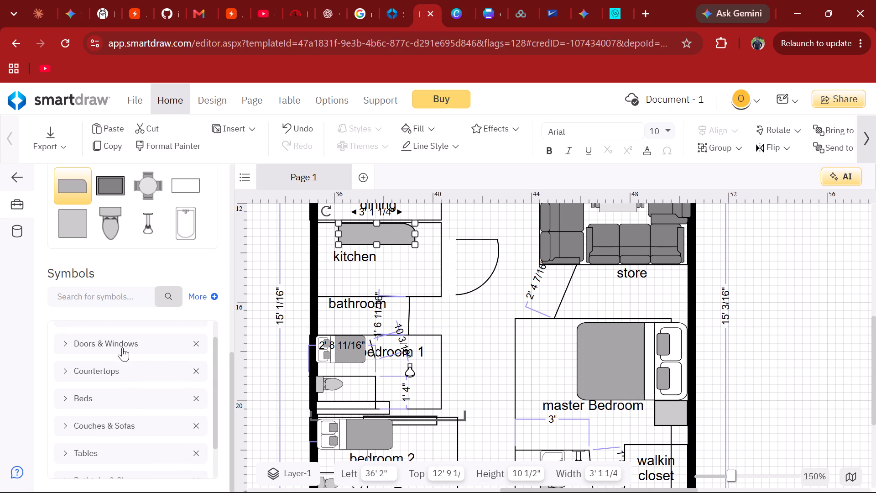
scroll(122, 347, up, 1)
click(121, 345)
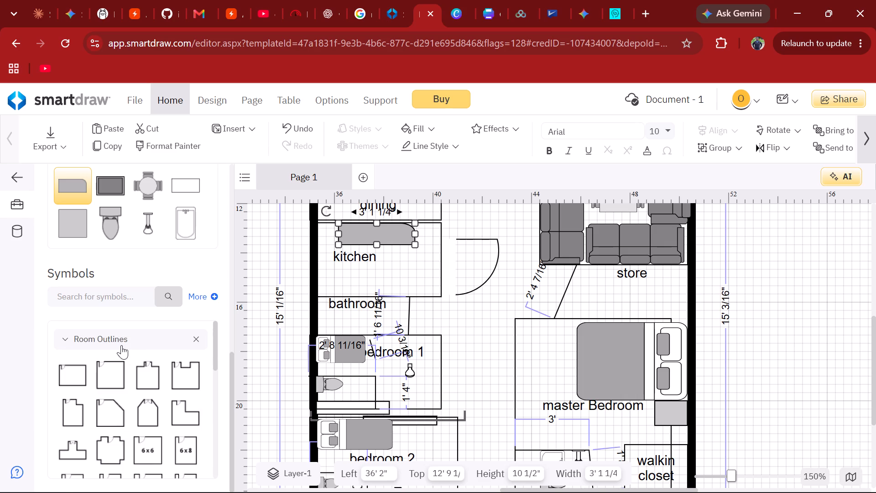
click(121, 345)
click(119, 364)
scroll(119, 364, down, 1)
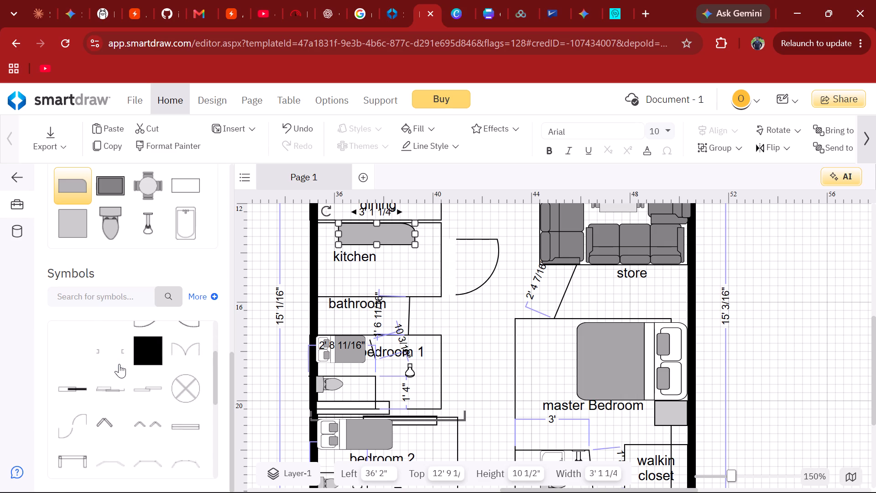
scroll(119, 364, down, 1)
scroll(119, 364, up, 1)
click(114, 373)
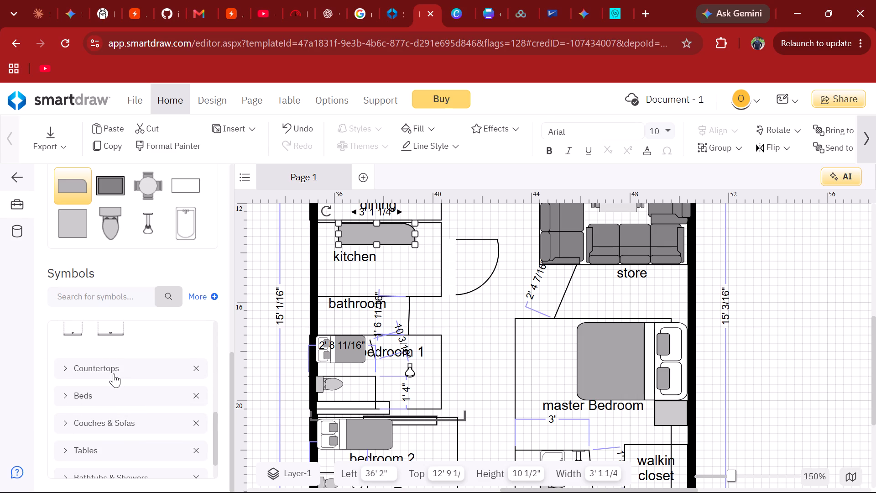
scroll(114, 373, down, 2)
click(108, 405)
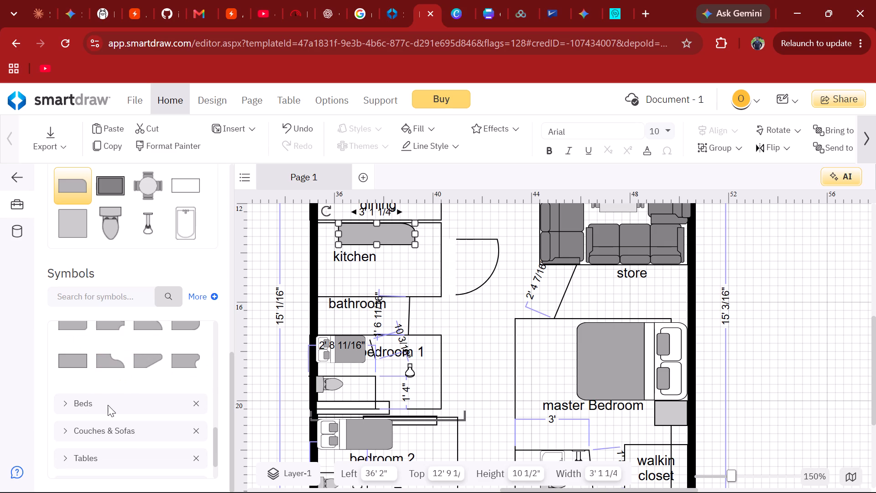
click(91, 405)
scroll(91, 405, down, 2)
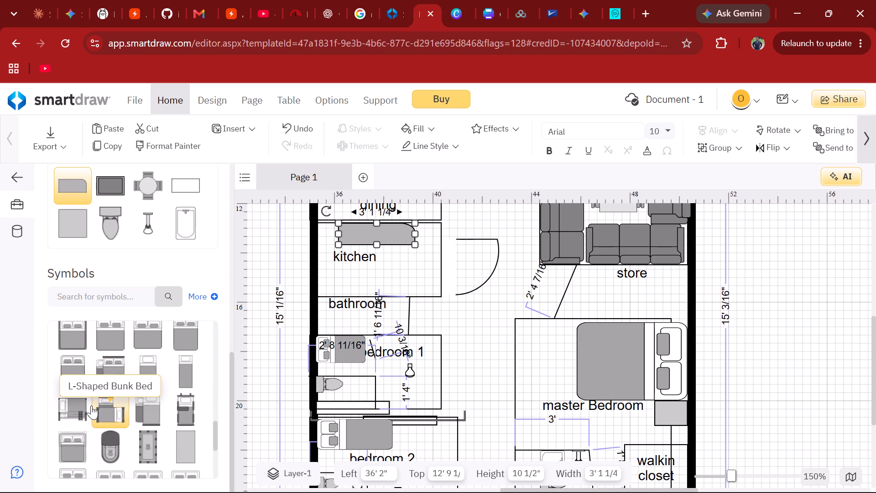
scroll(91, 405, down, 1)
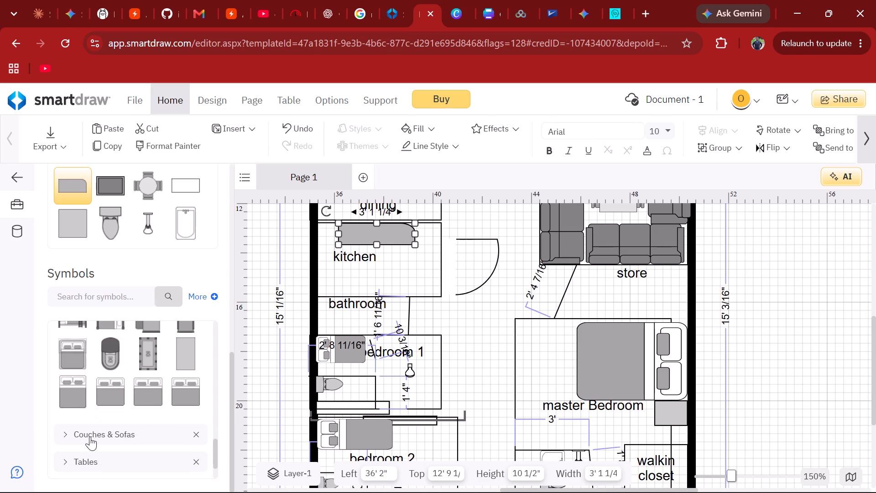
Place Round Throw Pillow symbols in the sitting room, on the left sofa's lower seat and the bottom sofa's right seat.
click(90, 436)
scroll(90, 436, down, 2)
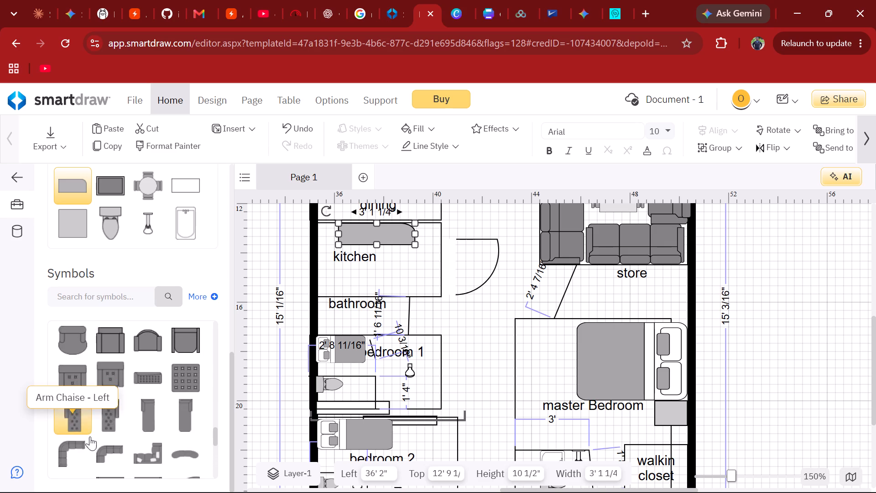
scroll(90, 436, down, 1)
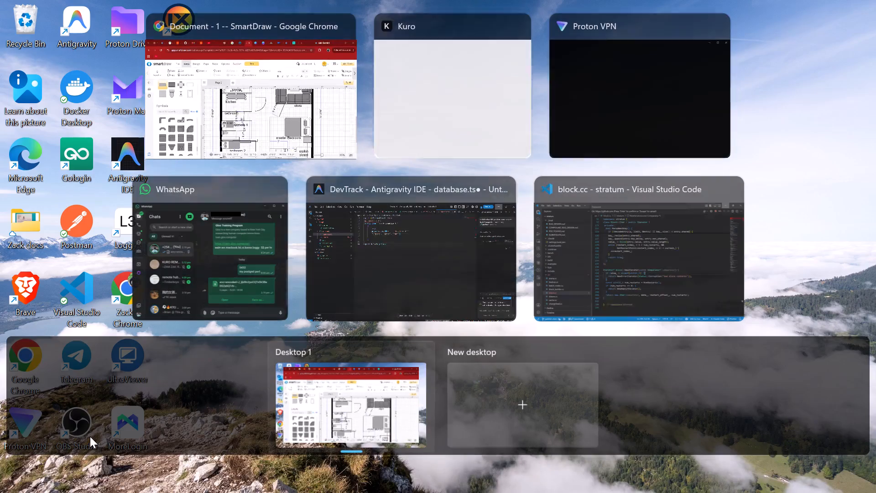
scroll(90, 436, down, 1)
click(229, 130)
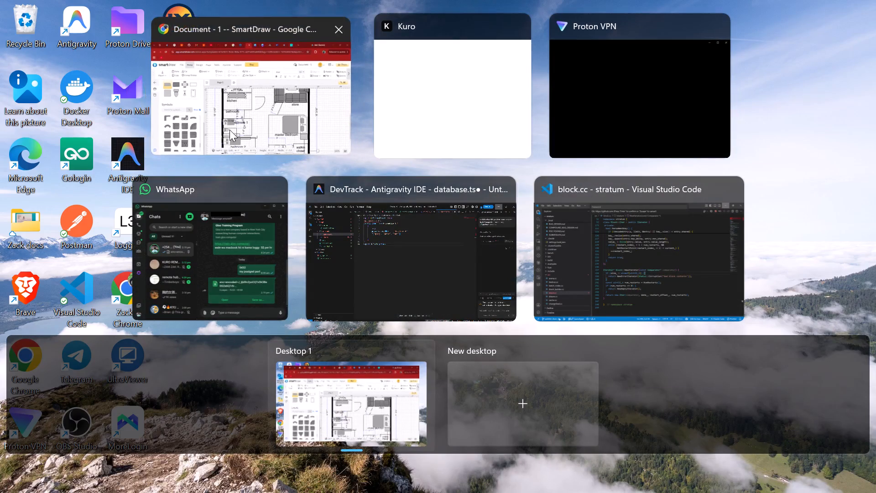
scroll(172, 367, down, 1)
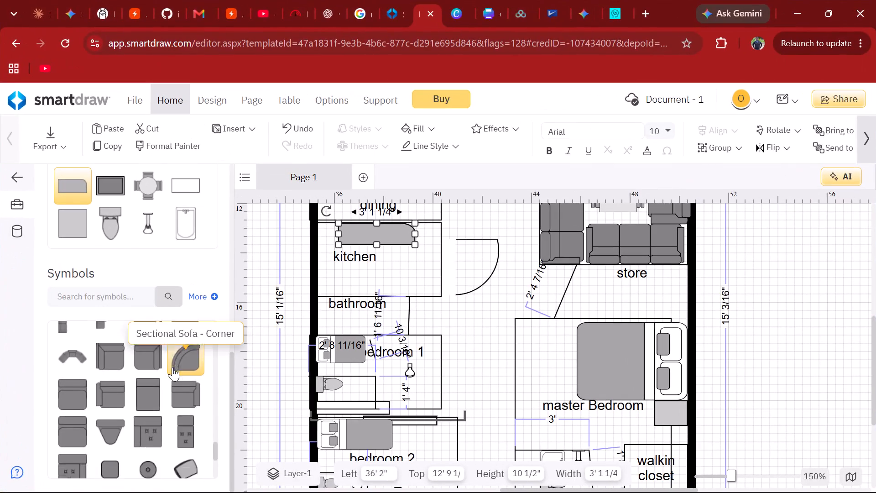
scroll(172, 367, down, 2)
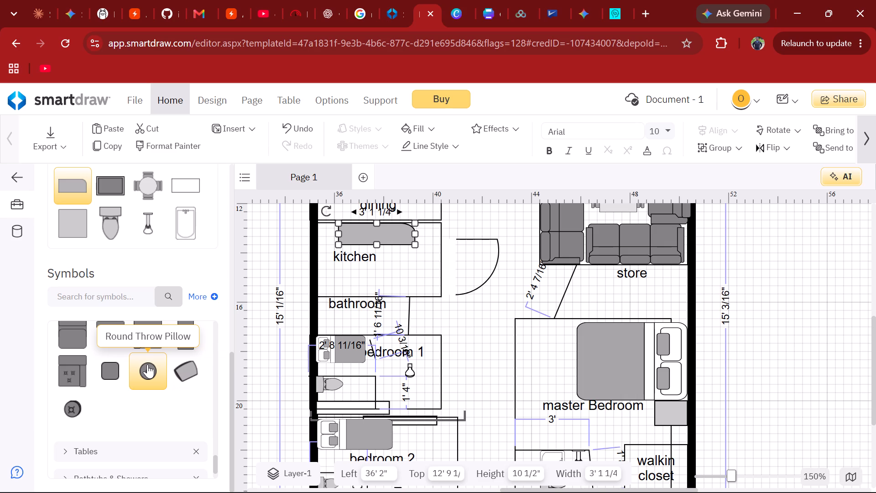
drag(154, 372, 240, 294)
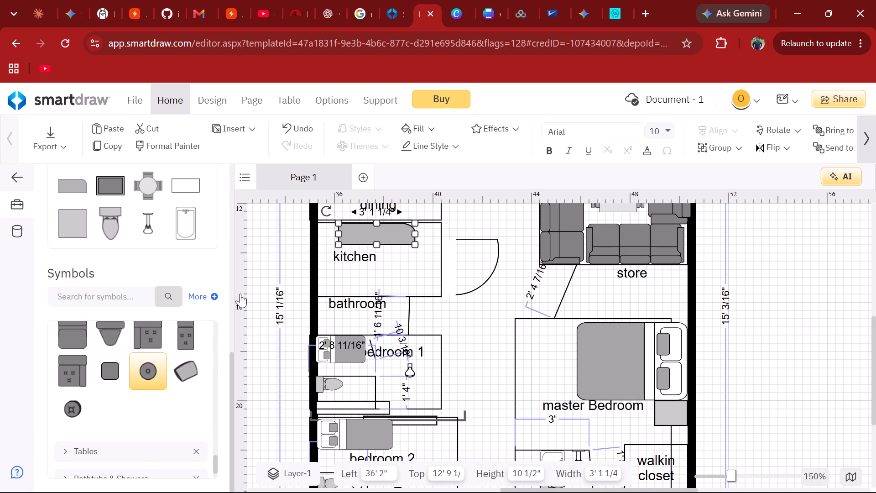
drag(240, 294, 574, 236)
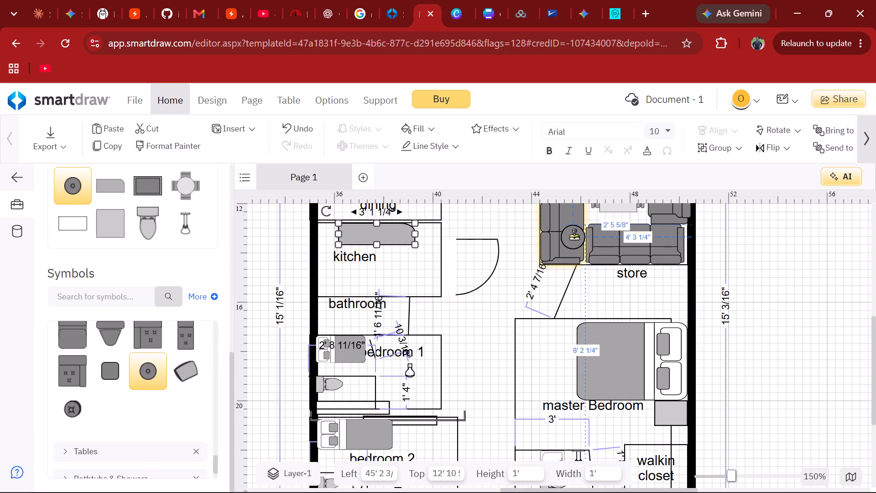
drag(574, 236, 570, 242)
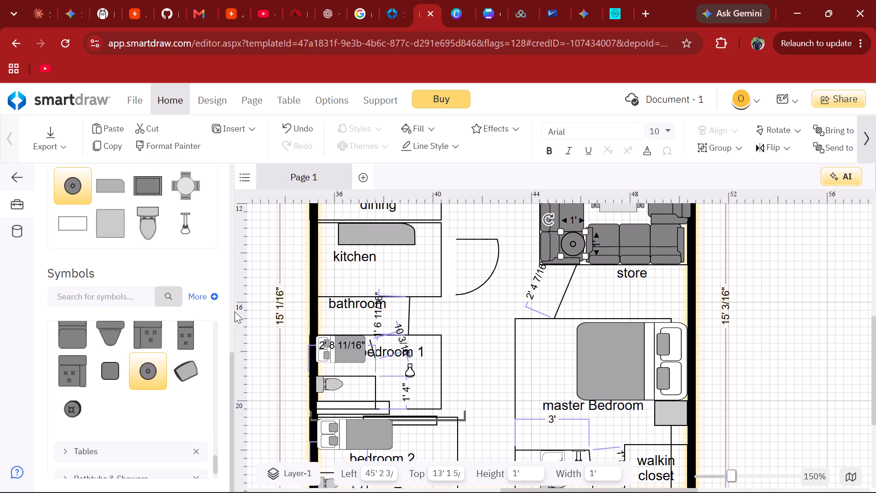
drag(154, 368, 644, 236)
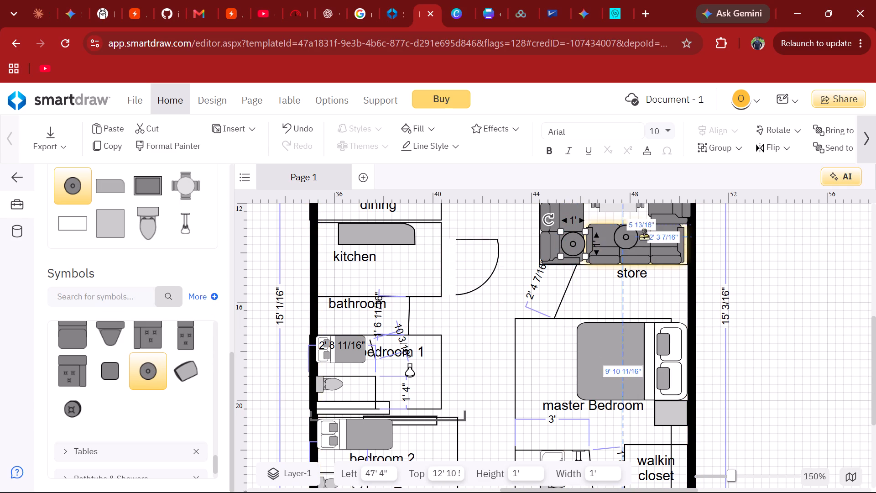
drag(644, 236, 661, 241)
Place Square Throw Pillow symbols on the middle part of the bottom sofa and on the middle seat of the left sofa.
scroll(661, 241, up, 1)
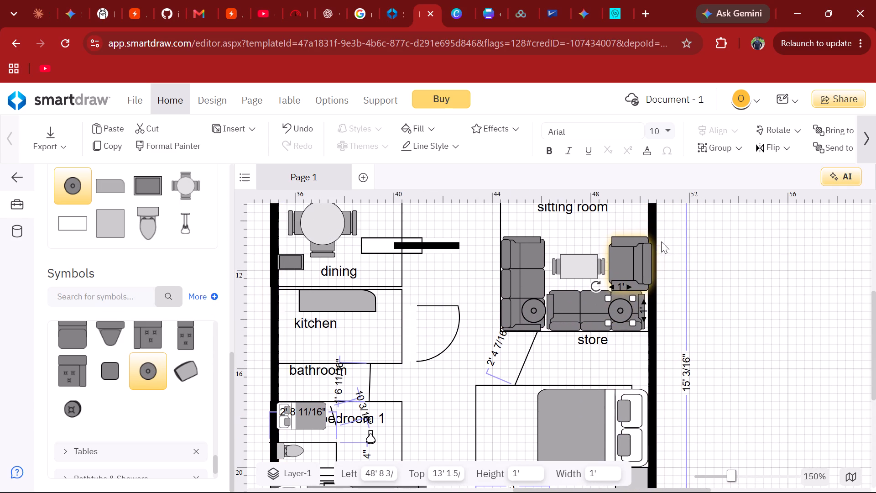
drag(110, 362, 365, 315)
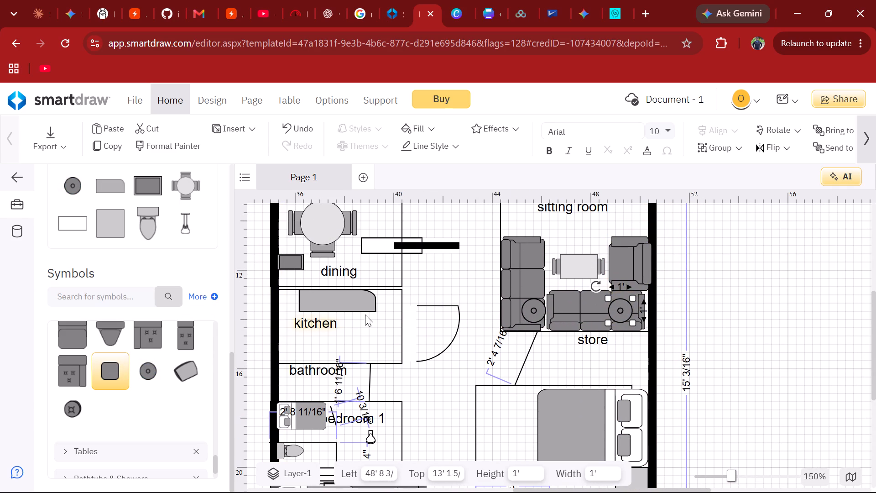
drag(365, 315, 585, 312)
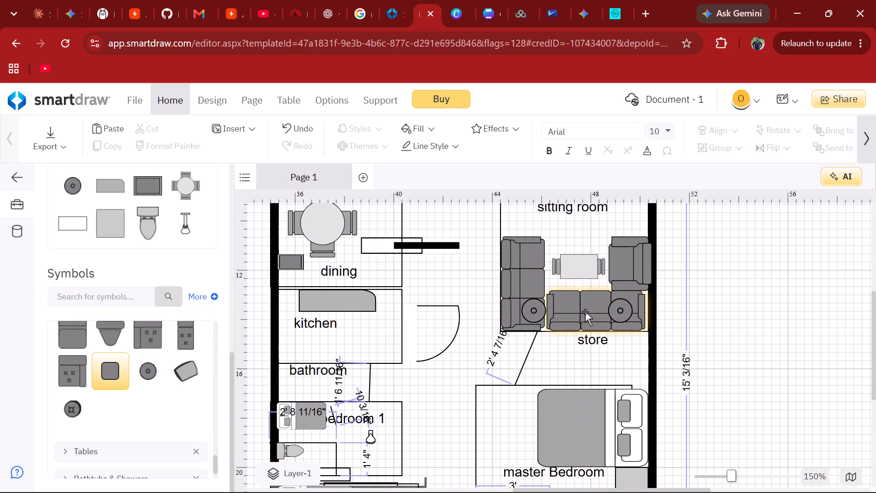
drag(104, 367, 182, 334)
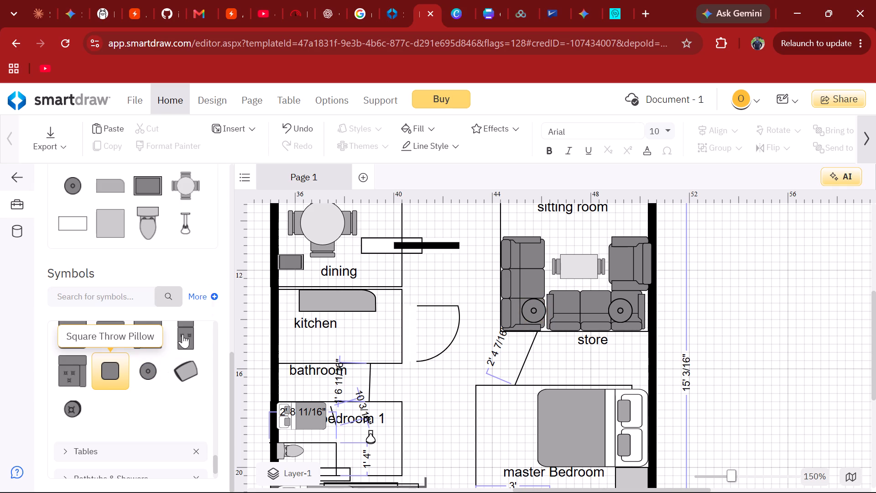
drag(182, 334, 581, 309)
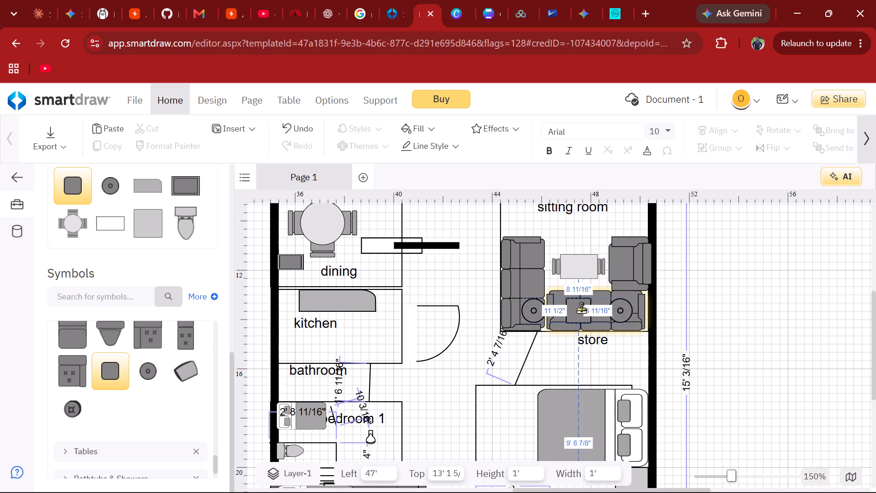
drag(581, 309, 579, 309)
drag(107, 366, 240, 318)
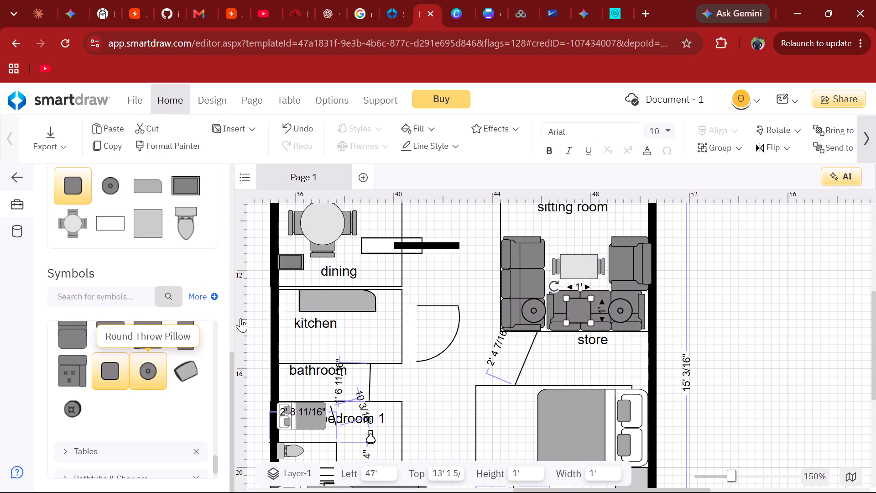
drag(240, 318, 518, 277)
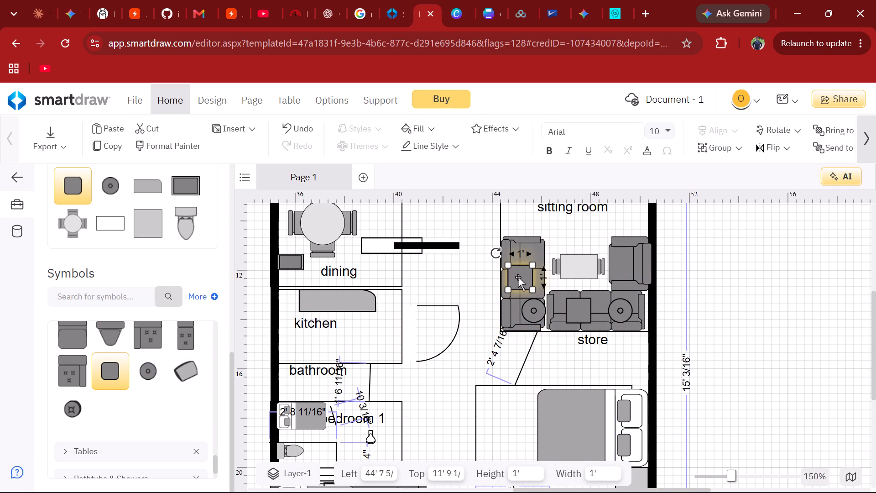
Place the angled Square Throw Pillow, 1' 4" wide by 1' 2" high, on the sitting room armchair by the right wall.
drag(184, 372, 403, 323)
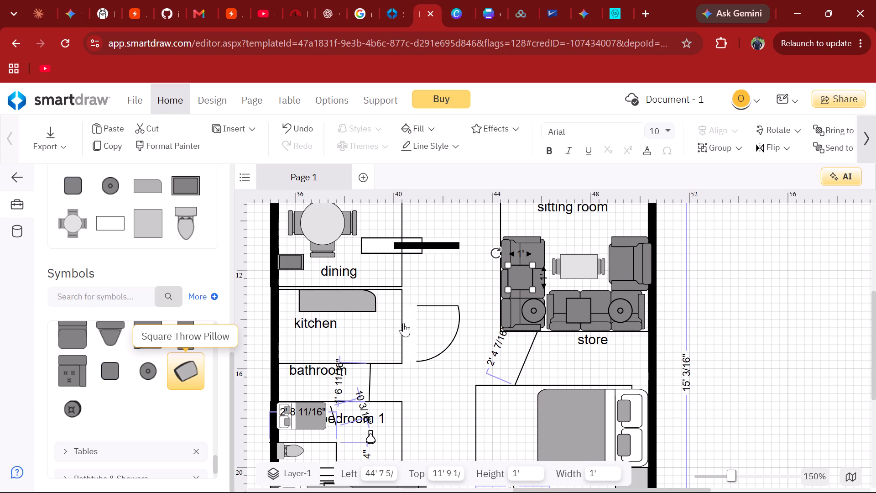
drag(403, 323, 631, 274)
Look through the couch, bed, countertop, door and window, and room outline categories in the symbol library, collapsing those already checked.
scroll(495, 277, up, 1)
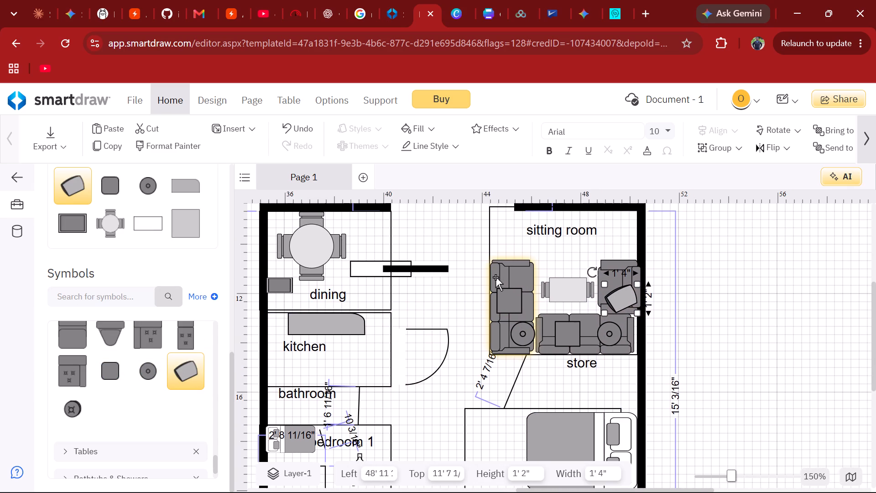
scroll(495, 277, right, 2)
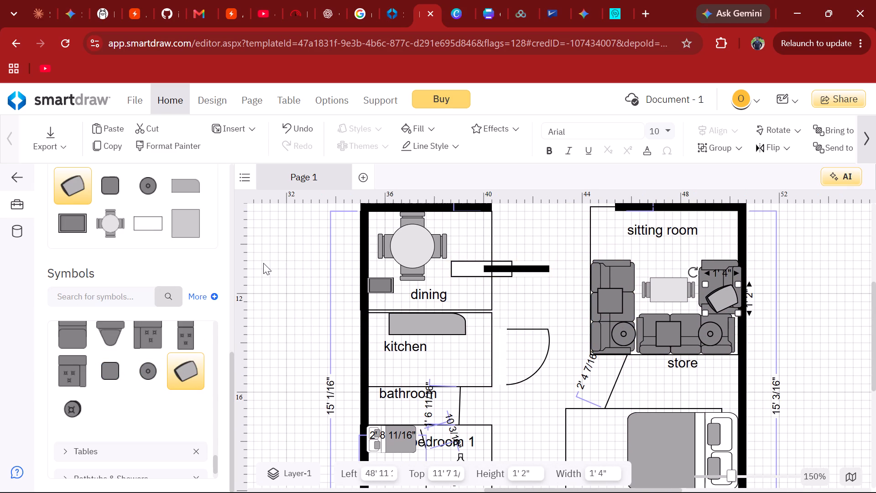
scroll(261, 265, left, 1)
scroll(133, 350, down, 1)
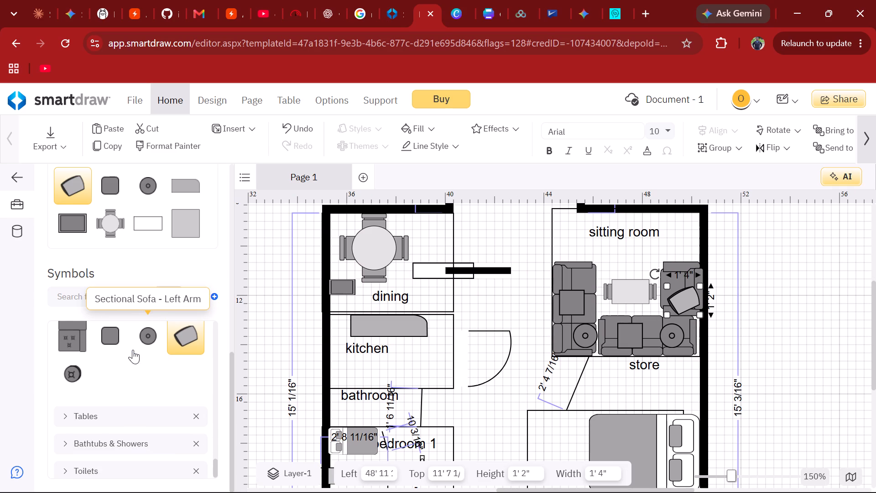
scroll(133, 350, down, 1)
scroll(121, 404, up, 2)
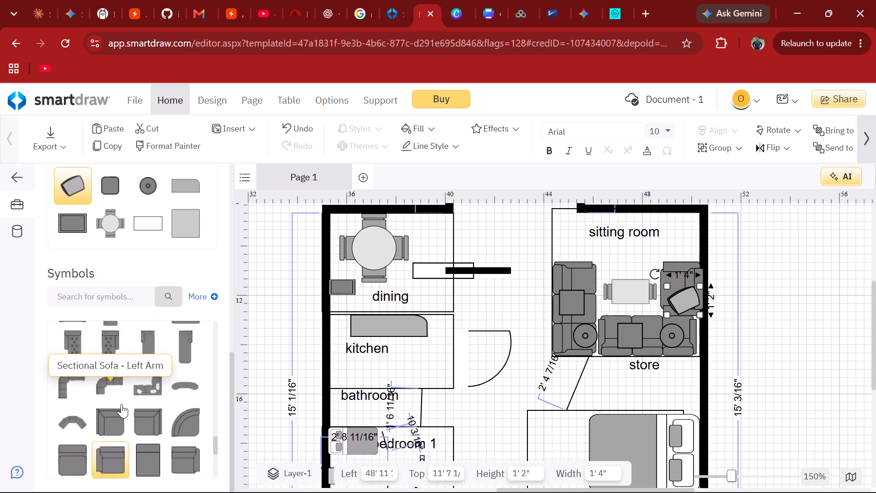
scroll(121, 404, up, 4)
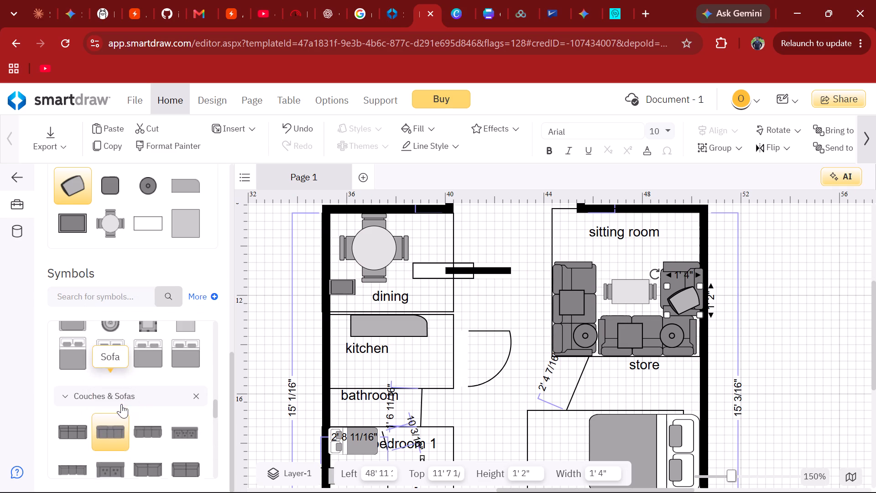
scroll(121, 404, up, 1)
click(121, 404)
scroll(121, 404, up, 3)
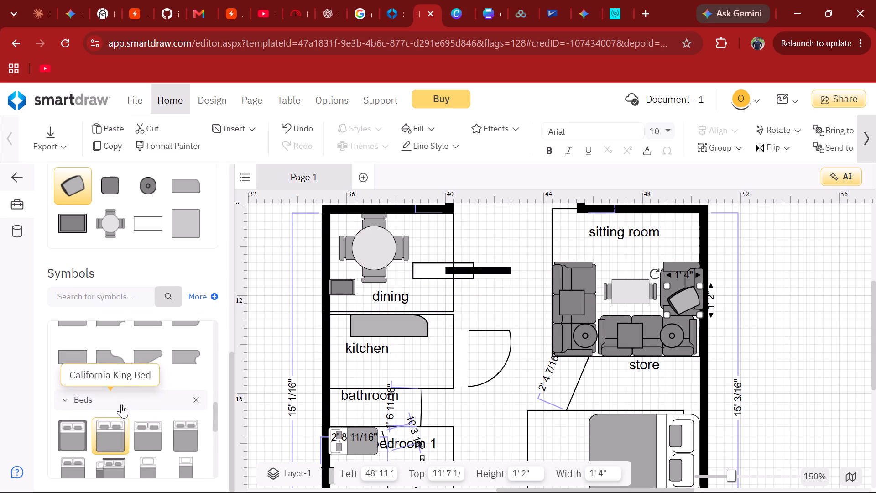
click(121, 404)
click(94, 396)
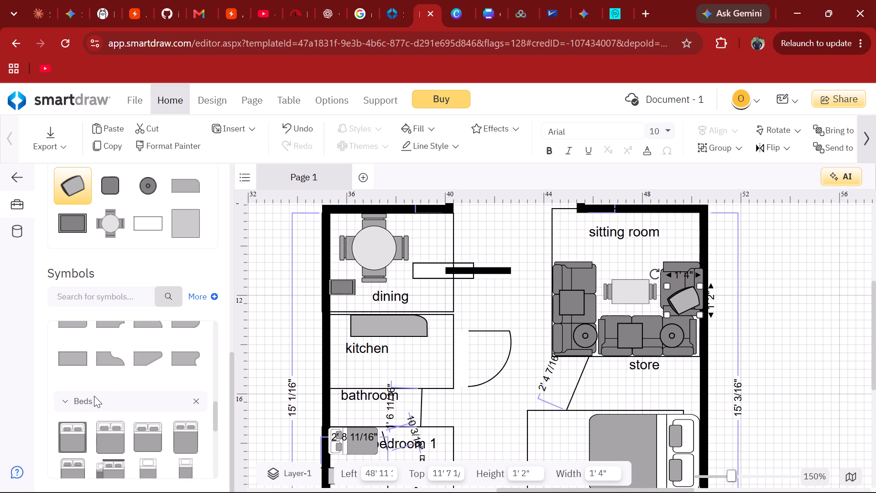
click(88, 404)
scroll(88, 404, up, 2)
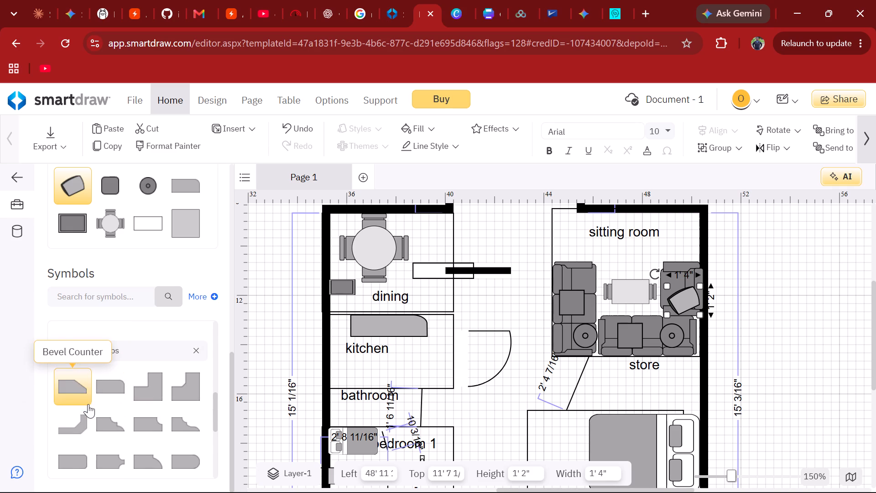
scroll(88, 404, up, 1)
click(107, 382)
scroll(107, 382, up, 1)
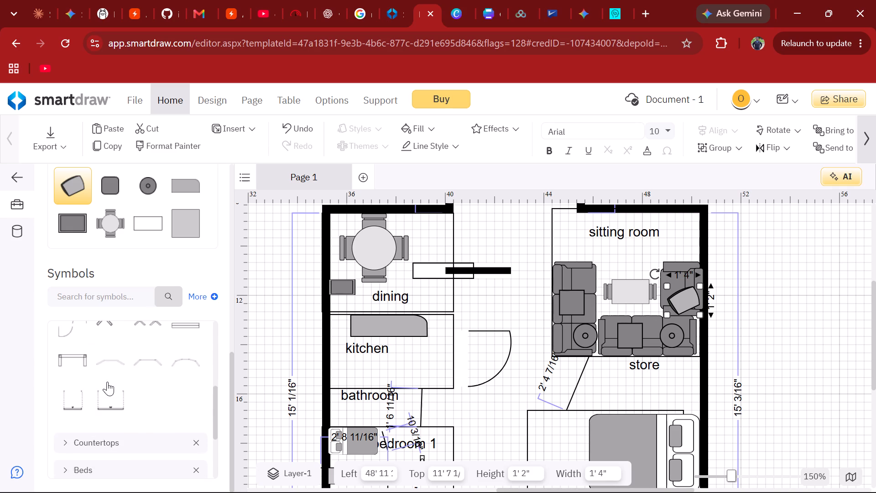
scroll(107, 382, up, 3)
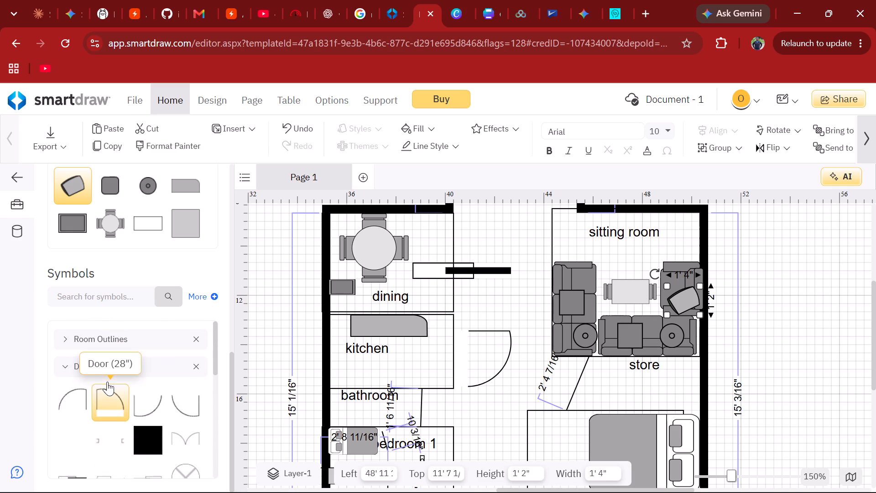
click(134, 370)
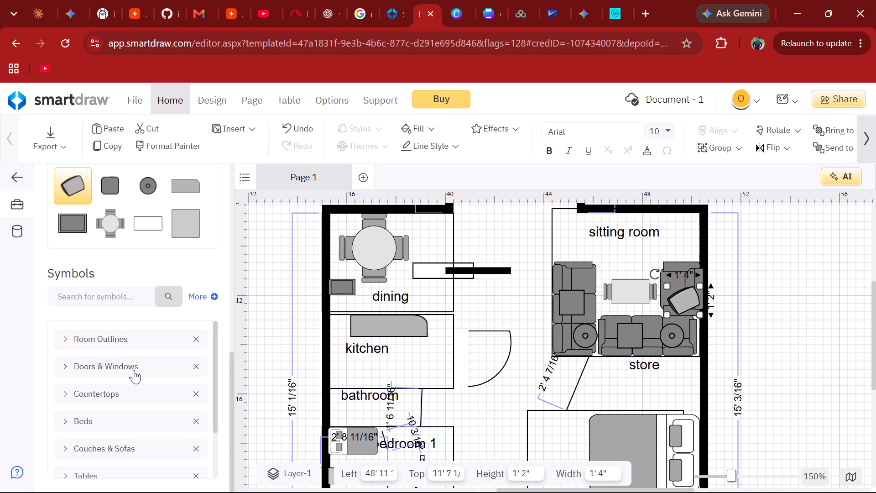
scroll(134, 370, up, 1)
click(133, 382)
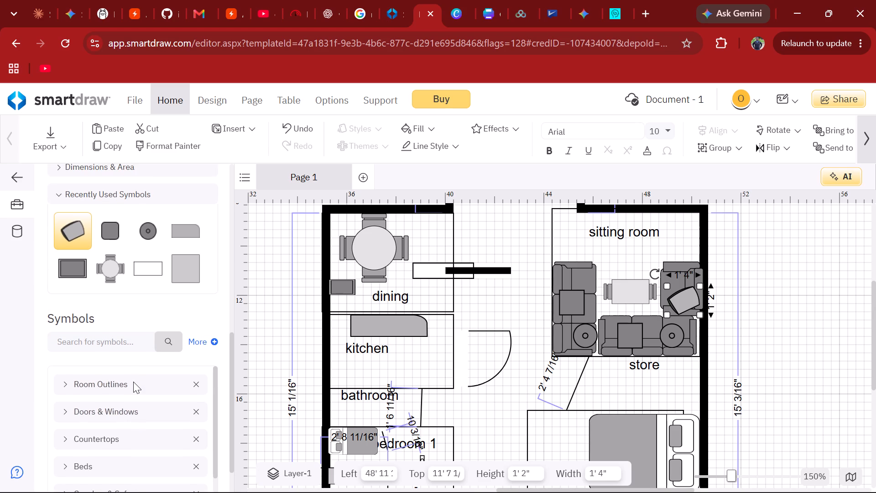
click(117, 385)
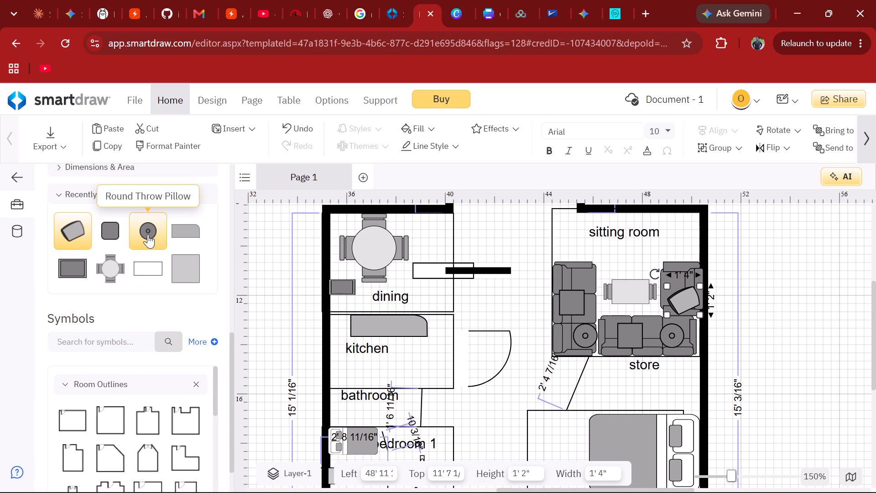
Place a Trash Can/Waste Bin in the kitchen's upper-left corner beside the counter, shrunk to about 8 1/16" wide by 7 5/16" high.
scroll(148, 234, up, 2)
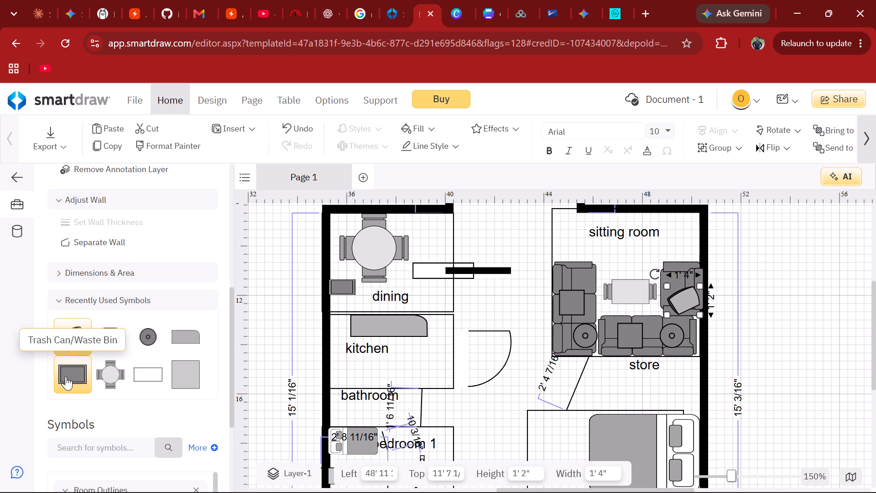
drag(67, 374, 355, 337)
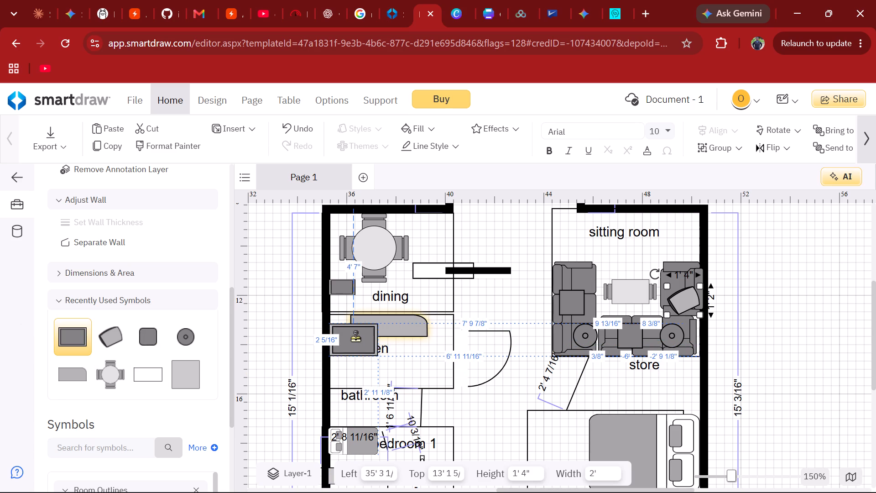
drag(355, 337, 354, 334)
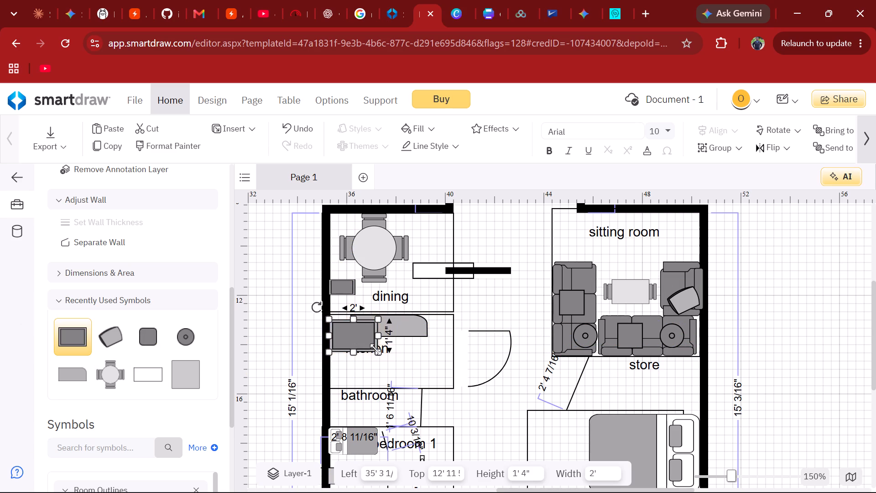
drag(375, 349, 346, 331)
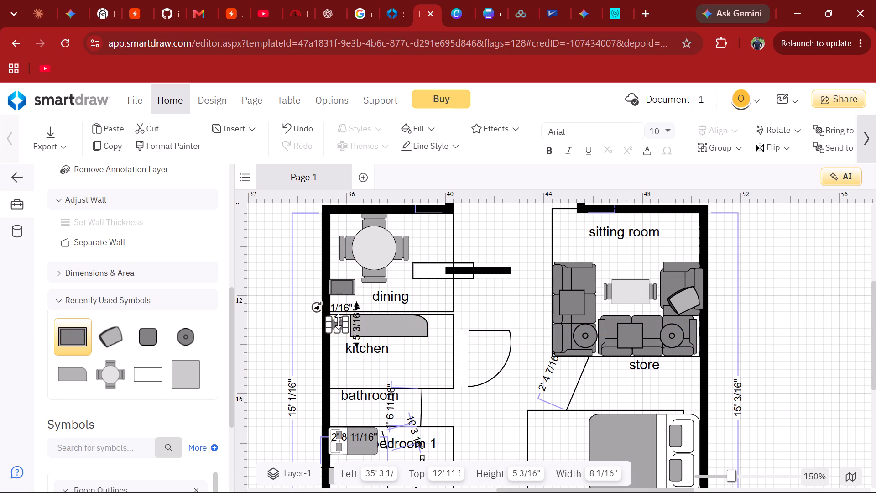
drag(338, 321, 340, 315)
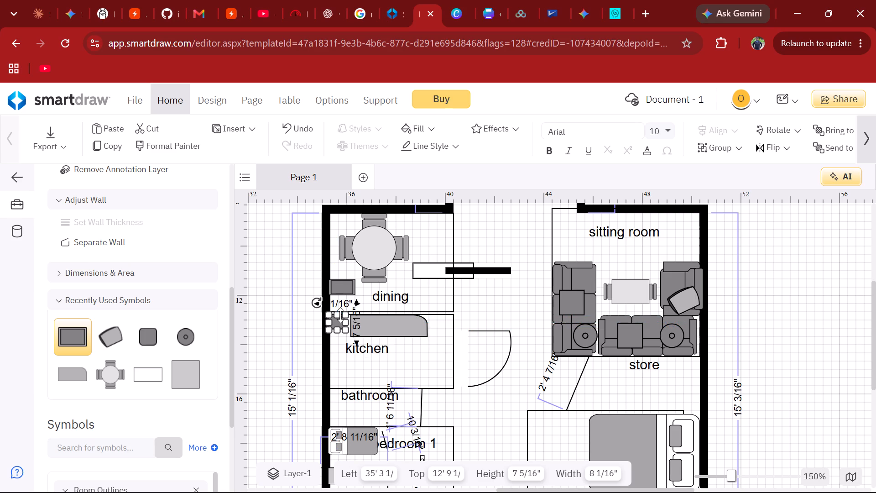
click(435, 368)
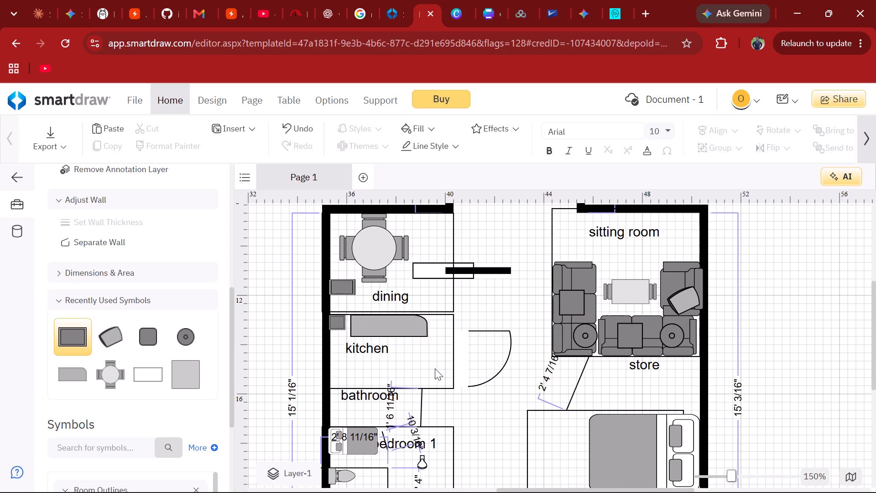
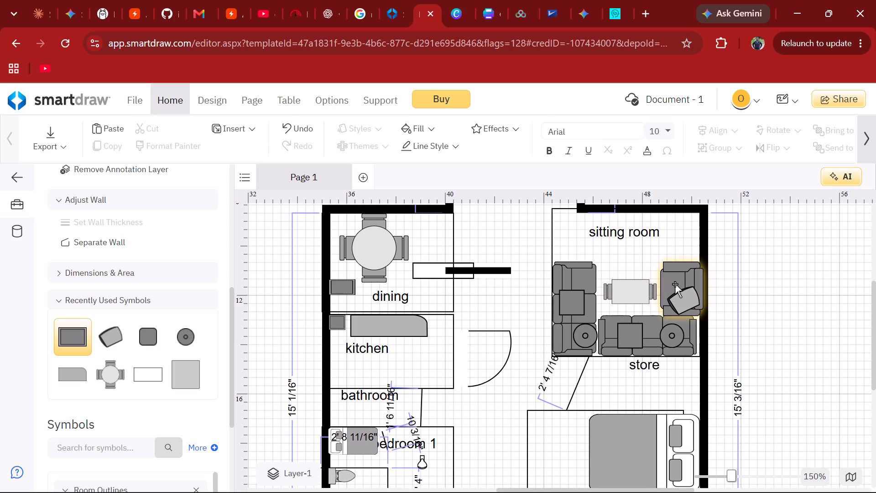
Widen the master bedroom outline to 7' so its edge meets the outer wall on the bed side.
scroll(675, 284, down, 1)
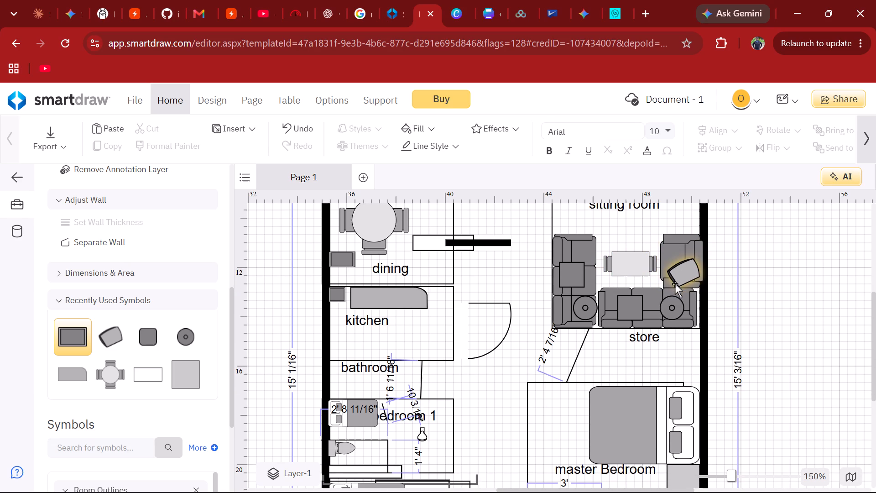
scroll(612, 339, down, 1)
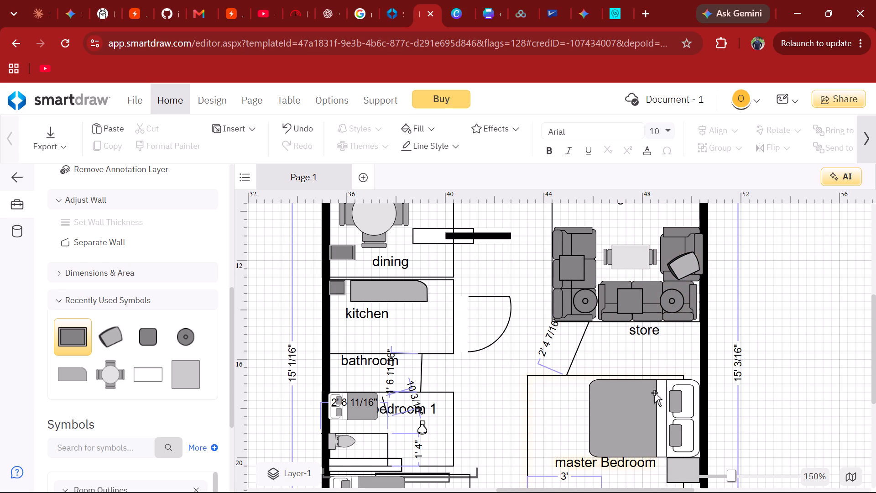
click(654, 375)
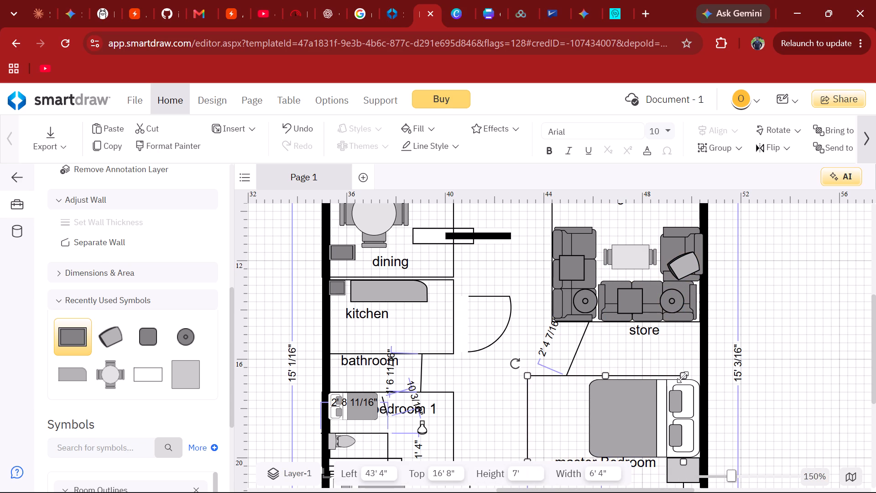
drag(683, 377, 704, 373)
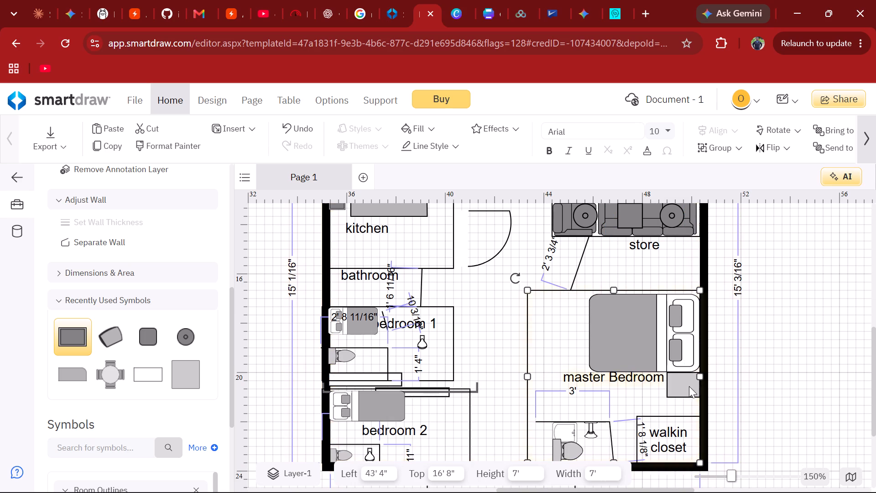
Examine the whole floor plan, from the bedrooms, walk-in closet and balcony back to the dining, kitchen and sitting room.
scroll(683, 408, down, 1)
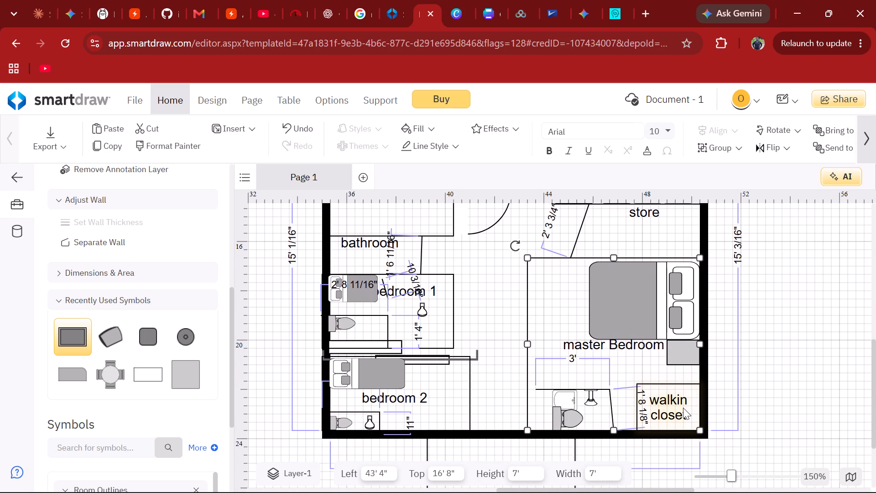
scroll(683, 408, down, 1)
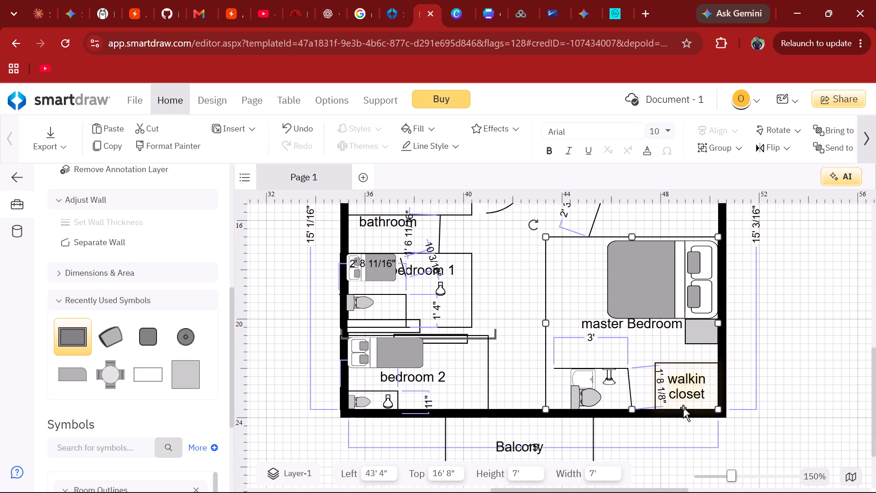
scroll(683, 408, up, 2)
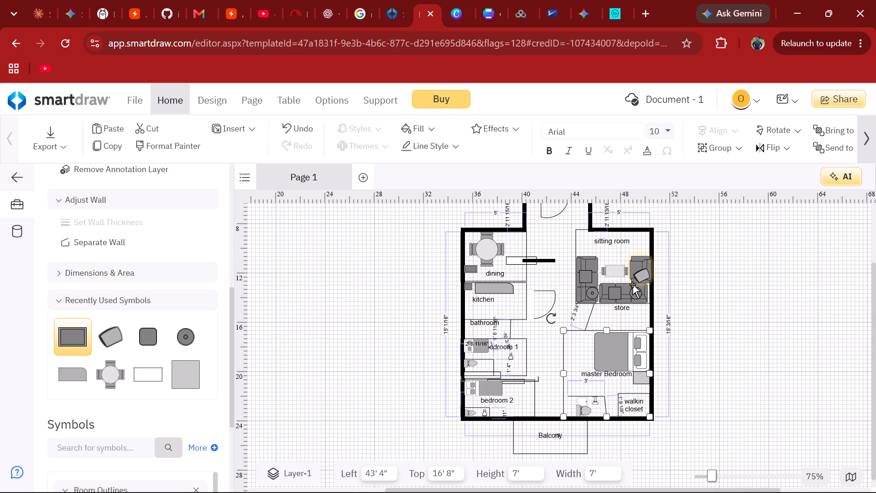
scroll(632, 284, left, 1)
scroll(543, 359, left, 1)
scroll(511, 286, left, 1)
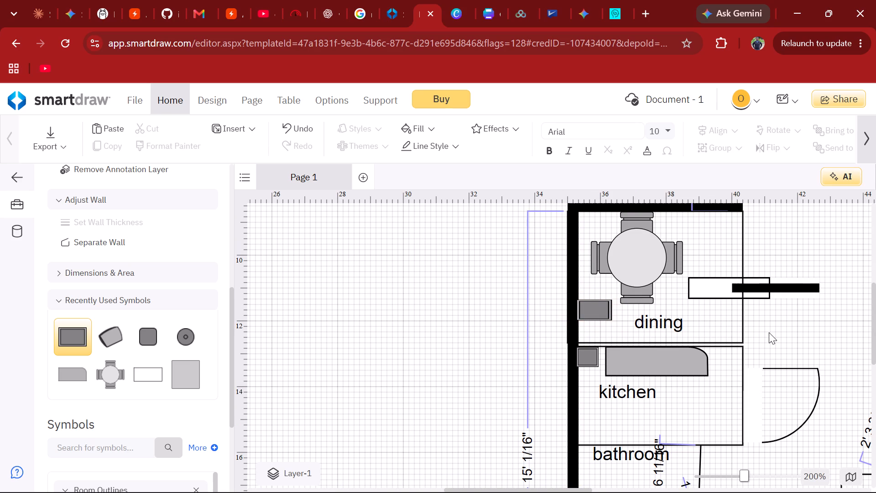
scroll(769, 332, left, 6)
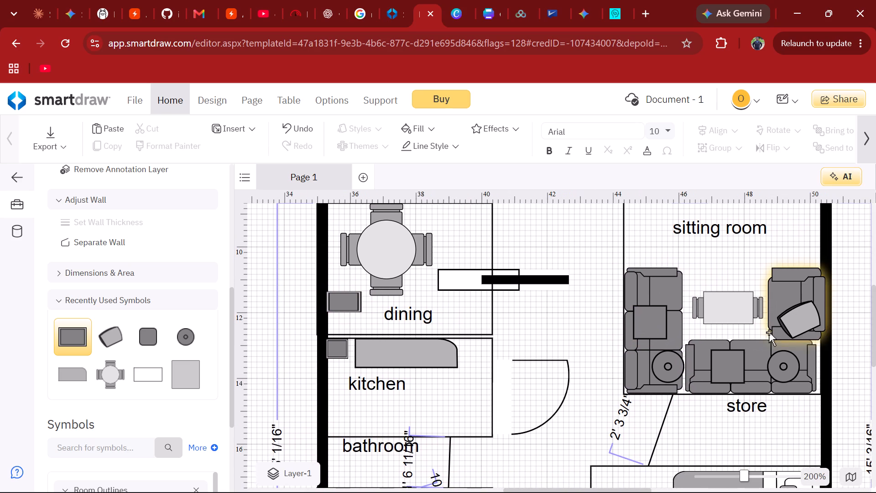
scroll(769, 332, left, 1)
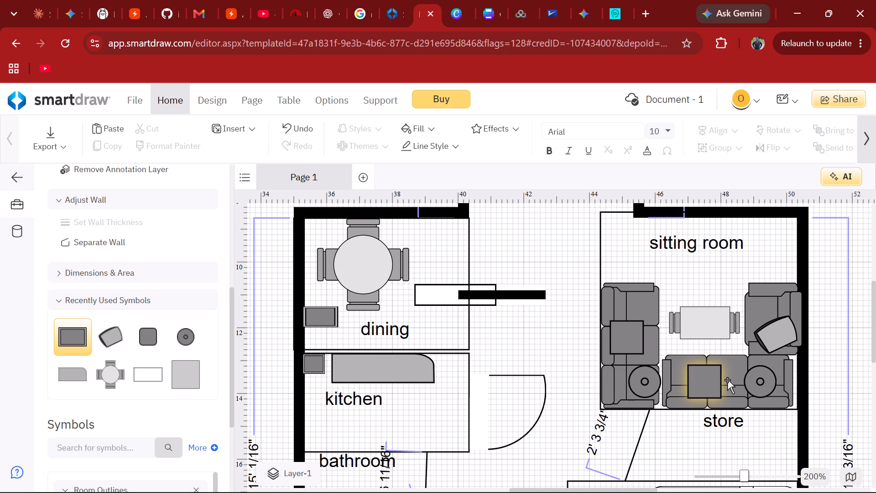
scroll(727, 380, down, 1)
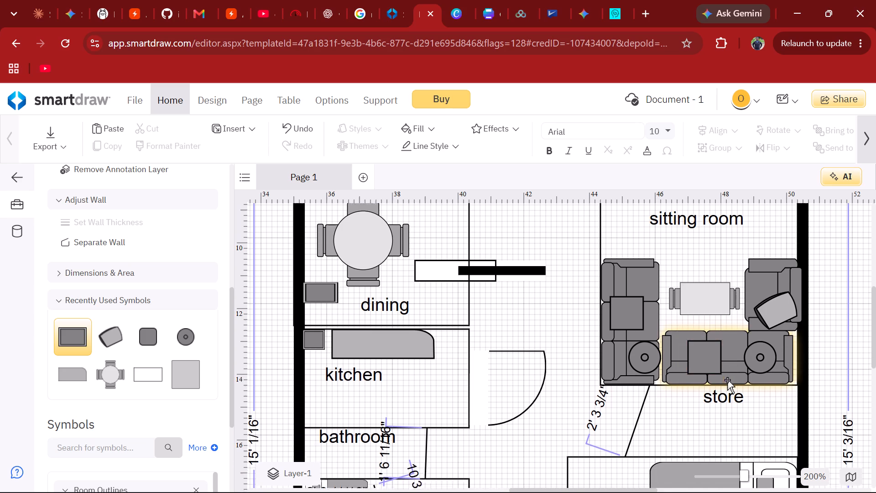
scroll(727, 380, down, 2)
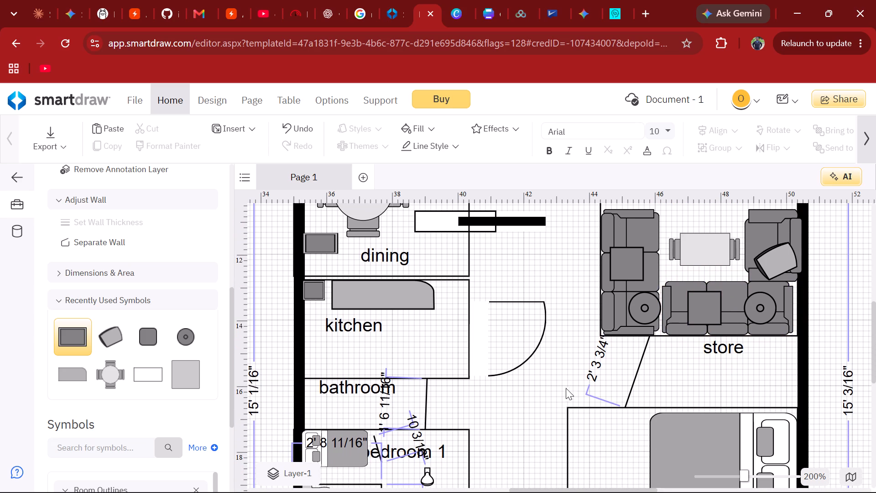
scroll(224, 325, down, 1)
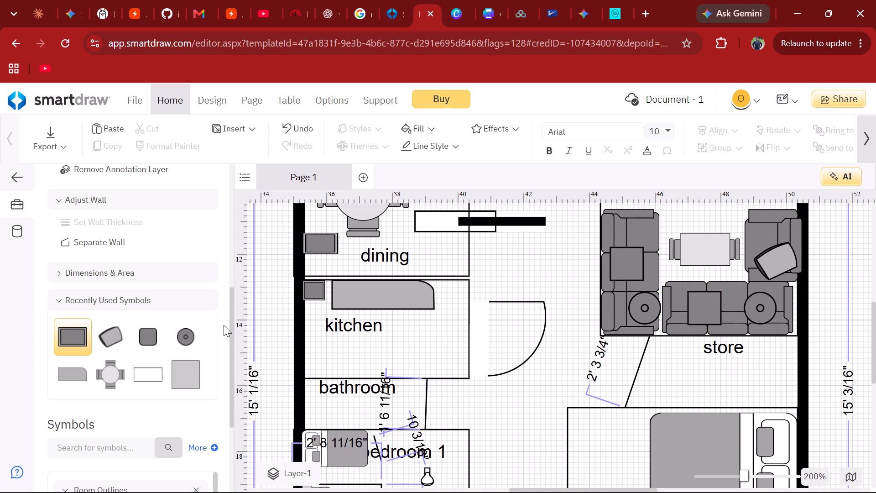
Search the symbols for "trash can" and place the round bin, 1' by 1', in the kitchen's lower-left corner.
scroll(224, 325, down, 2)
click(111, 320)
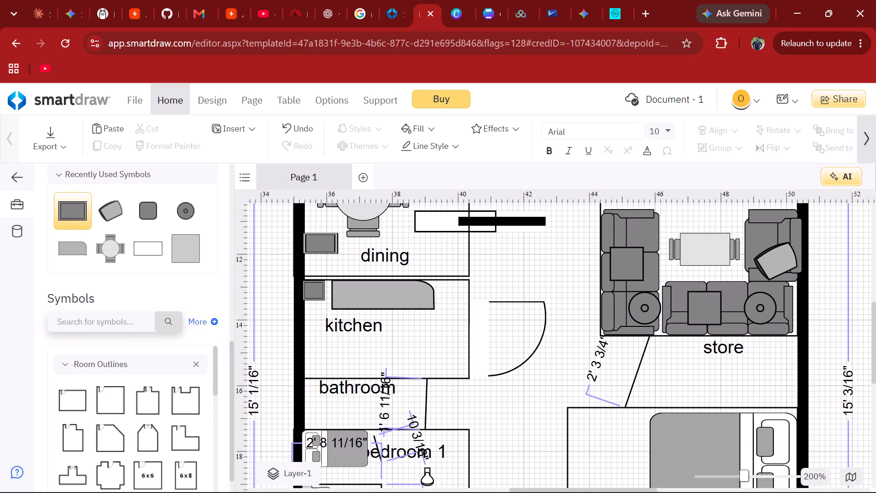
text(trash)
key(space)
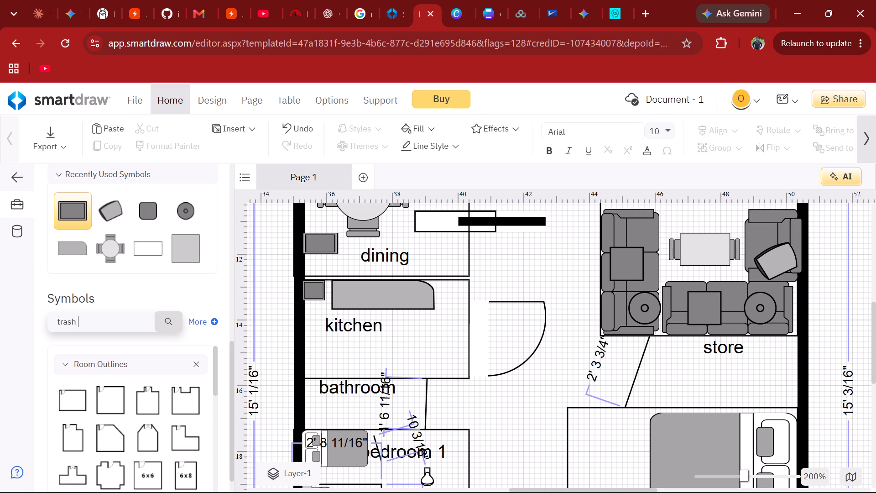
text(ca)
key(n)
click(179, 320)
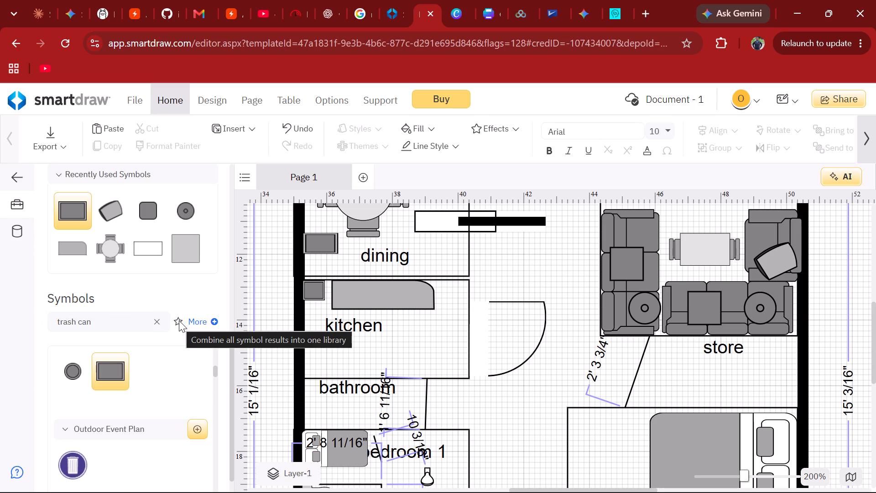
drag(81, 367, 321, 358)
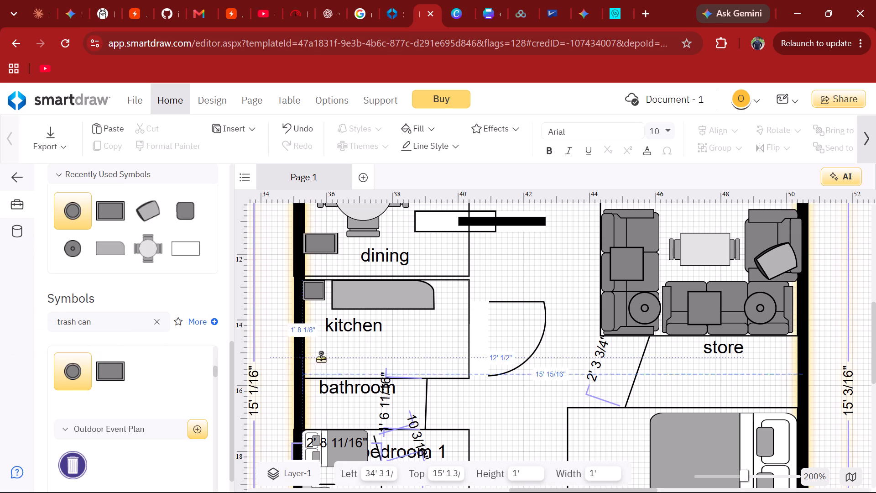
drag(321, 358, 339, 333)
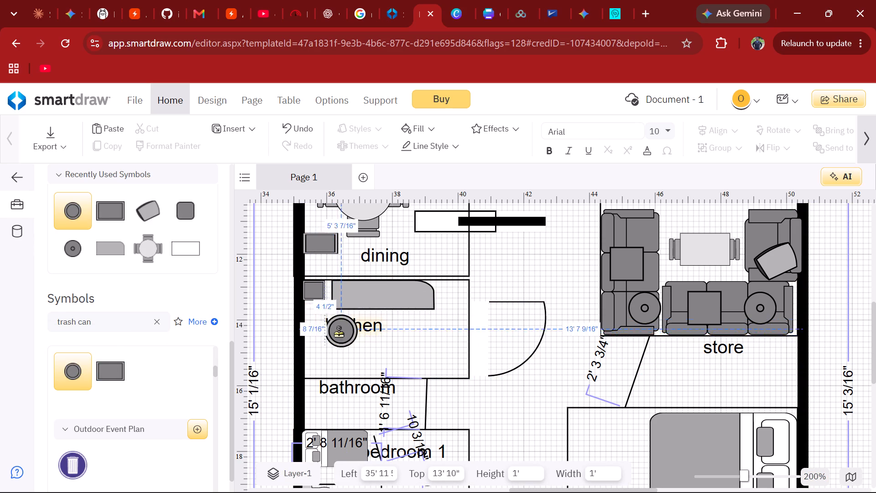
drag(339, 333, 322, 362)
Look through the remaining trash can results, including Appliances, Medical Icons, Android and Icons, and clear the symbol search.
scroll(321, 357, down, 1)
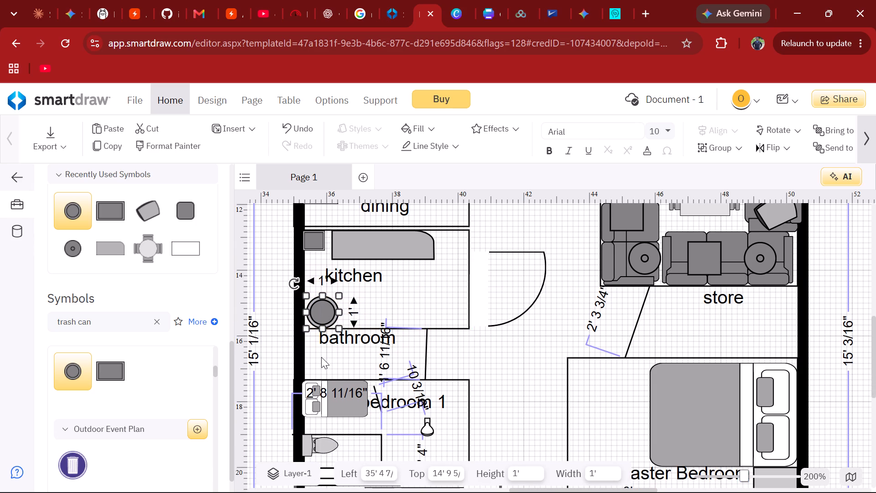
scroll(321, 357, down, 1)
scroll(178, 402, down, 1)
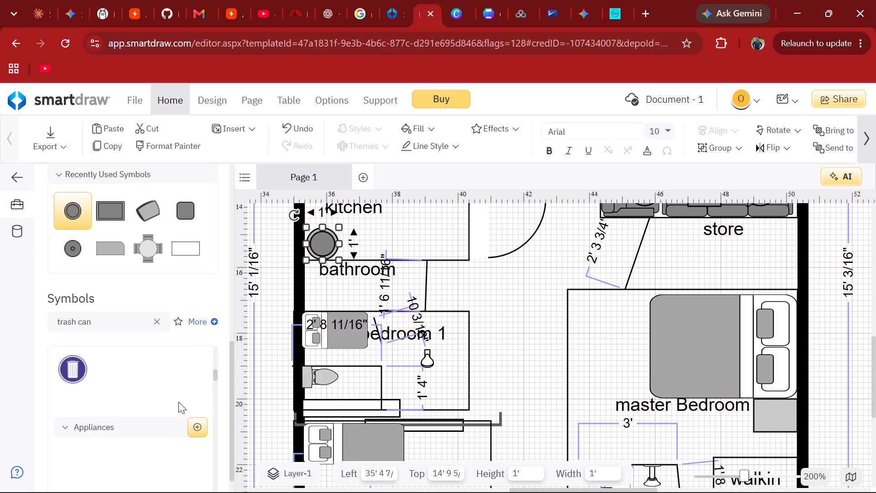
scroll(178, 402, down, 2)
scroll(136, 421, down, 1)
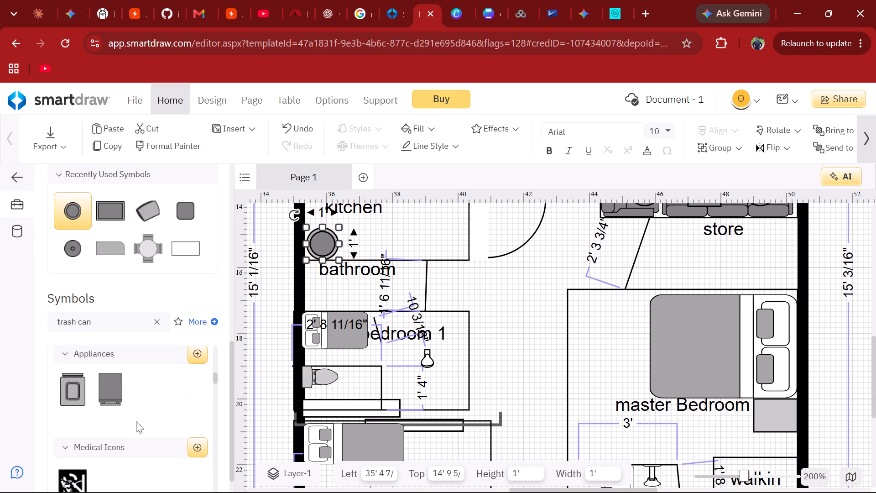
scroll(136, 421, up, 1)
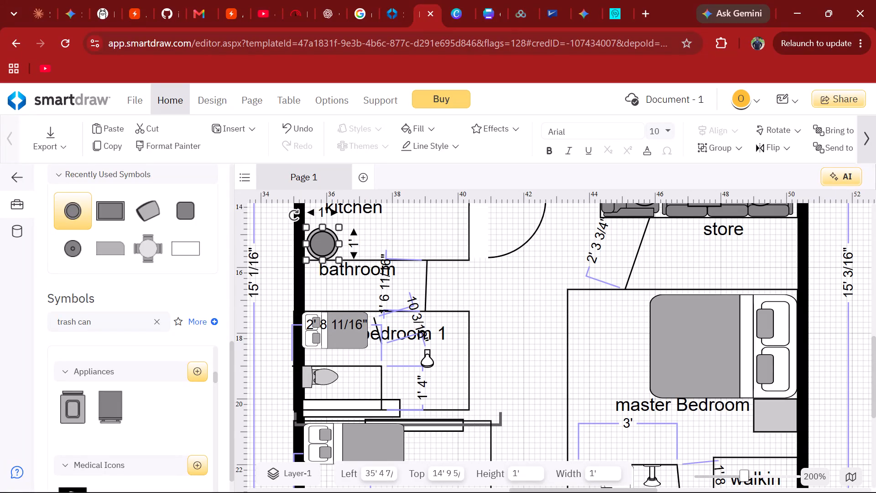
scroll(95, 327, up, 4)
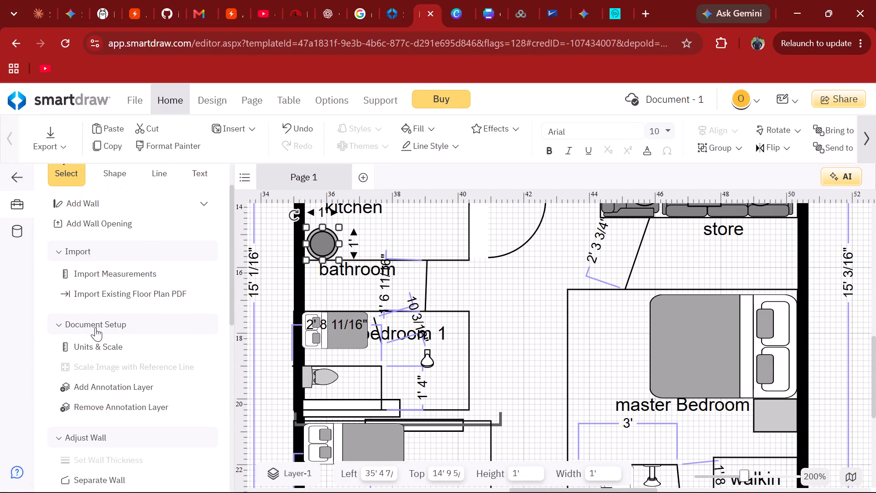
scroll(95, 327, up, 1)
scroll(95, 327, down, 3)
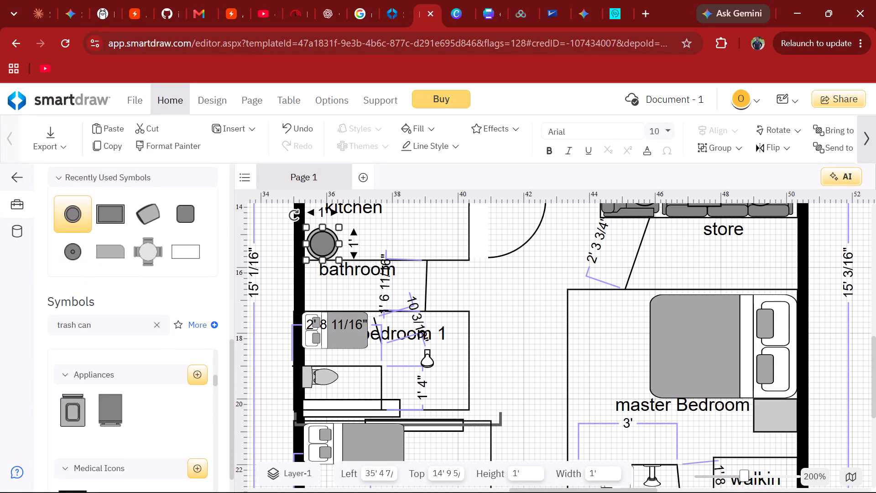
scroll(95, 327, down, 3)
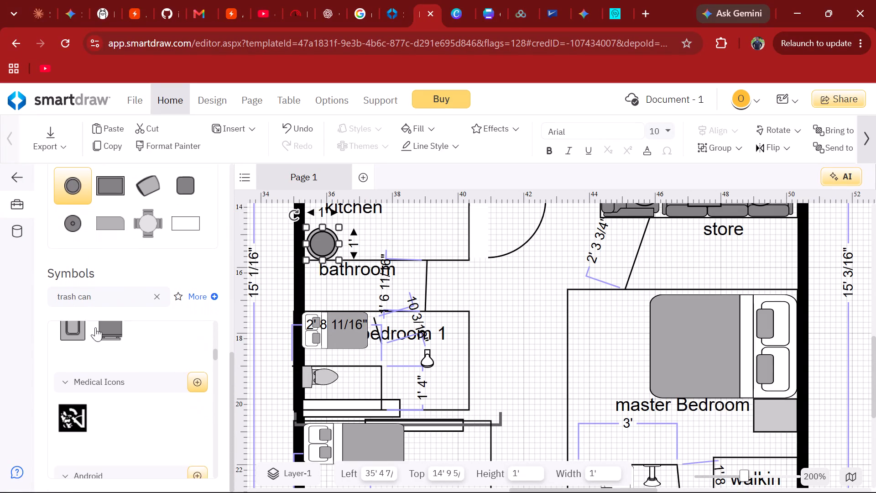
scroll(95, 327, down, 1)
scroll(95, 327, right, 1)
scroll(95, 327, up, 1)
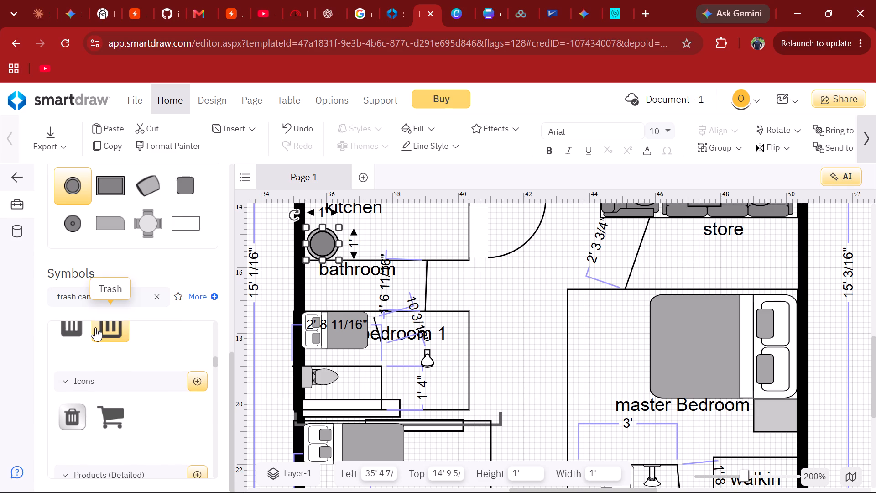
scroll(95, 327, up, 1)
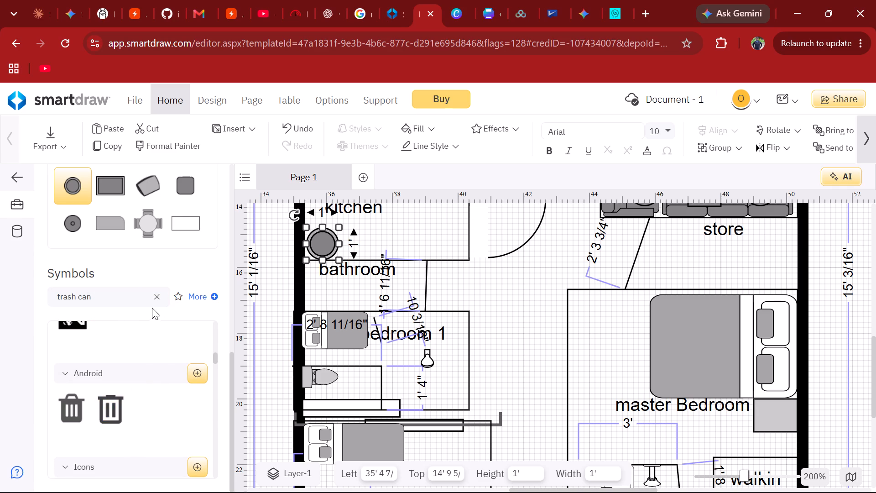
click(154, 306)
click(159, 299)
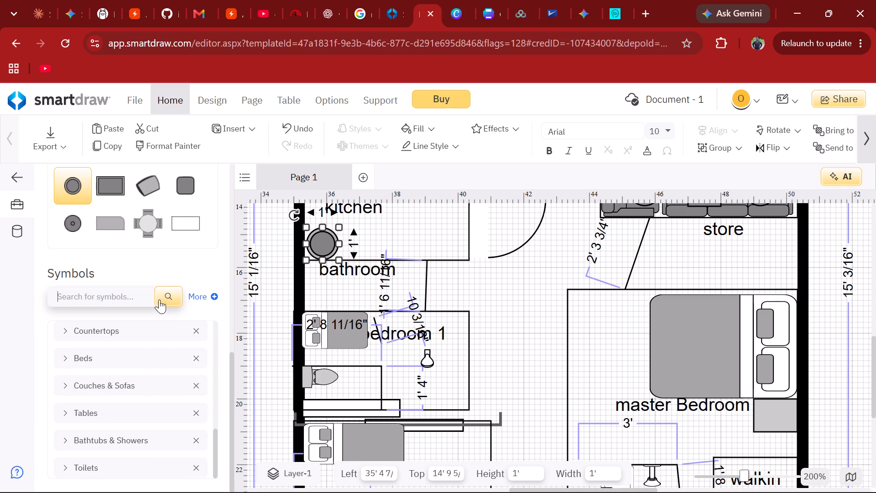
Place a Residential Toilet from the Toilets symbols in the bathroom below the kitchen and rotate it 90° so its tank faces the outer wall.
scroll(116, 375, down, 1)
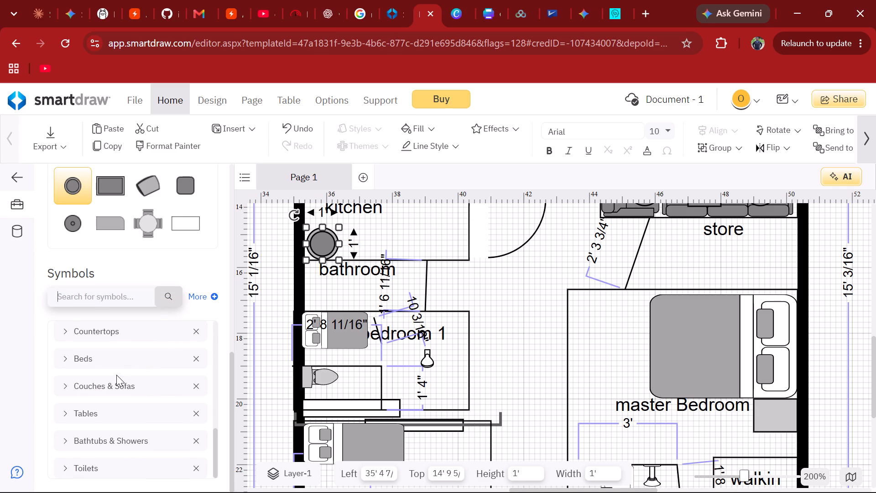
click(88, 473)
scroll(88, 473, down, 2)
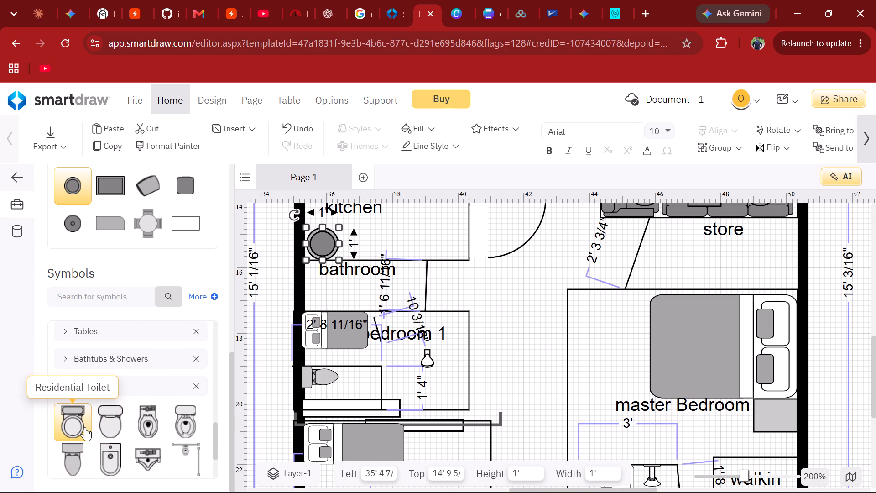
drag(85, 427, 174, 412)
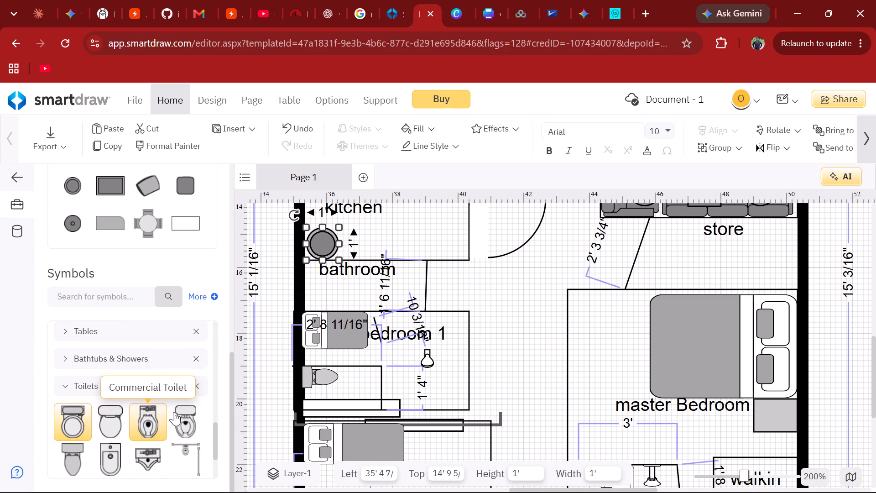
drag(174, 412, 332, 288)
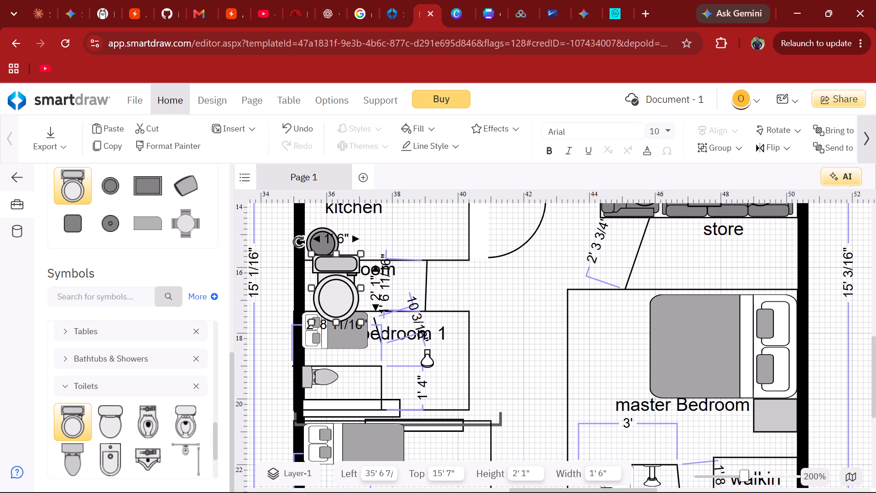
drag(297, 242, 291, 305)
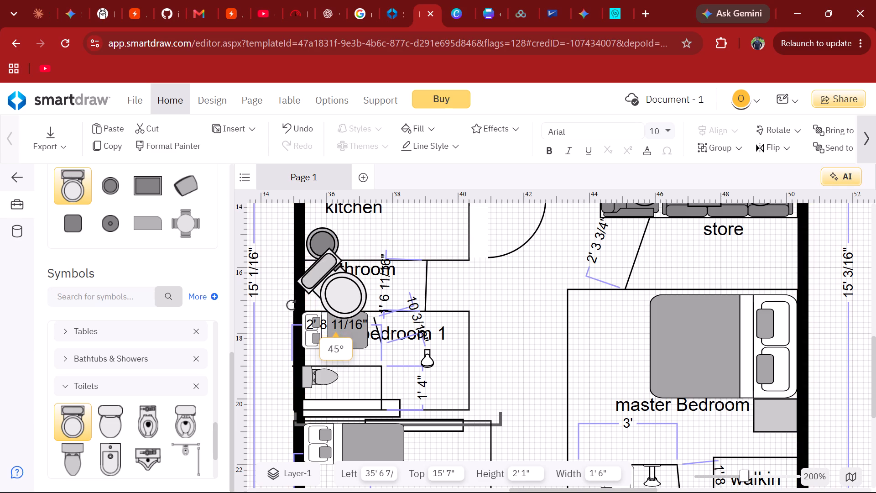
drag(291, 305, 292, 326)
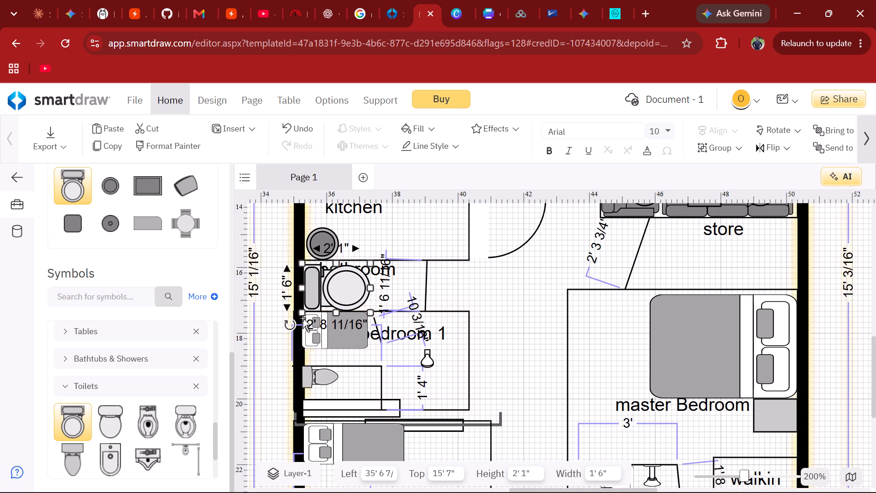
Shrink the bathroom toilet to about 11 1/2" by 9 1/2" and set it against the outer wall, just above bedroom 1's bed.
drag(302, 312, 318, 309)
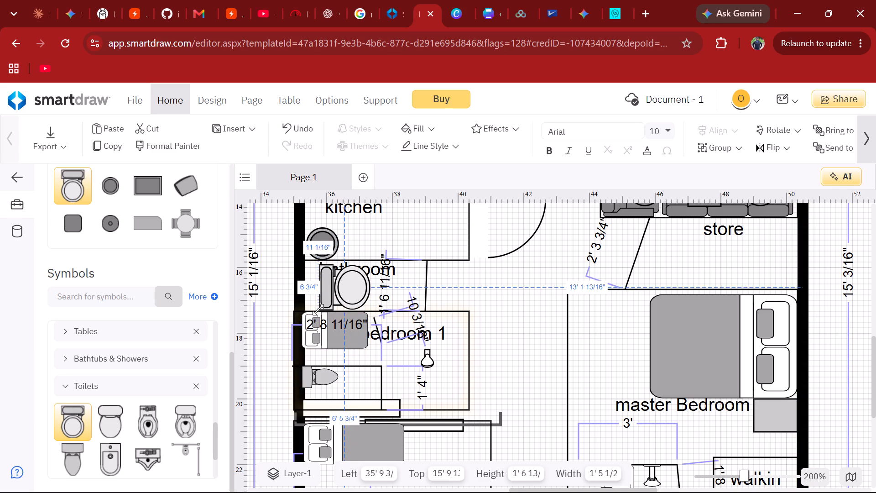
drag(318, 309, 334, 294)
drag(354, 280, 339, 284)
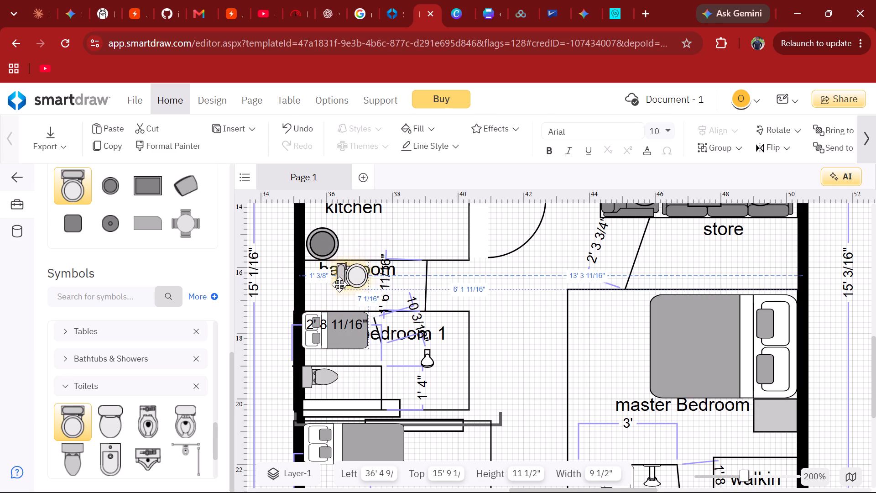
drag(339, 284, 318, 288)
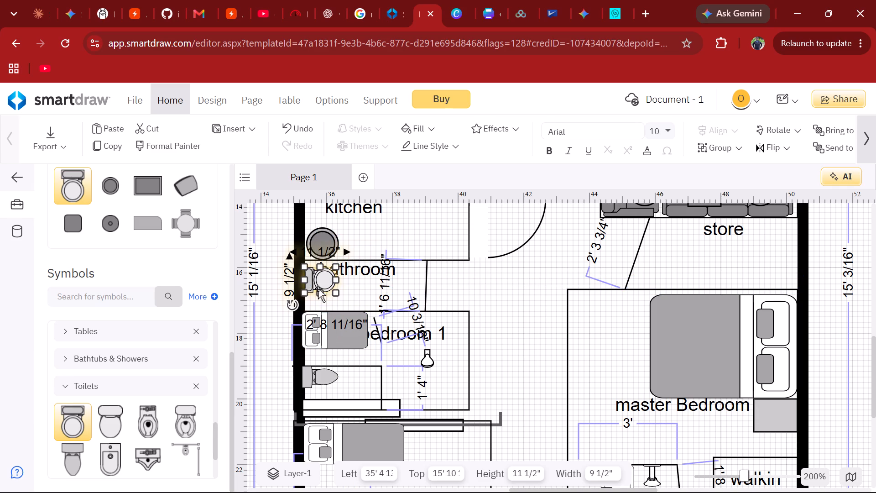
click(348, 293)
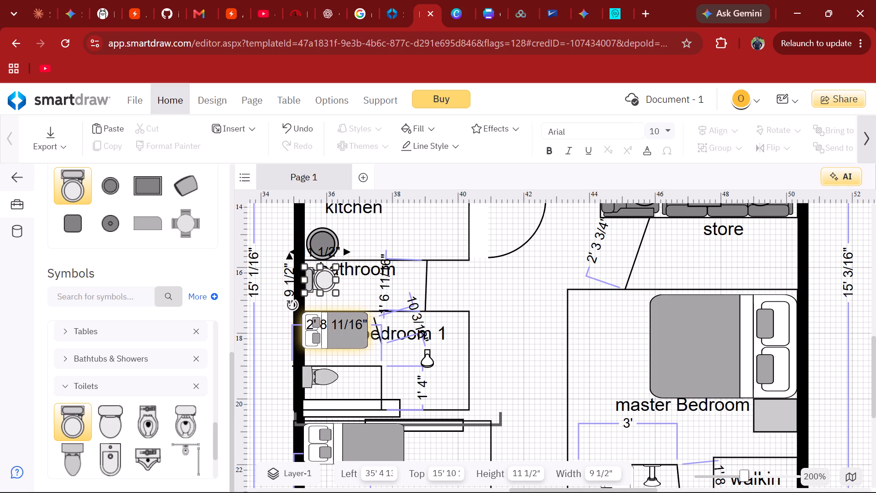
drag(323, 277, 323, 289)
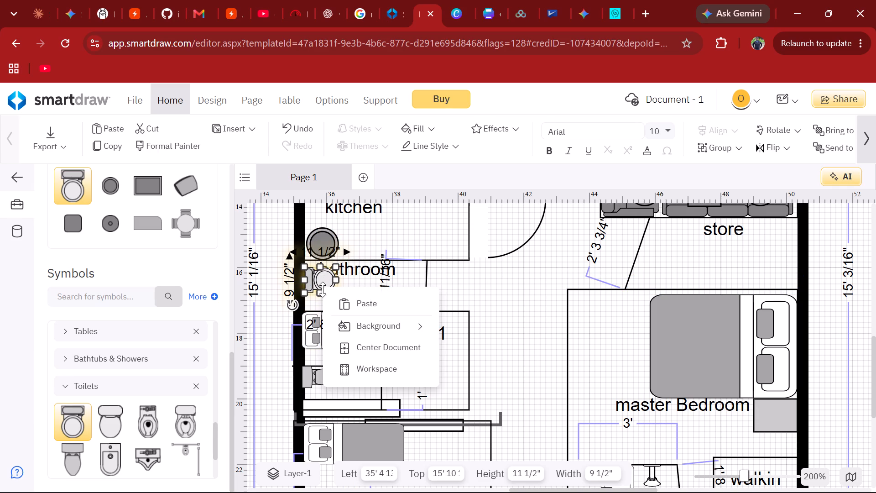
drag(323, 289, 319, 299)
drag(313, 283, 313, 298)
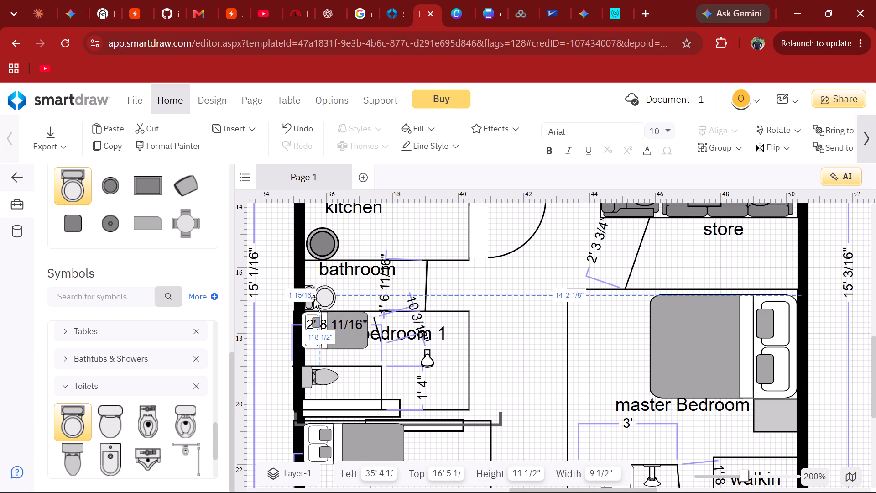
Look through the Toilets symbols and the other symbol categories for more bathroom fixtures.
click(154, 356)
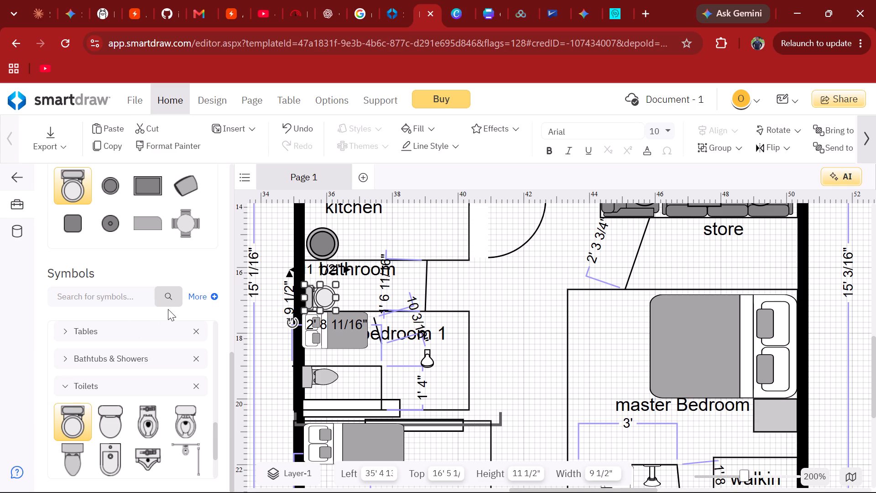
scroll(168, 309, down, 1)
scroll(386, 224, down, 1)
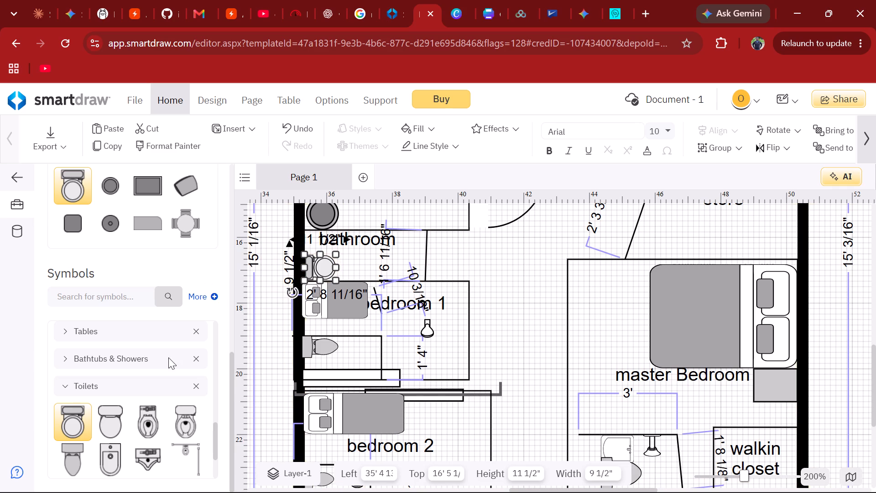
scroll(155, 417, down, 1)
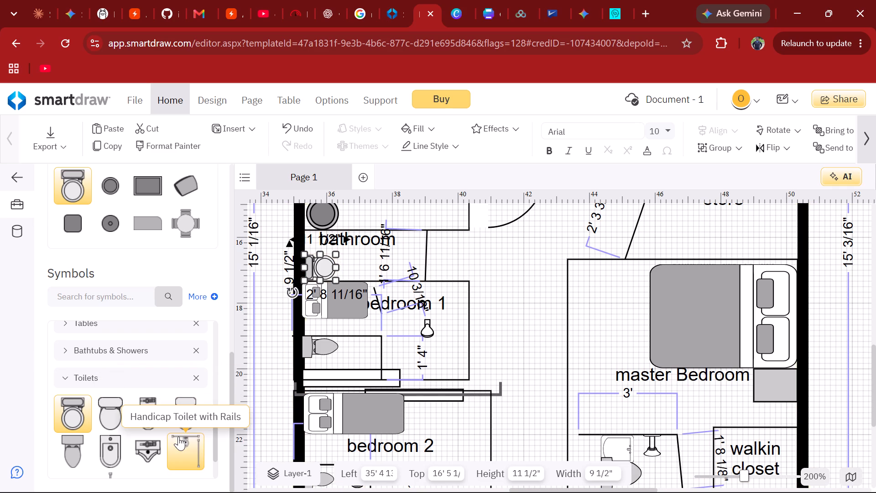
scroll(120, 438, down, 1)
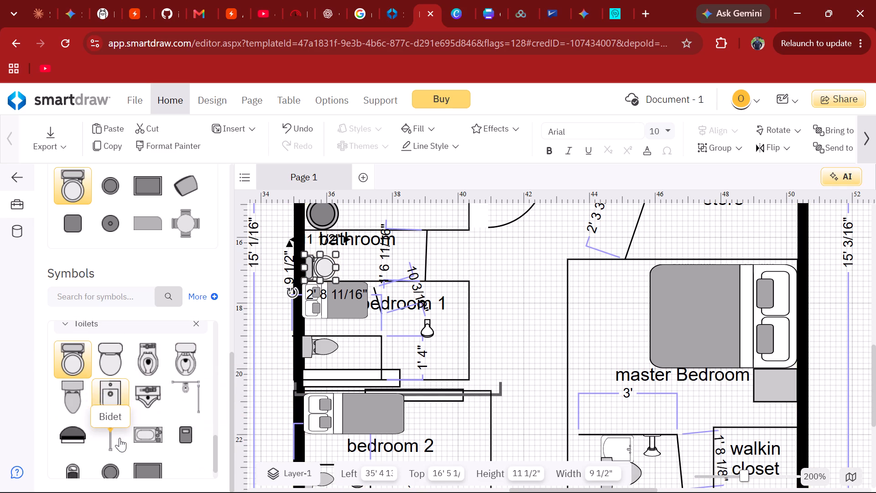
scroll(120, 438, down, 1)
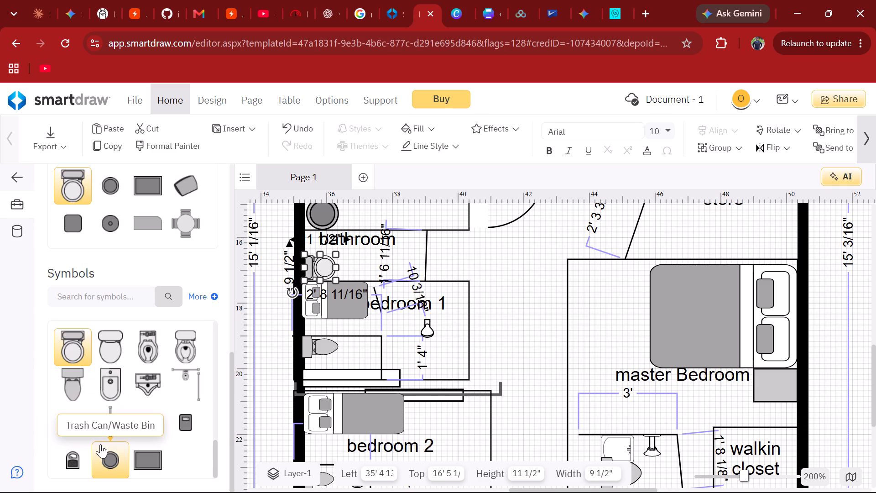
scroll(100, 444, down, 3)
scroll(100, 444, up, 4)
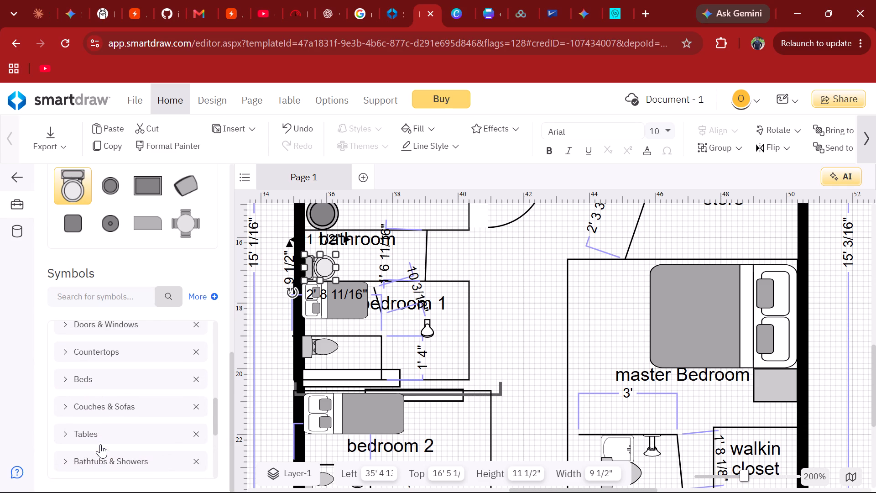
scroll(100, 444, up, 1)
Move the small fixture from bedroom 1's open floor into the lower corner of its toilet enclosure.
drag(431, 330, 371, 392)
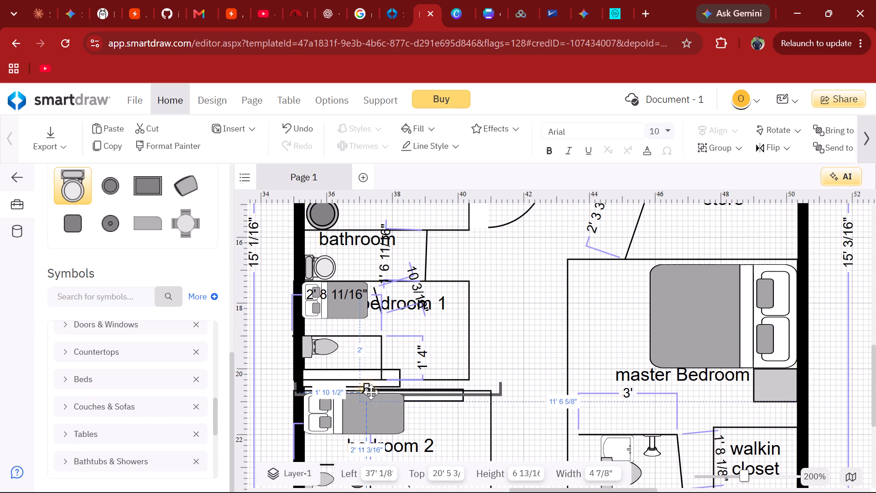
drag(371, 392, 371, 357)
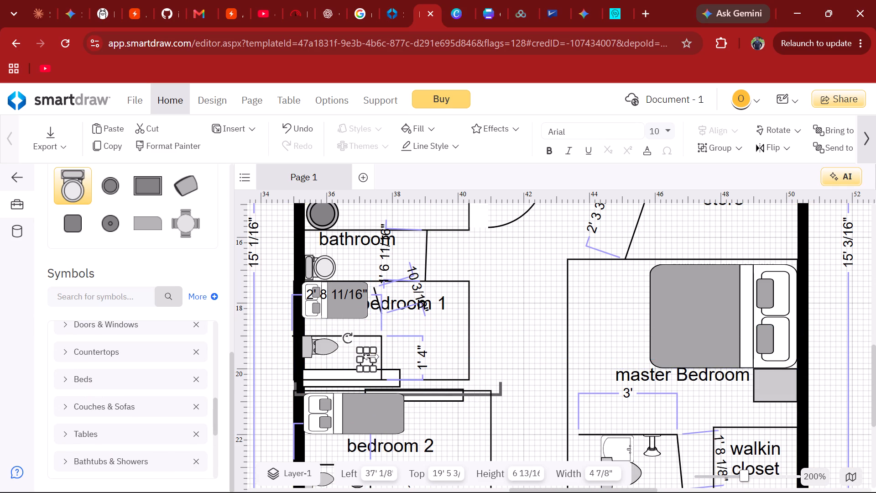
Look through the recently used symbols, floor plan tools and symbol categories, including the Toilets set, for further bathroom fixtures.
scroll(114, 223, up, 1)
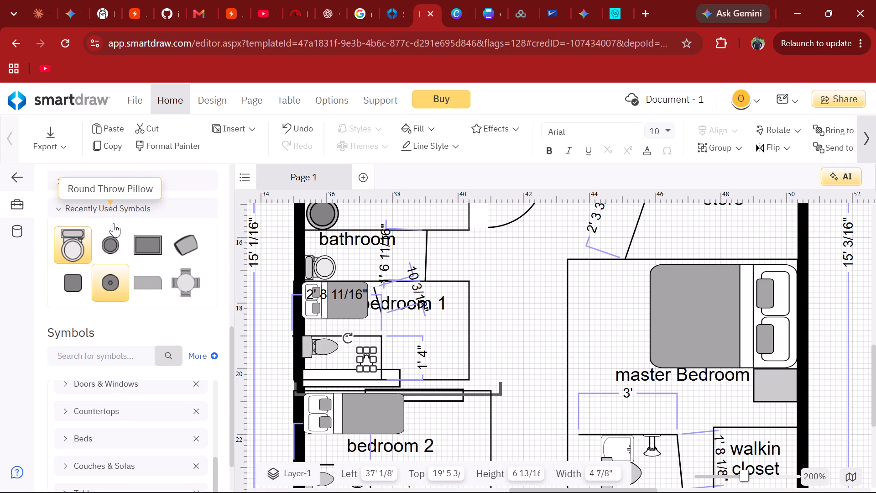
scroll(114, 223, up, 4)
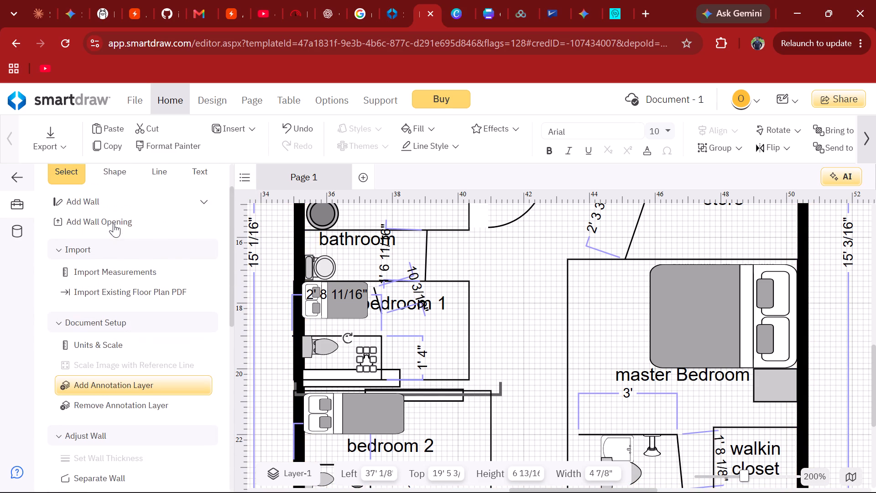
scroll(114, 223, up, 3)
scroll(114, 223, down, 6)
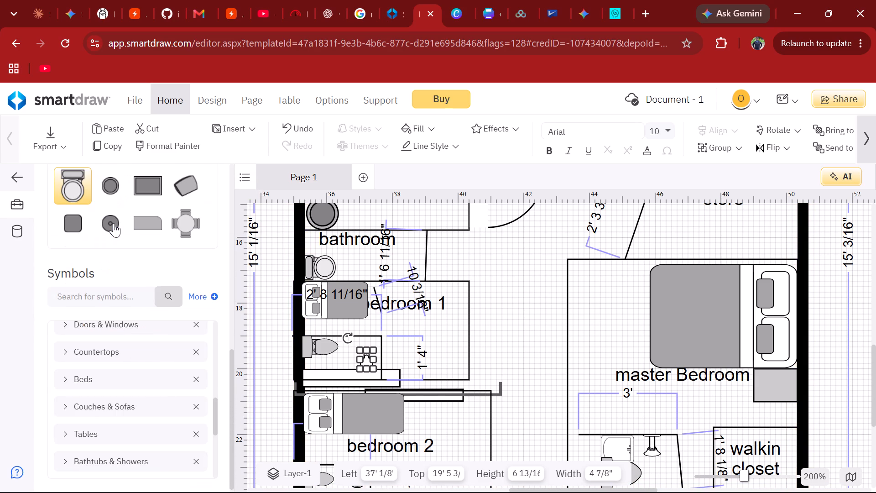
scroll(97, 362, up, 1)
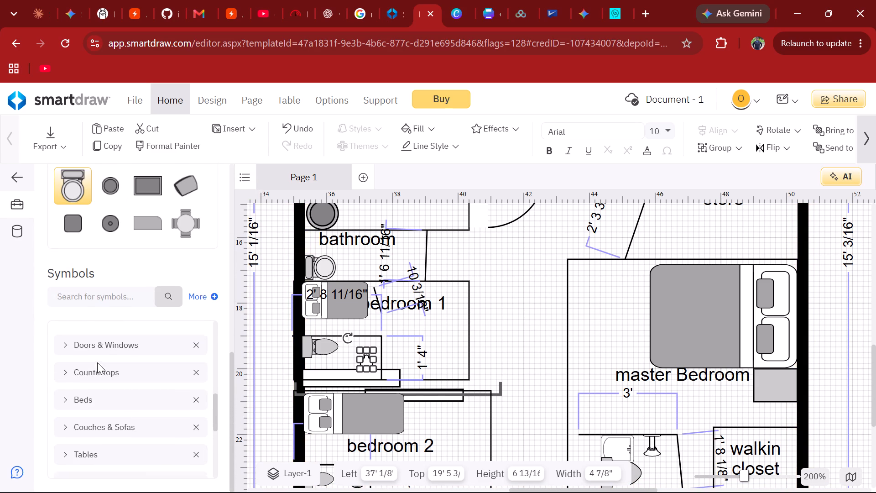
scroll(97, 362, up, 1)
scroll(97, 362, down, 4)
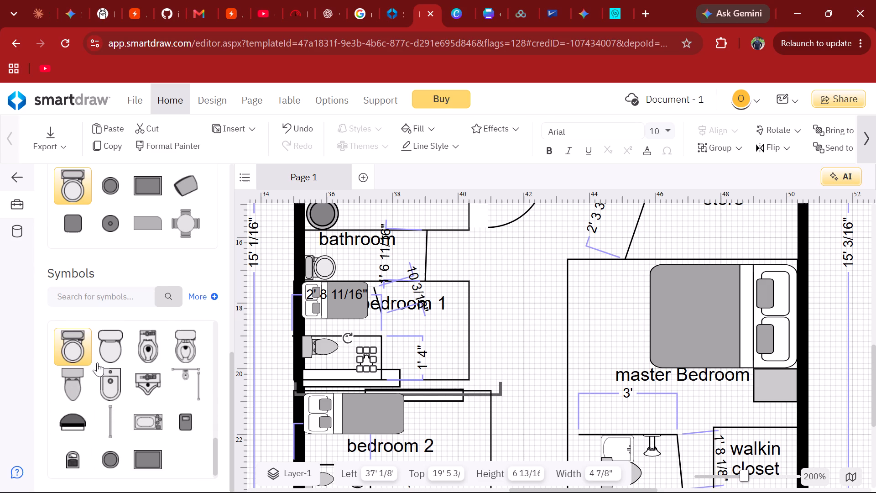
scroll(97, 362, down, 2)
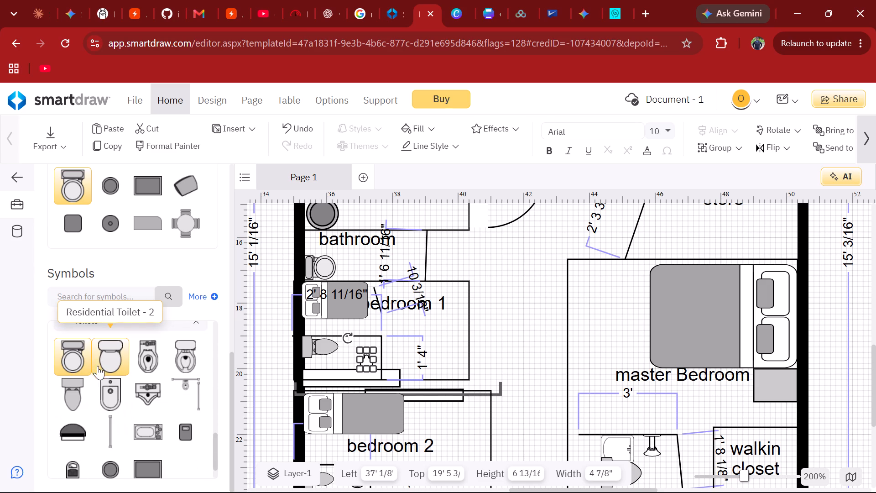
Place a Corner Shower - 1 symbol, 3' by 3', from Bathtubs & Showers over the bathroom below the kitchen at the outer wall.
scroll(106, 315, up, 1)
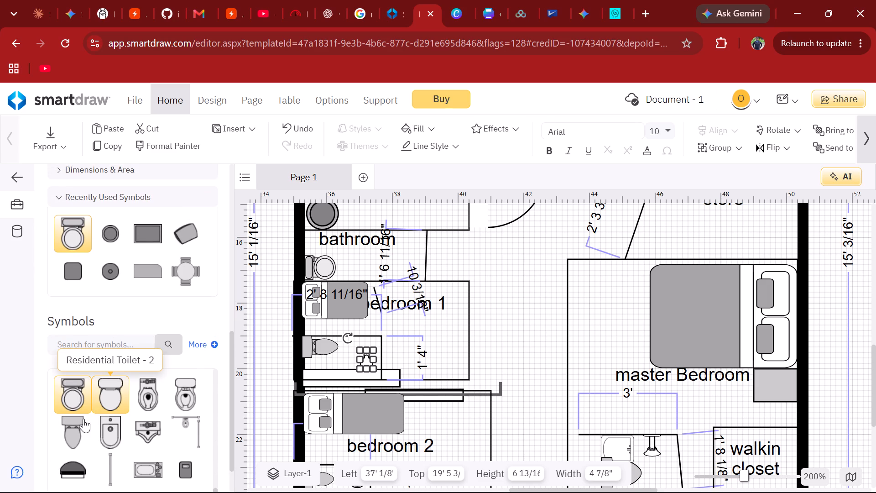
scroll(84, 433, up, 2)
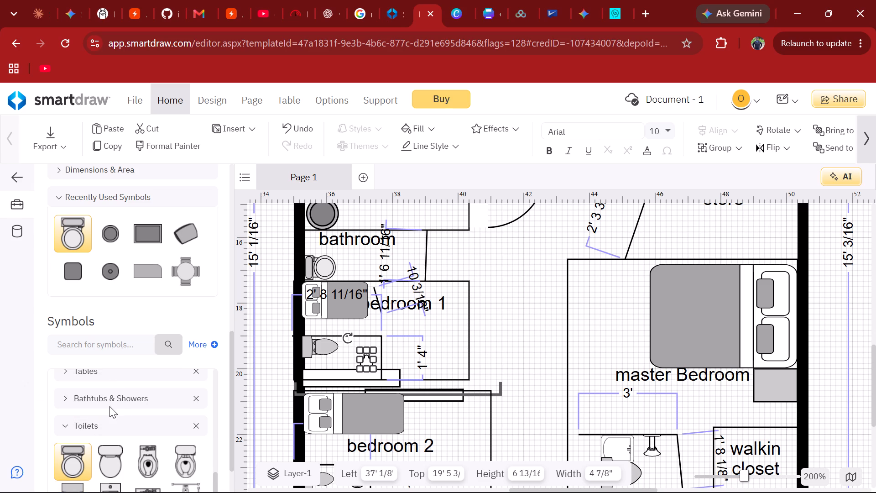
click(109, 403)
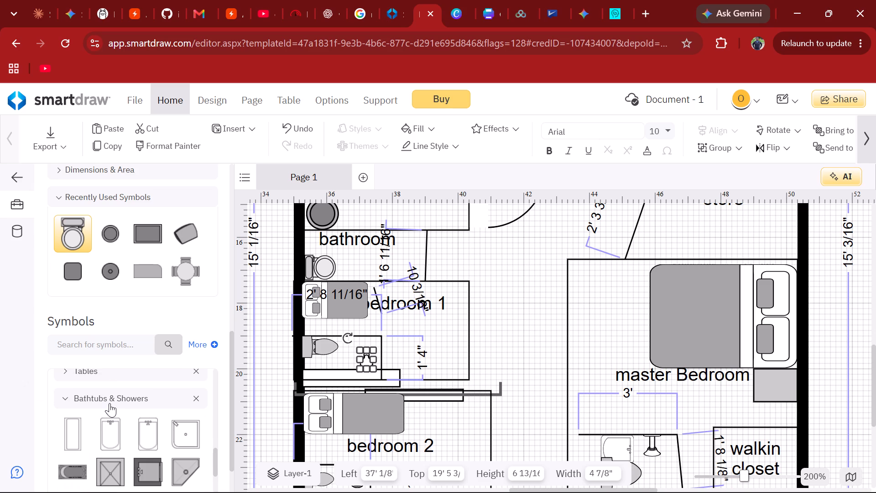
scroll(109, 403, down, 2)
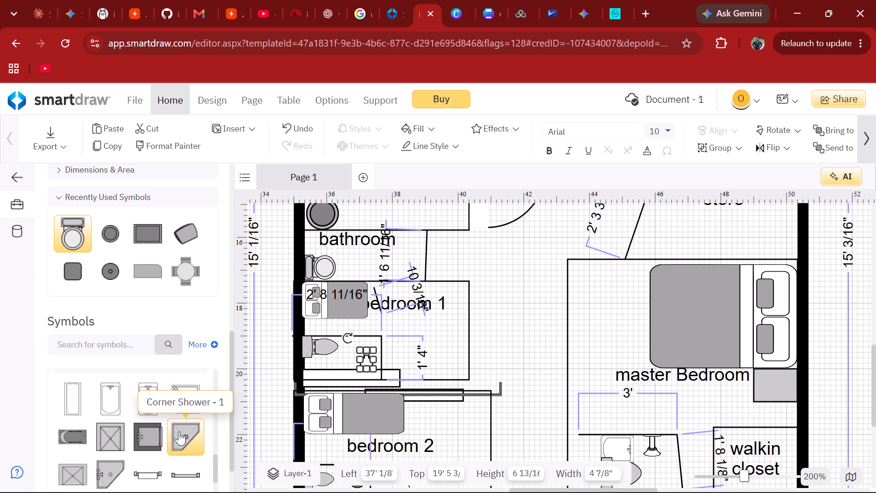
drag(179, 431, 262, 346)
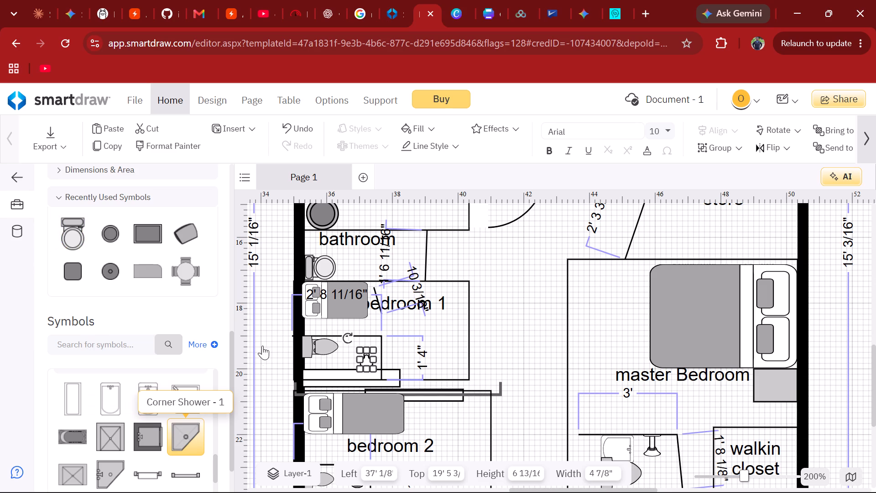
drag(262, 346, 314, 307)
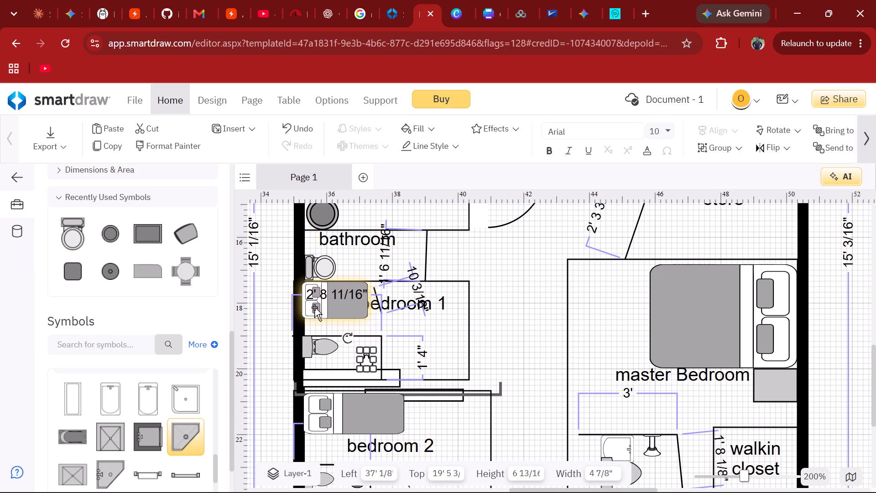
drag(314, 307, 324, 256)
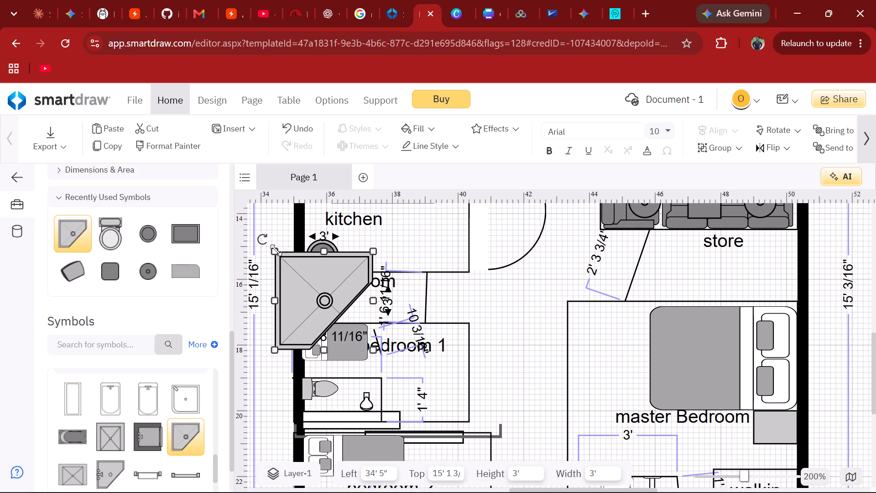
Shrink the corner shower to about 11 3/4" high by 1' 1" wide and fit it above the toilet against the bathroom's outer wall.
drag(276, 250, 326, 299)
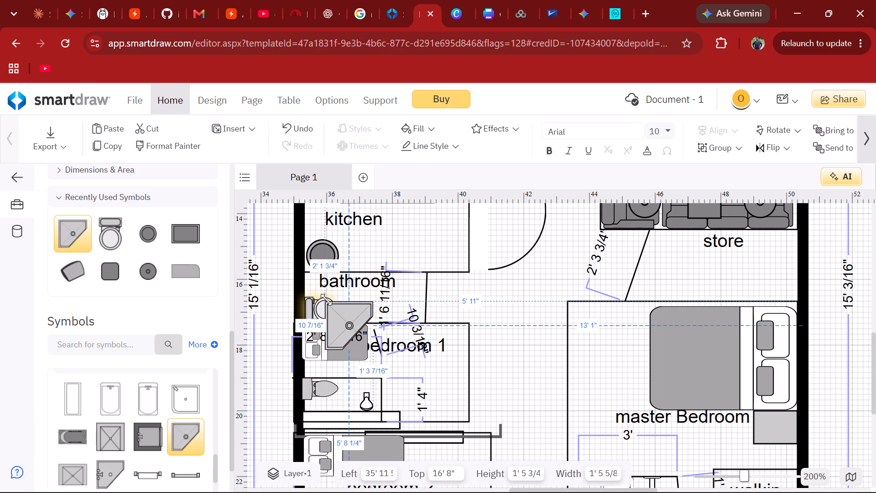
drag(326, 299, 332, 321)
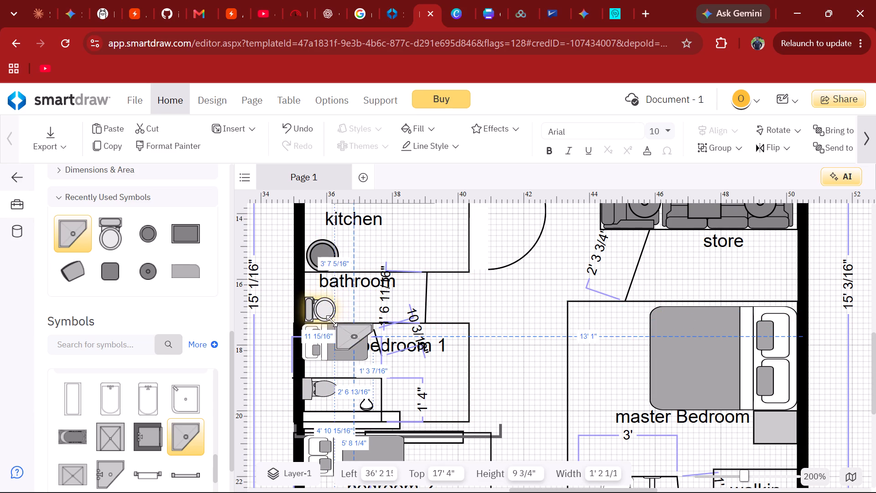
drag(332, 321, 335, 317)
drag(349, 330, 329, 303)
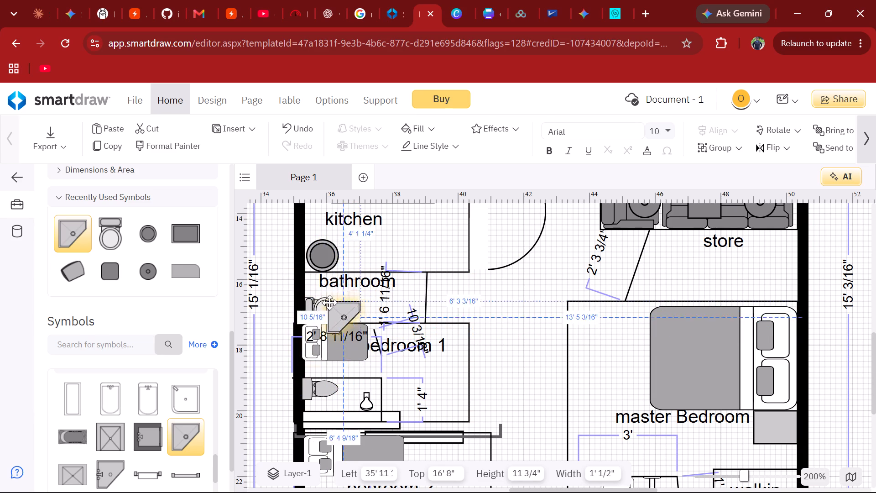
drag(329, 303, 313, 282)
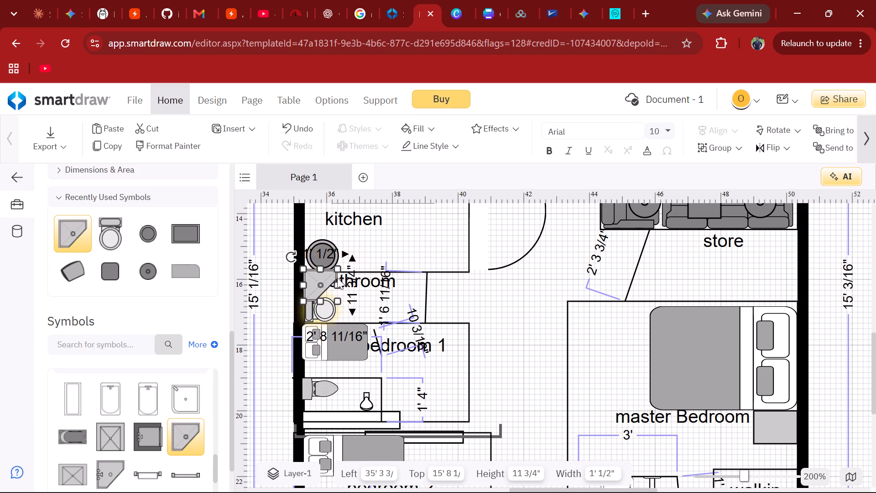
click(336, 282)
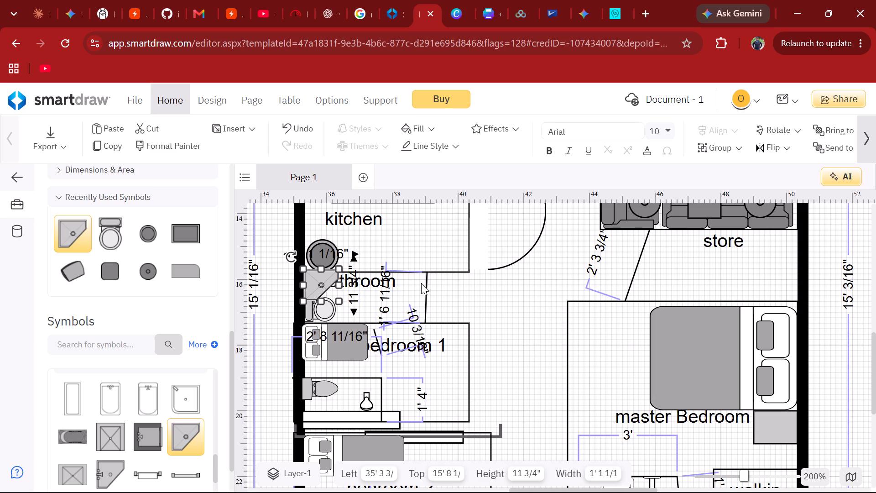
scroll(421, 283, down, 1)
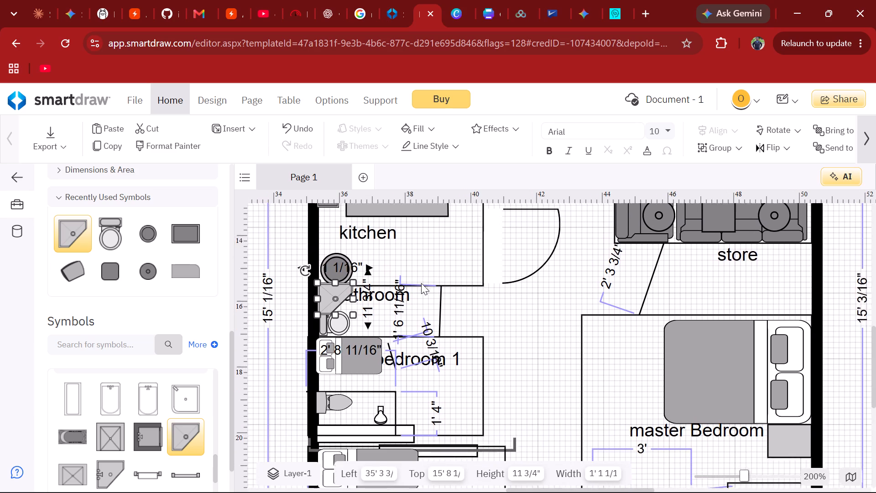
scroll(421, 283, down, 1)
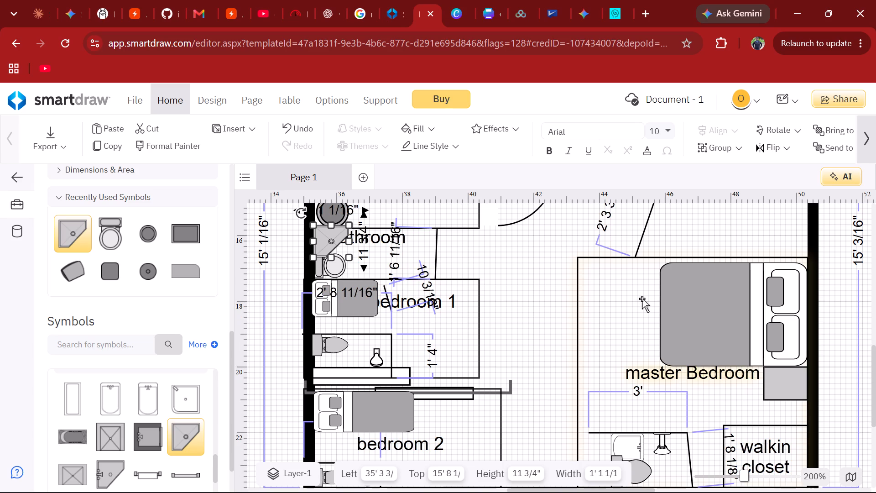
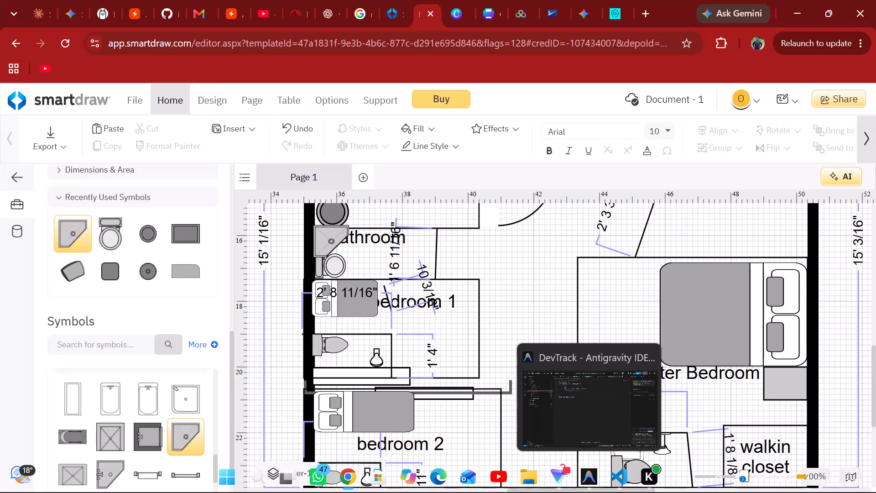
Resize the bathroom's corner shower to about 10 11/16" high by 1' 1 13/16" wide, fitting it below the kitchen's dividing wall.
scroll(404, 319, up, 1)
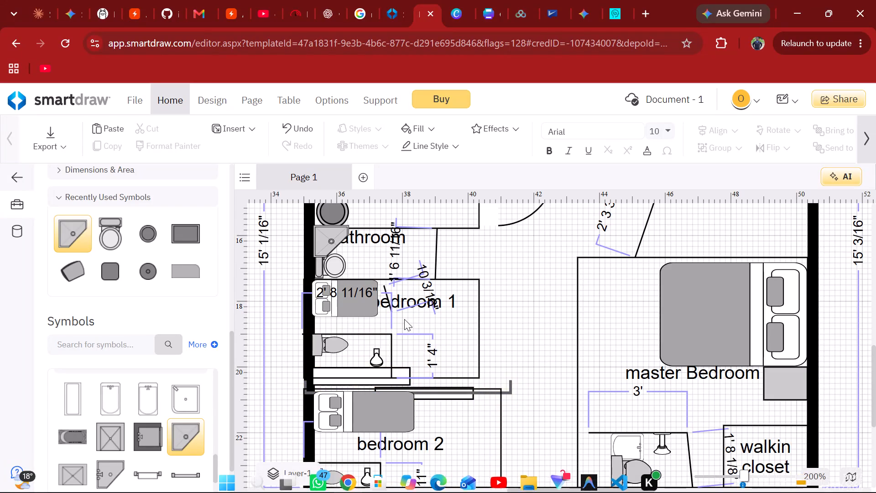
scroll(404, 319, up, 1)
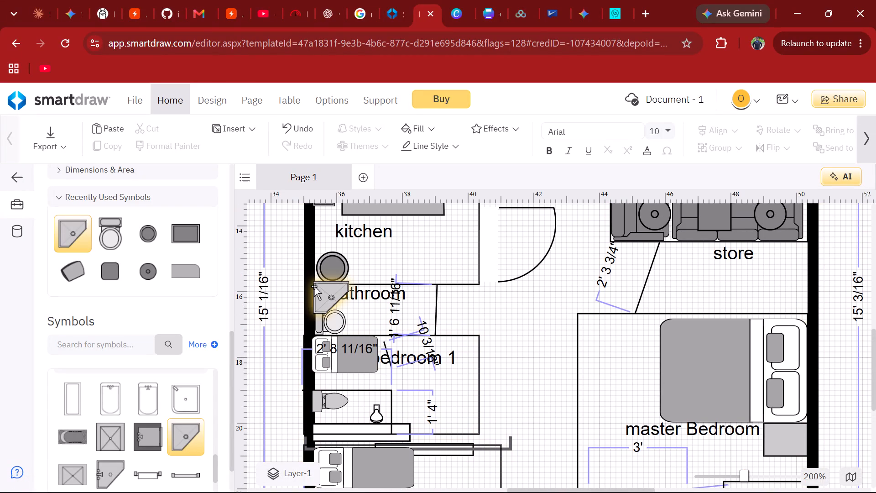
click(314, 286)
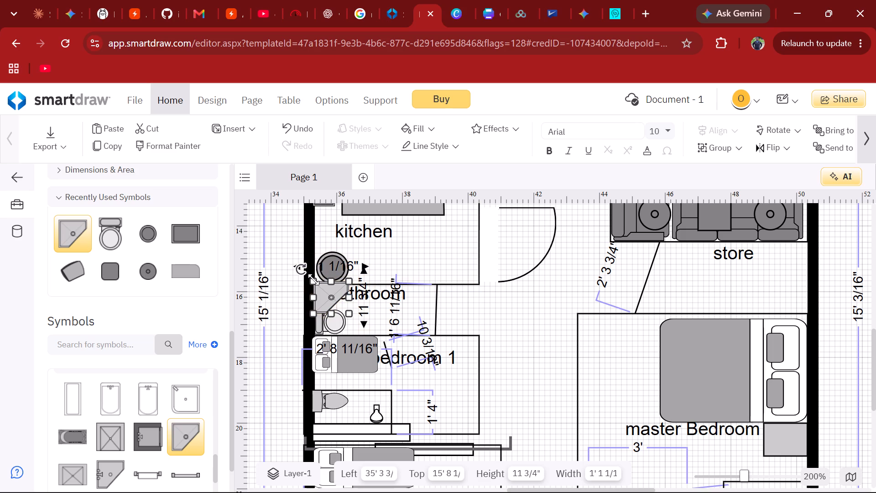
drag(314, 282, 321, 294)
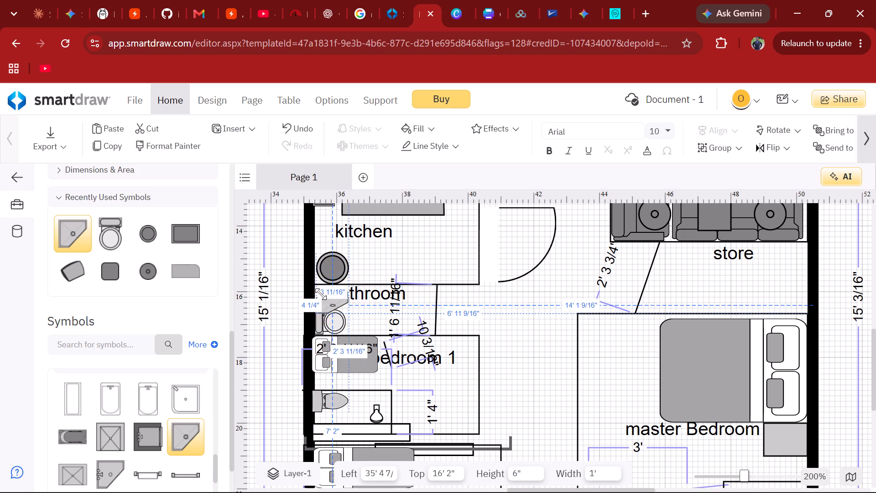
drag(321, 294, 316, 287)
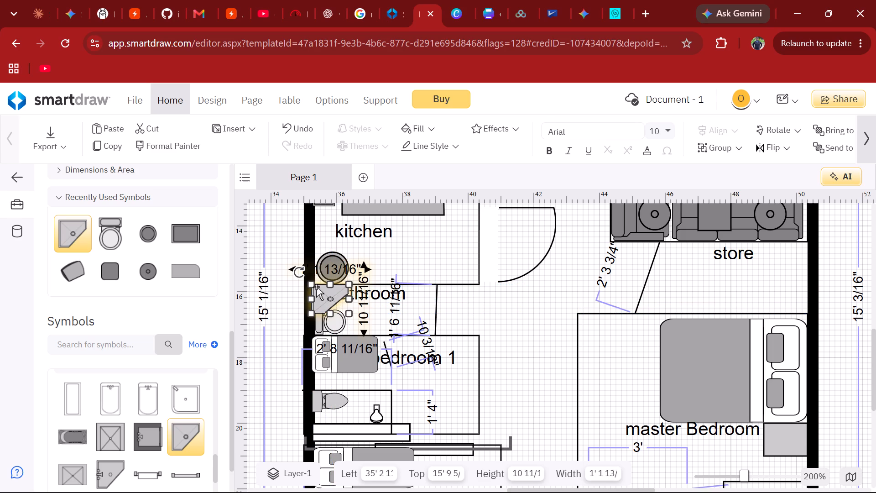
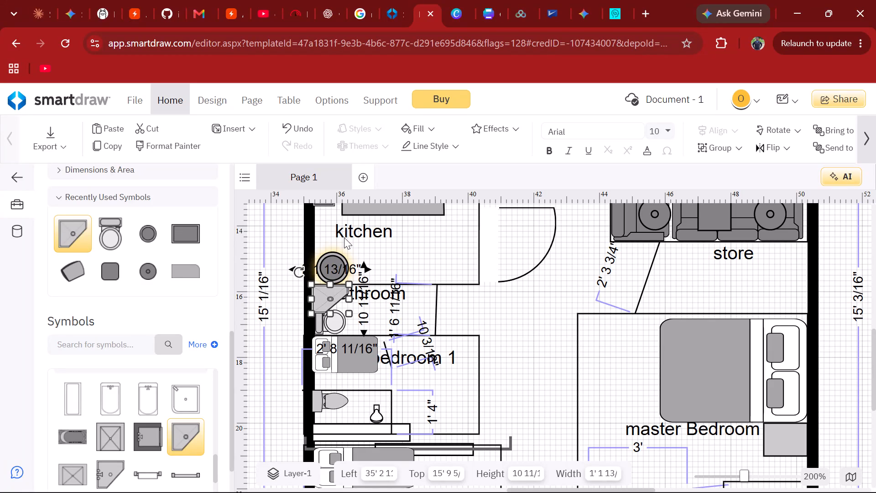
Move the master bathroom's toilet into the corner between the master bedroom's partition wall and the balcony-side exterior wall, at about 43' 6" left.
scroll(344, 237, down, 1)
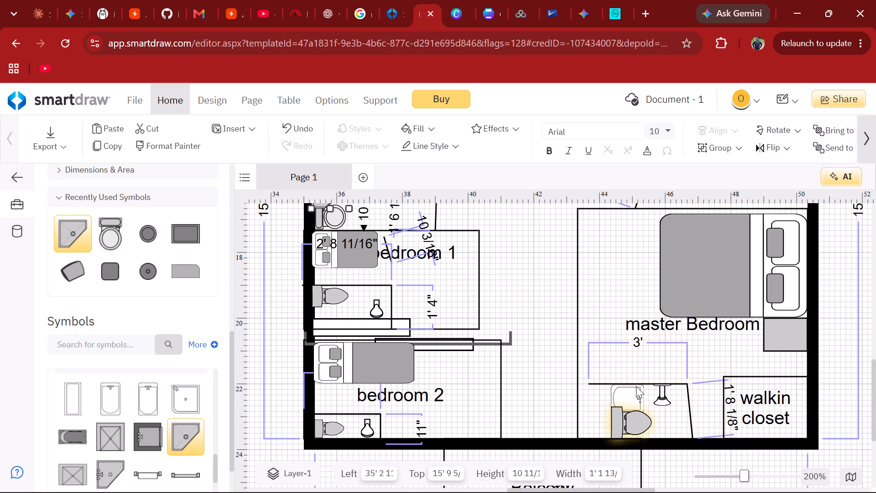
scroll(636, 386, down, 1)
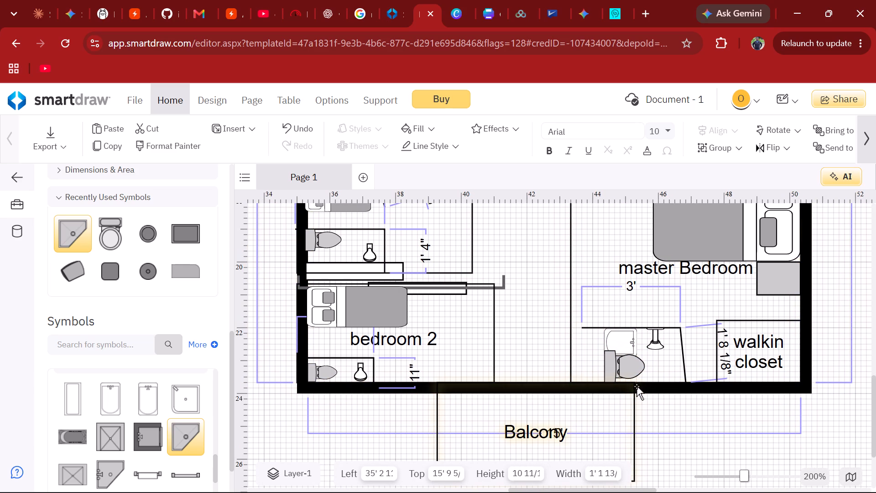
drag(618, 367, 577, 346)
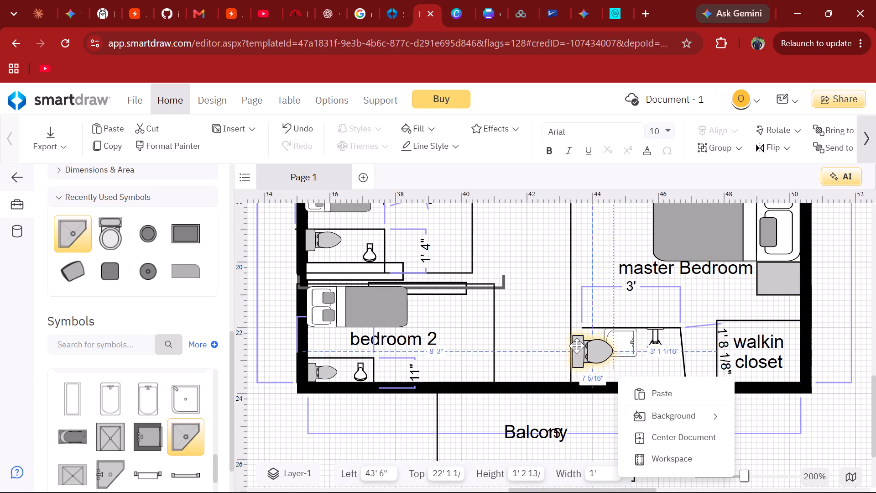
drag(577, 346, 591, 374)
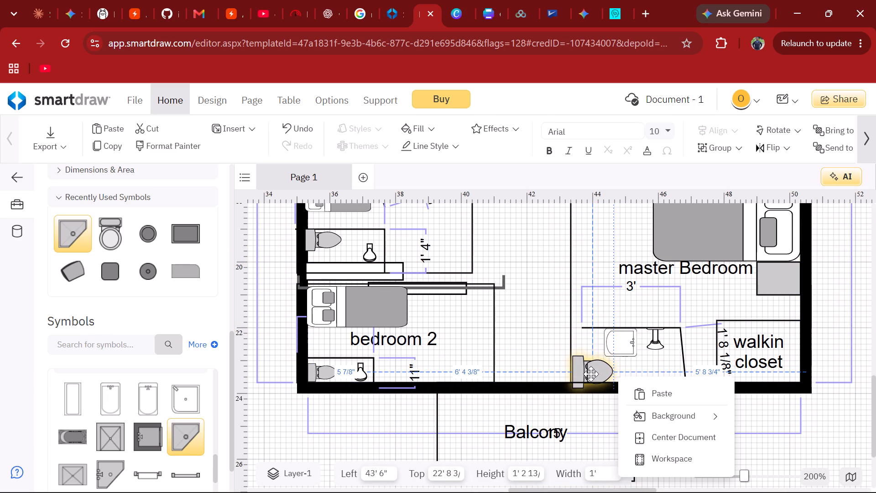
Move the master bathroom's small white shower tray toward the bedroom's partition wall, just above the toilet.
right_drag(627, 343, 593, 340)
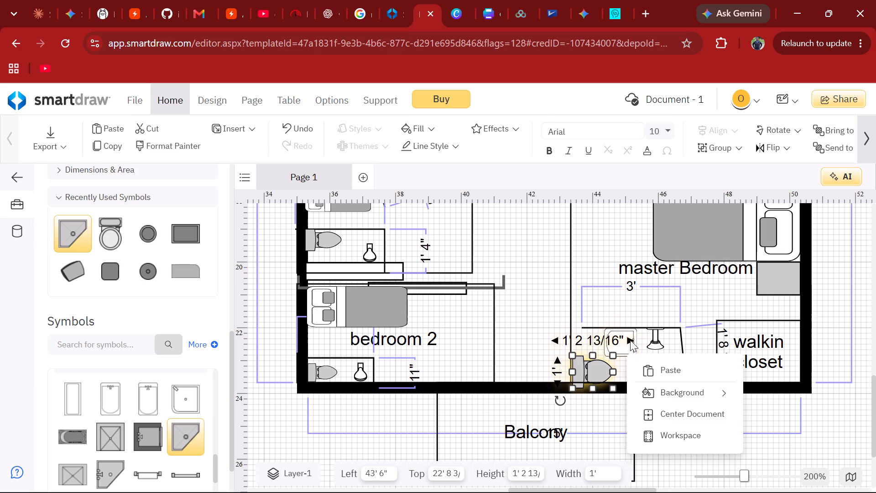
right_drag(626, 350, 598, 342)
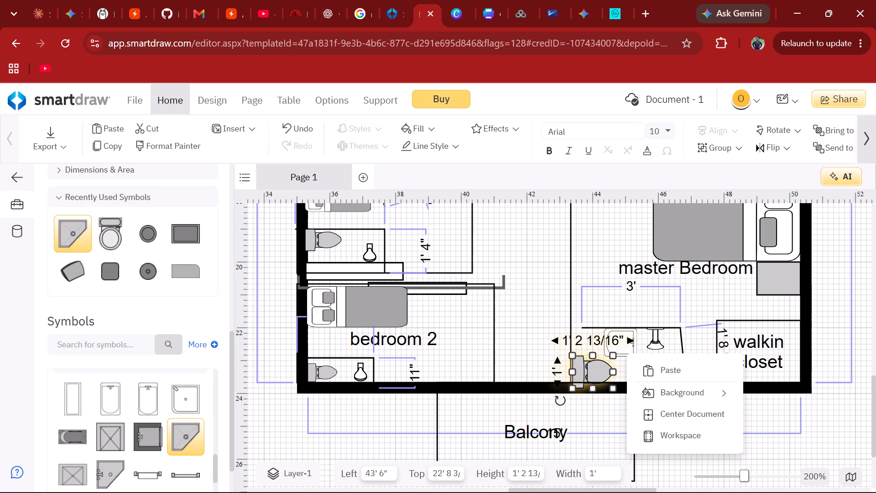
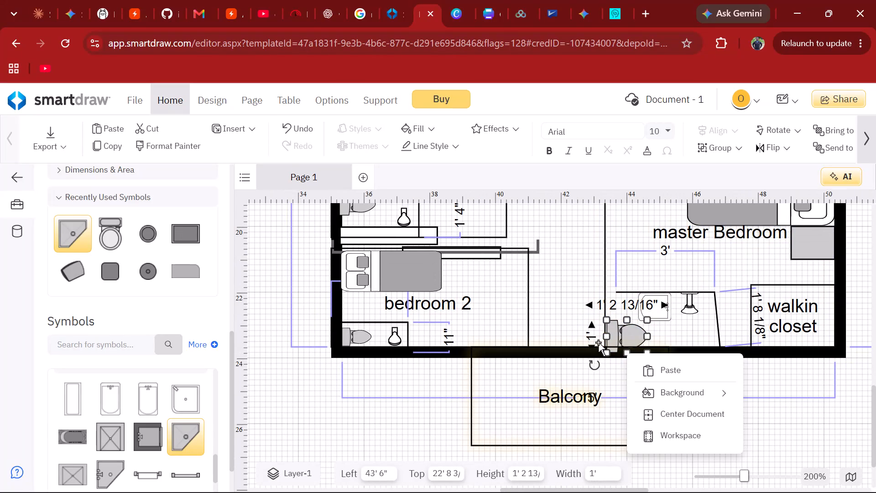
Dismiss the open context menu and select the master bedroom's room shape instead of the toilet.
scroll(591, 275, up, 1)
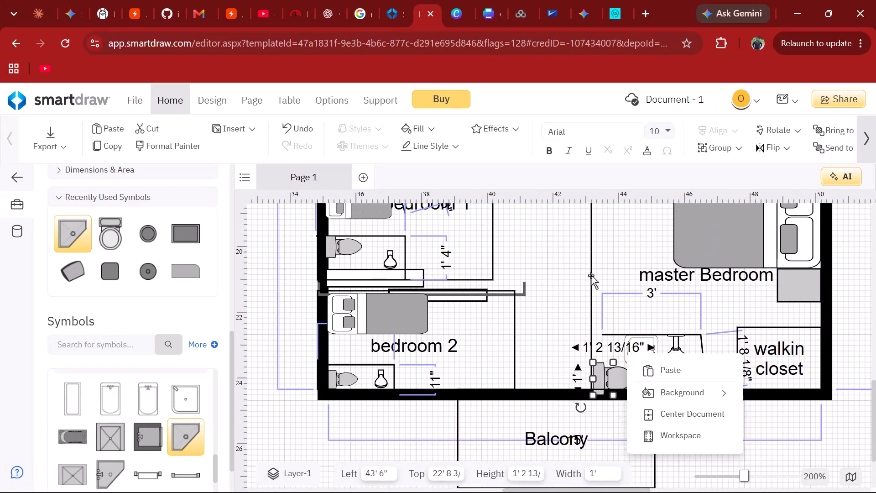
scroll(591, 275, up, 1)
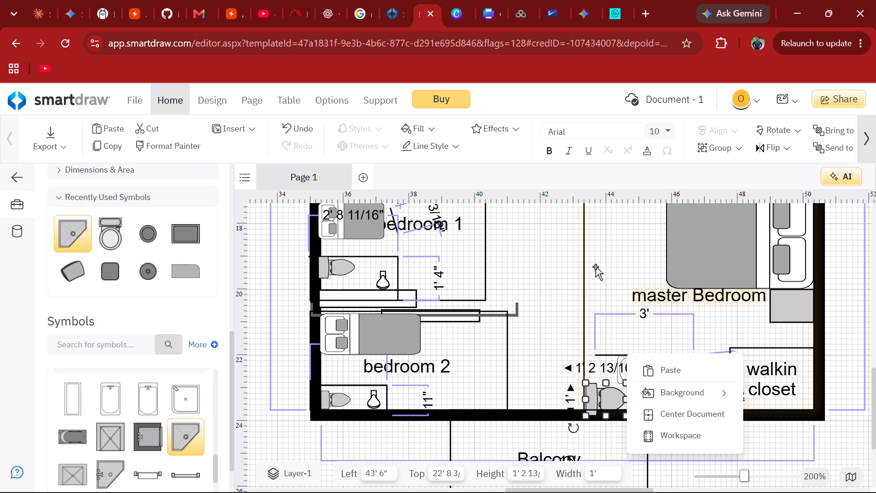
click(595, 267)
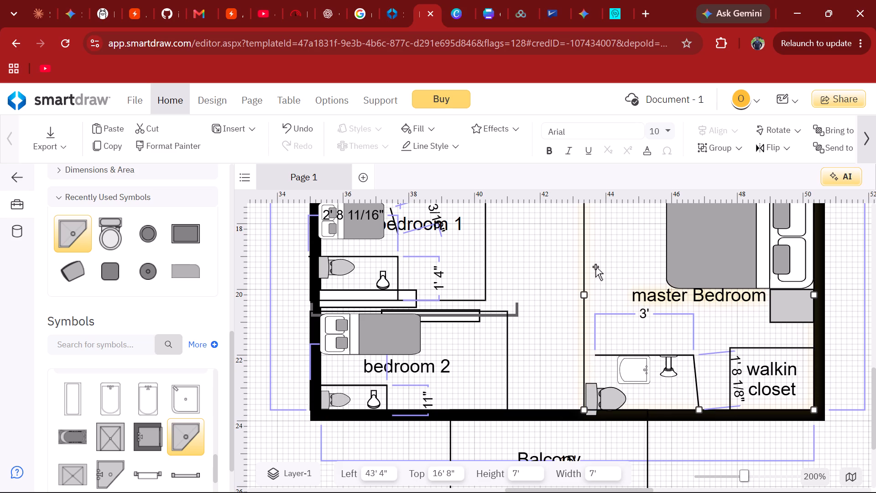
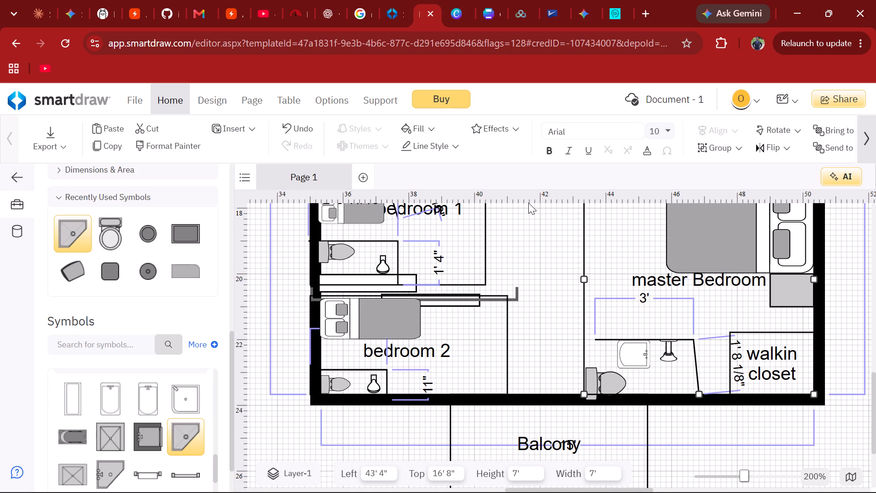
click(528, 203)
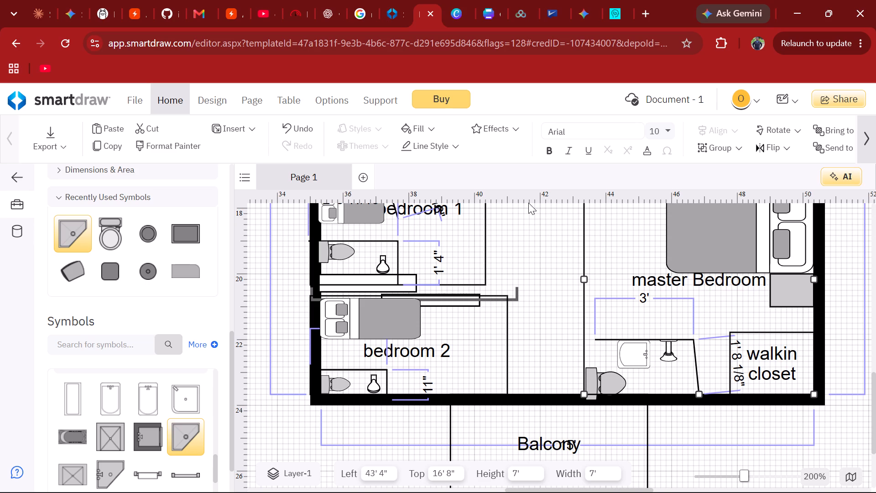